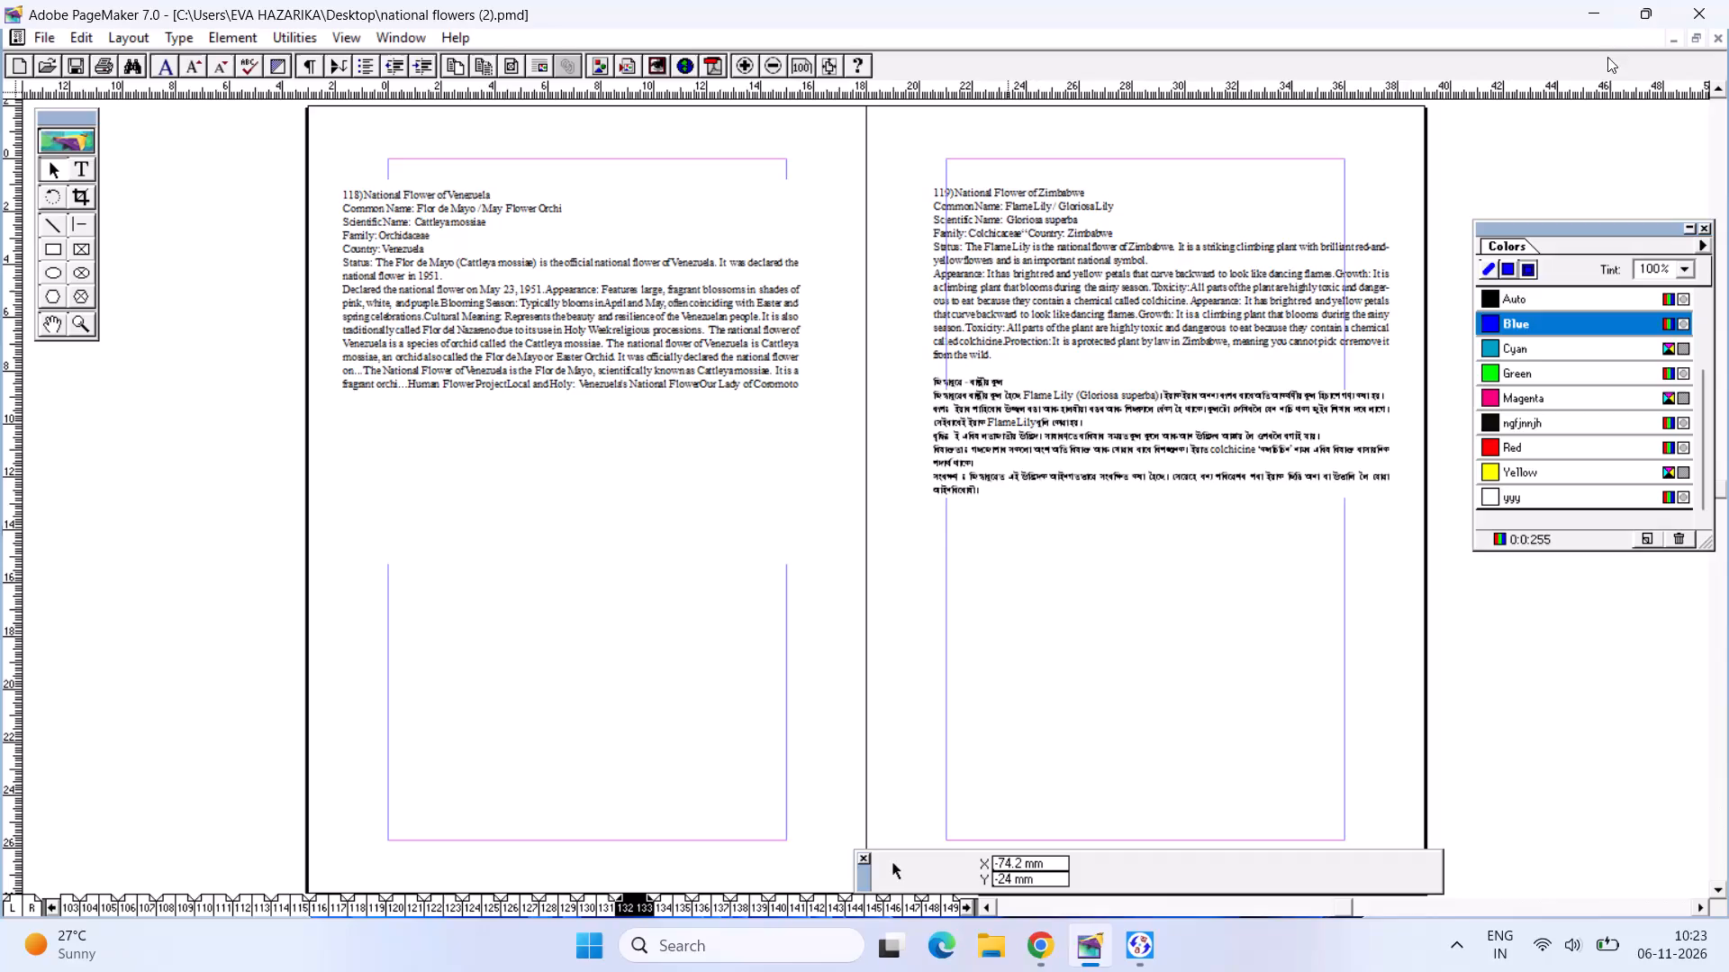
# Minimise the national flowers publication and launch Kuro from the desktop.
pyautogui.click(1580, 12)
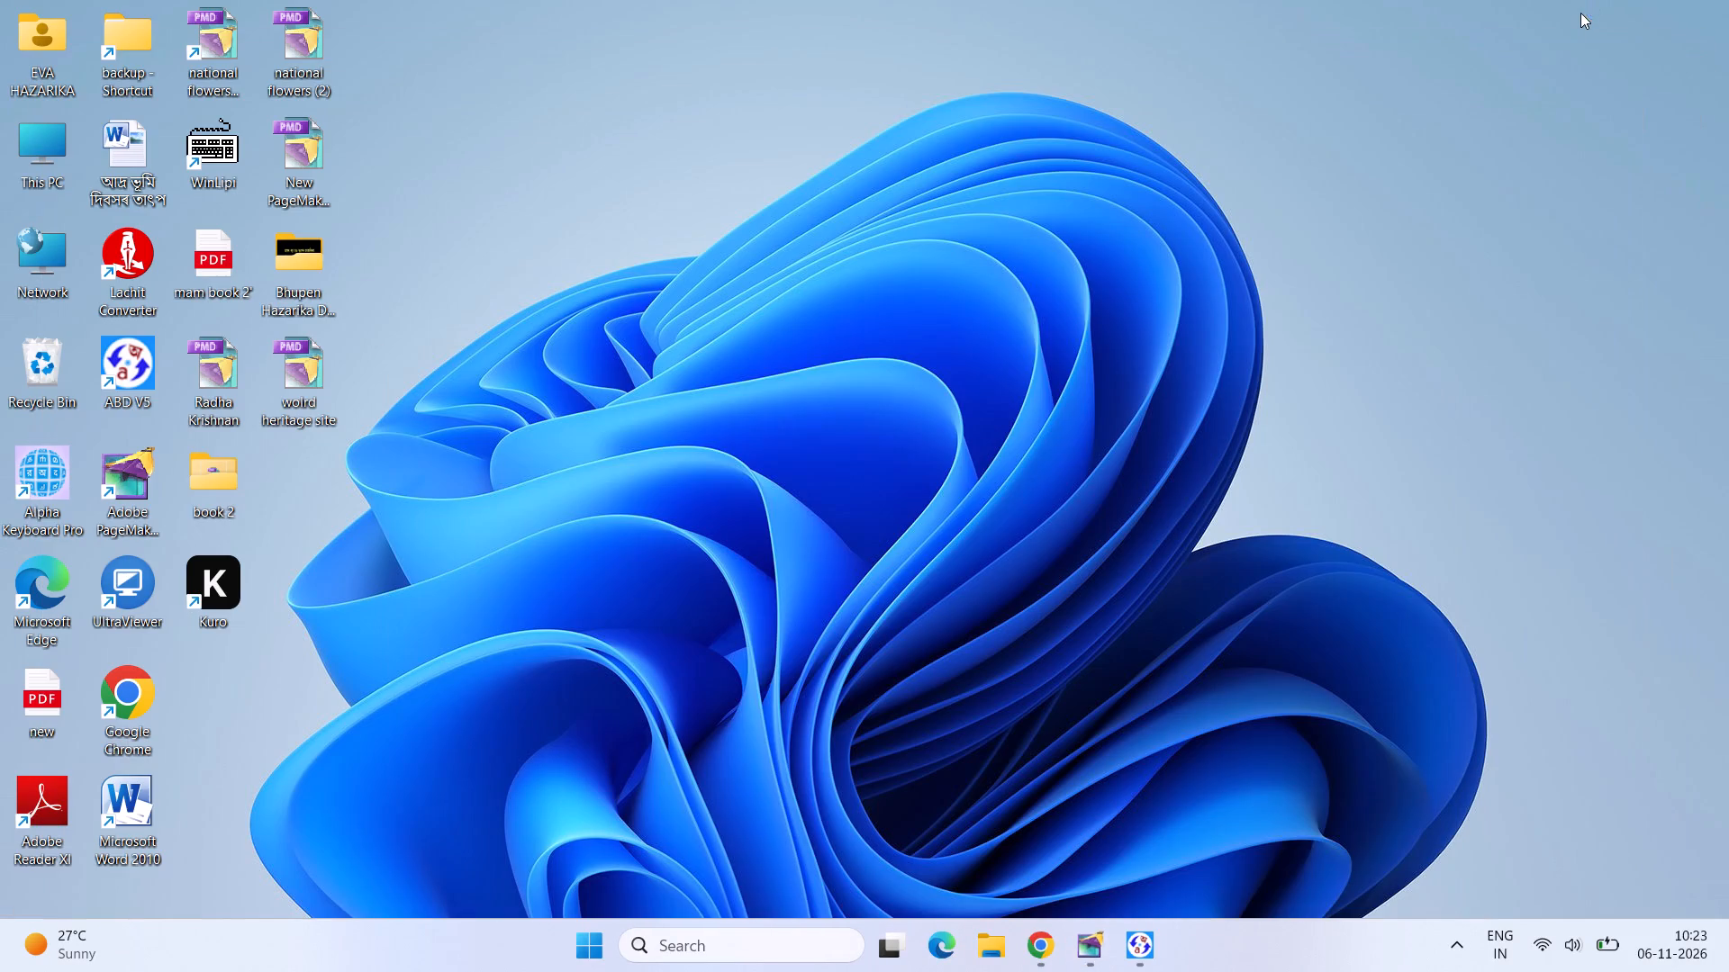
pyautogui.doubleClick(232, 574)
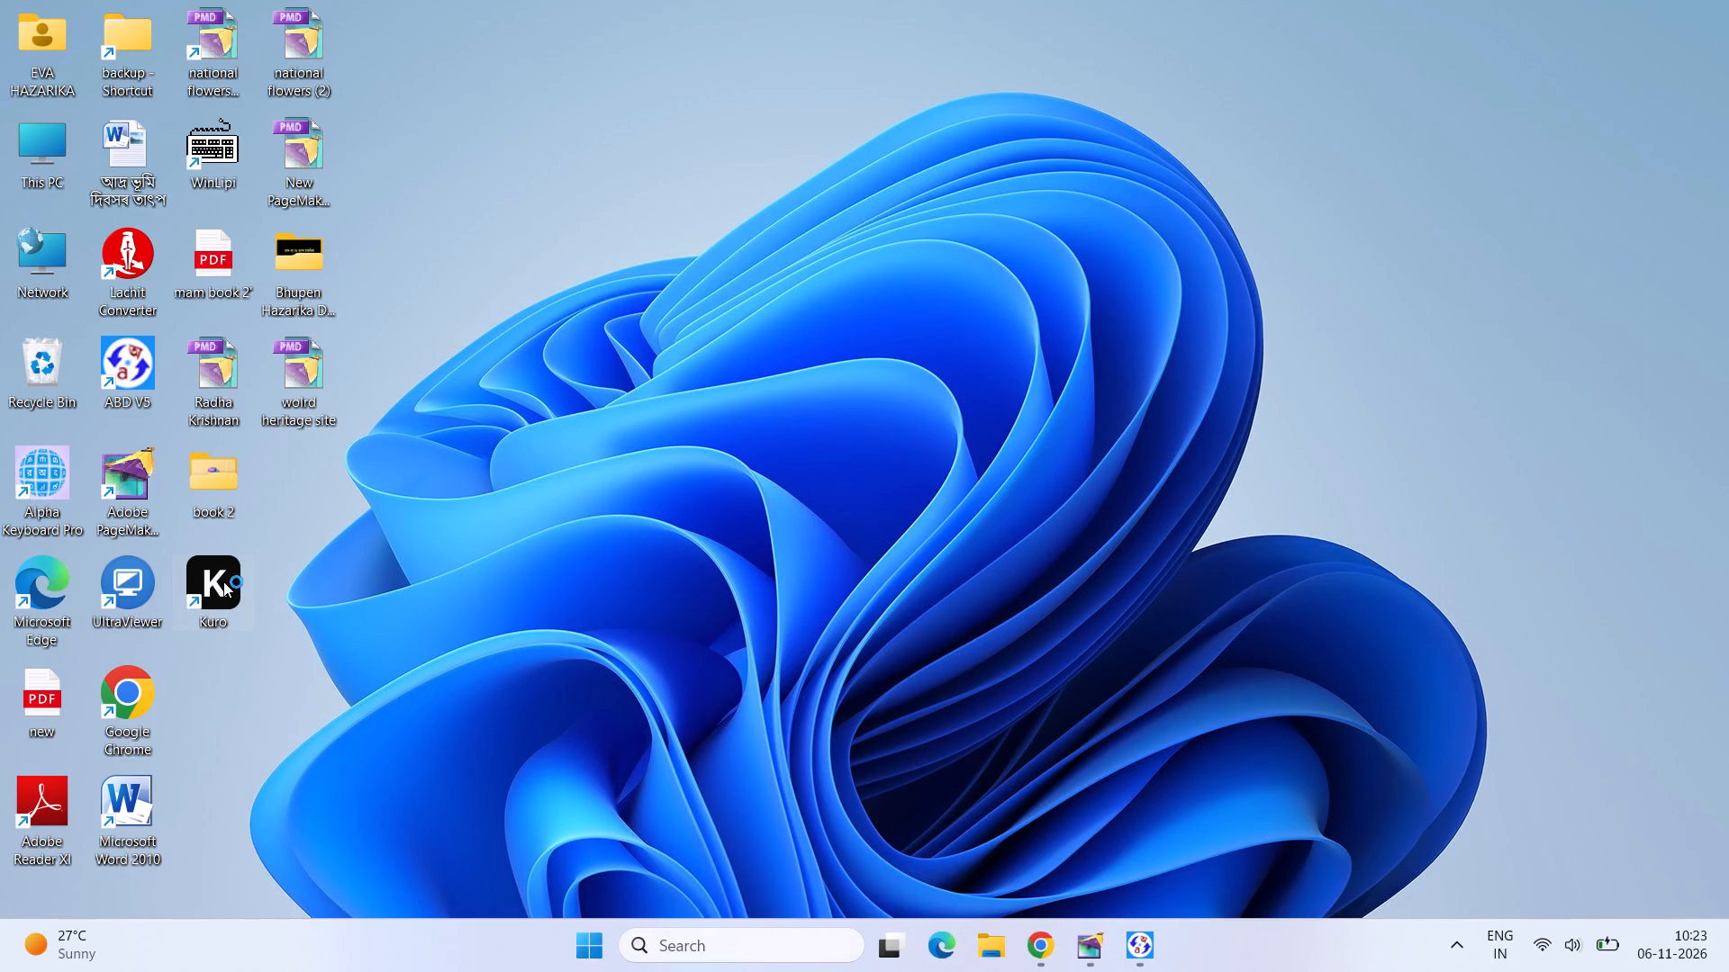
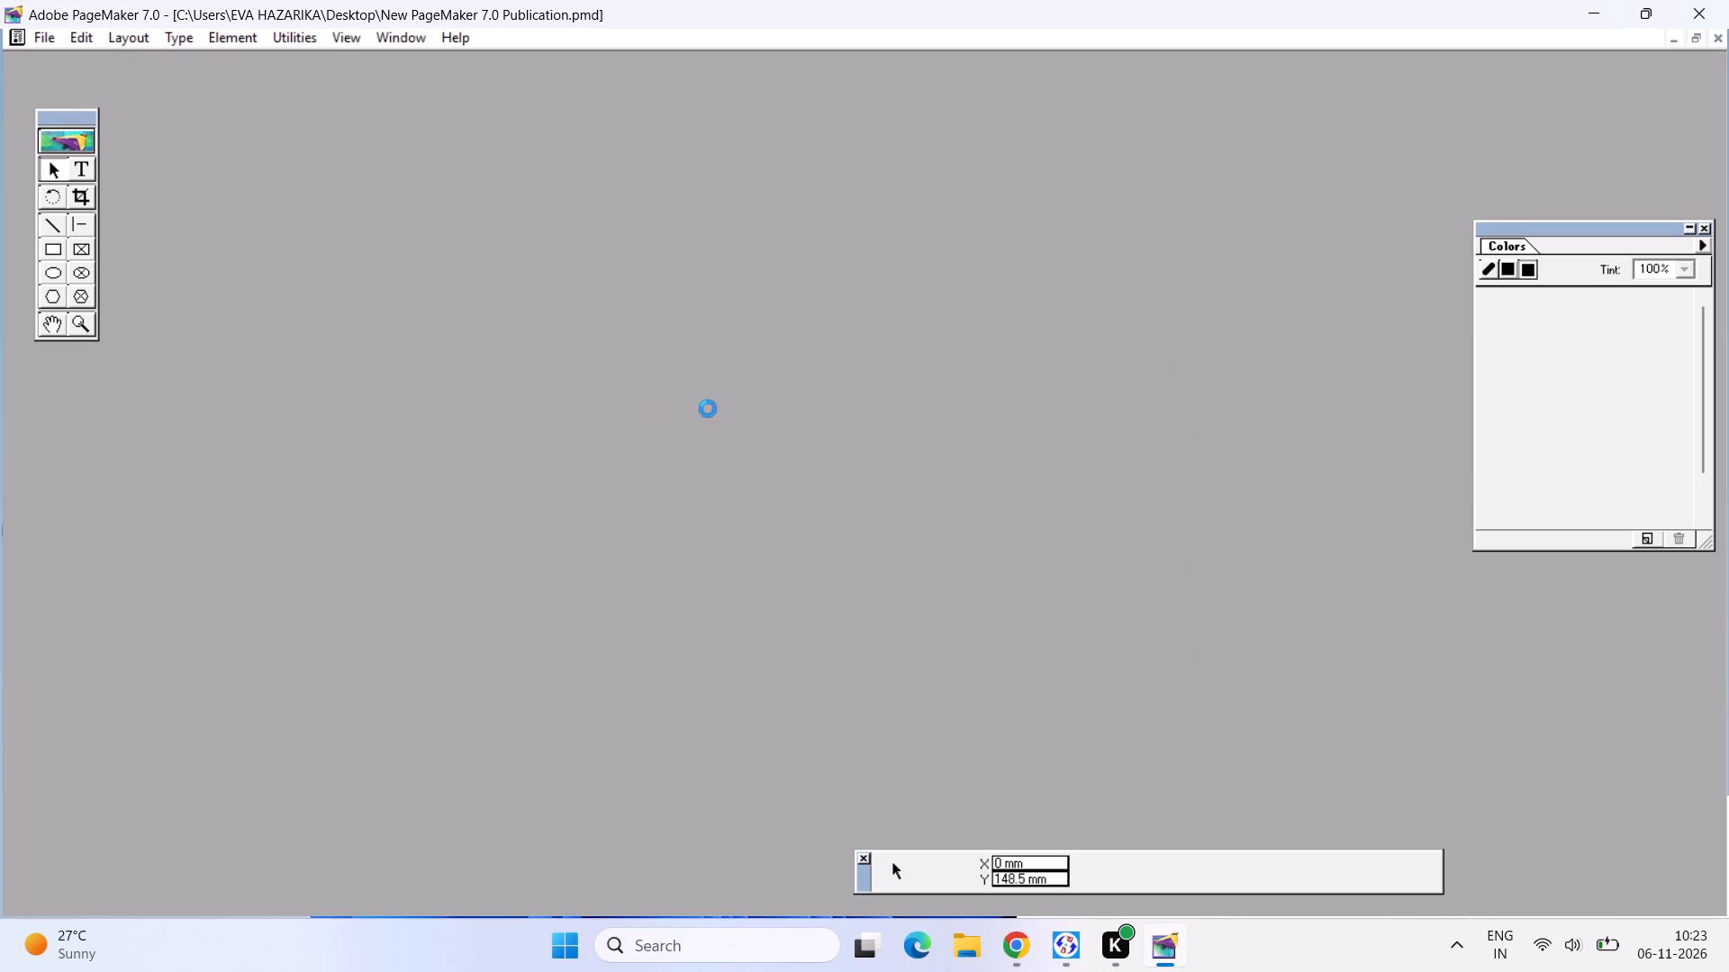
# Select the National Flower of Mauritius text block on page 42.
pyautogui.click(557, 383)
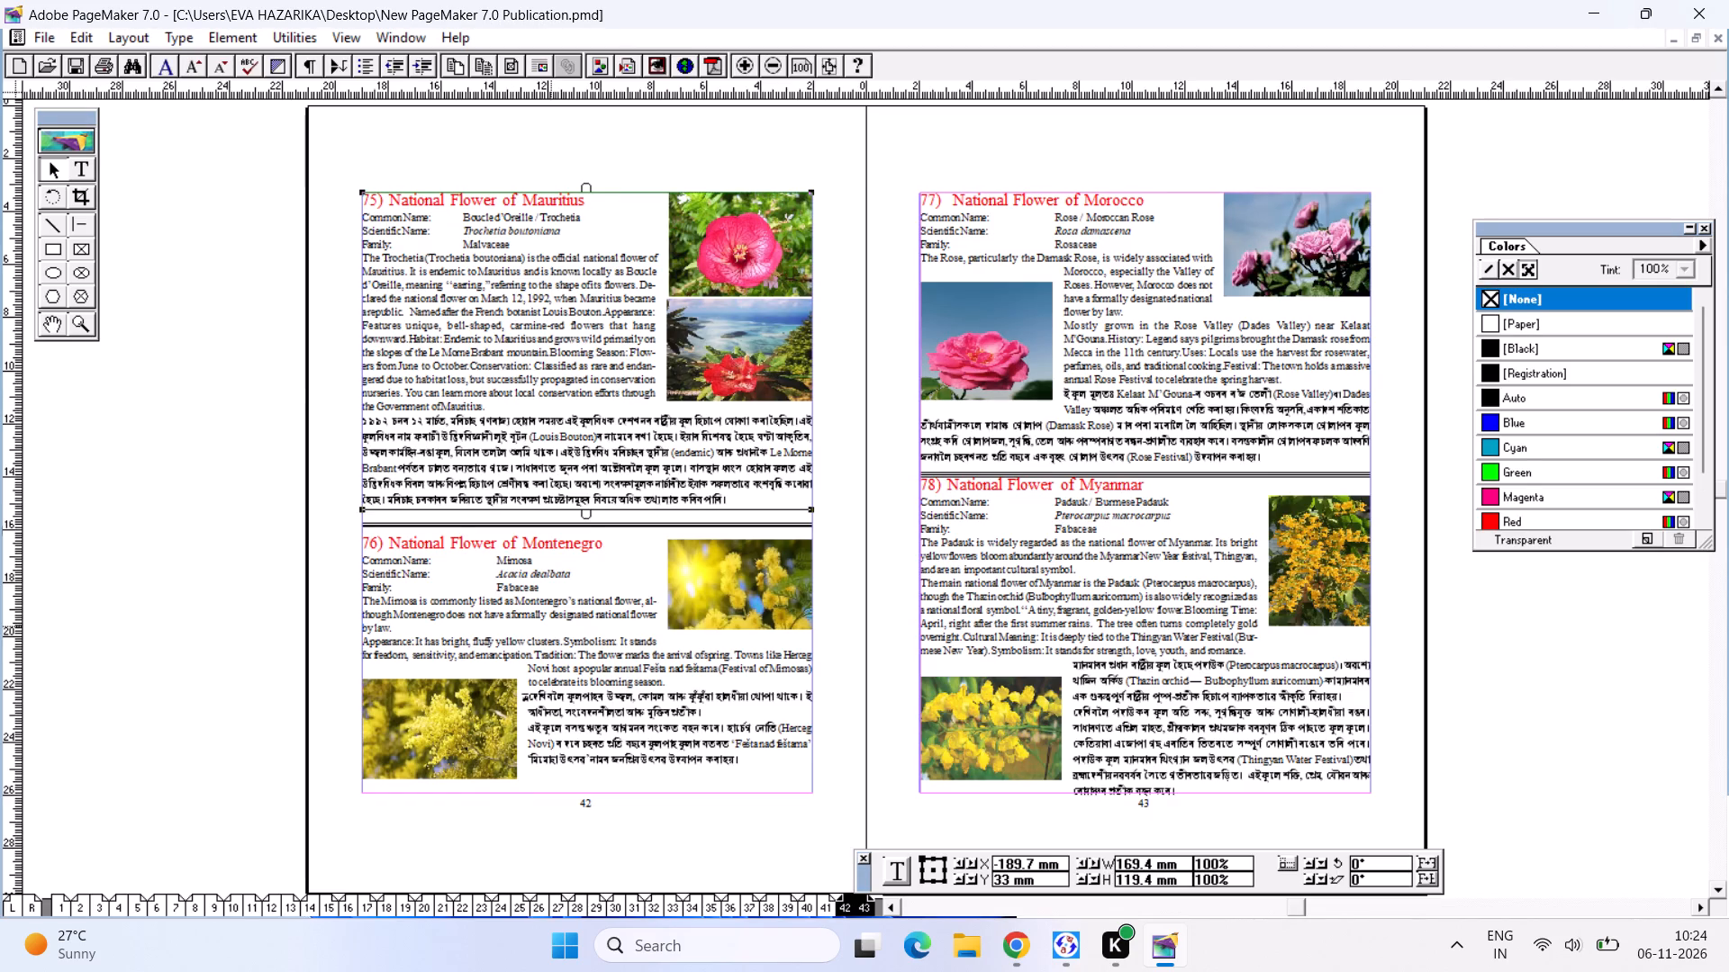
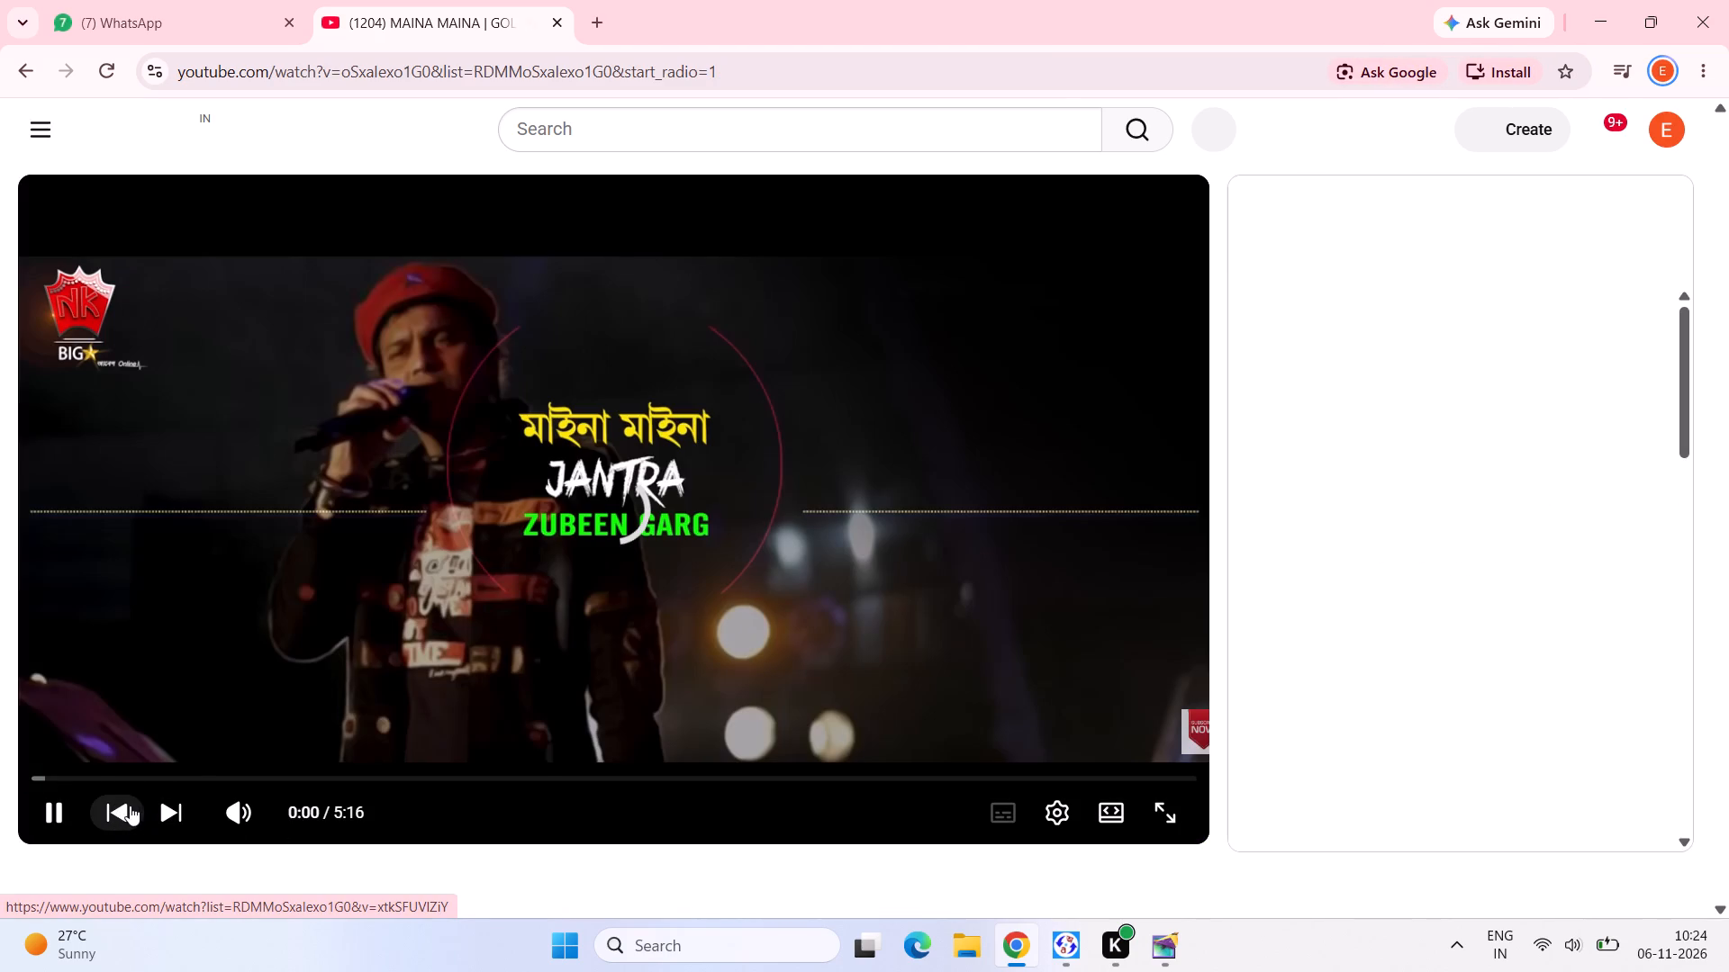
# Lower the volume of the playing YouTube video to about one third.
pyautogui.click(231, 805)
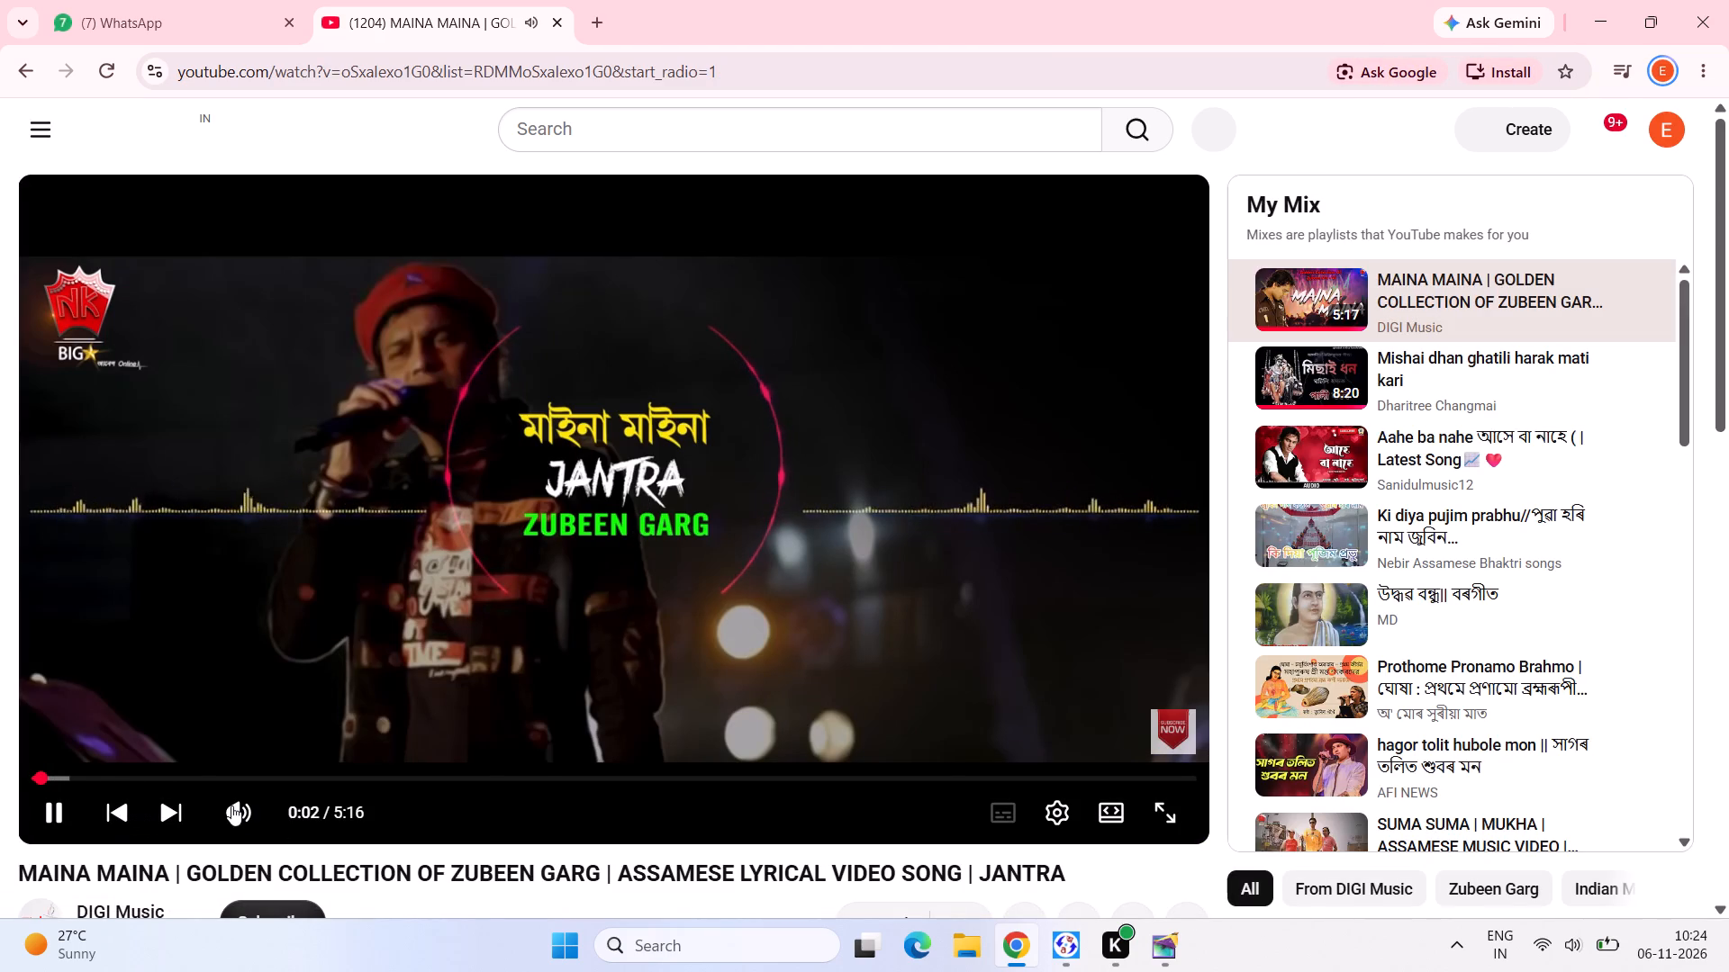
pyautogui.click(231, 805)
pyautogui.click(244, 810)
pyautogui.click(266, 807)
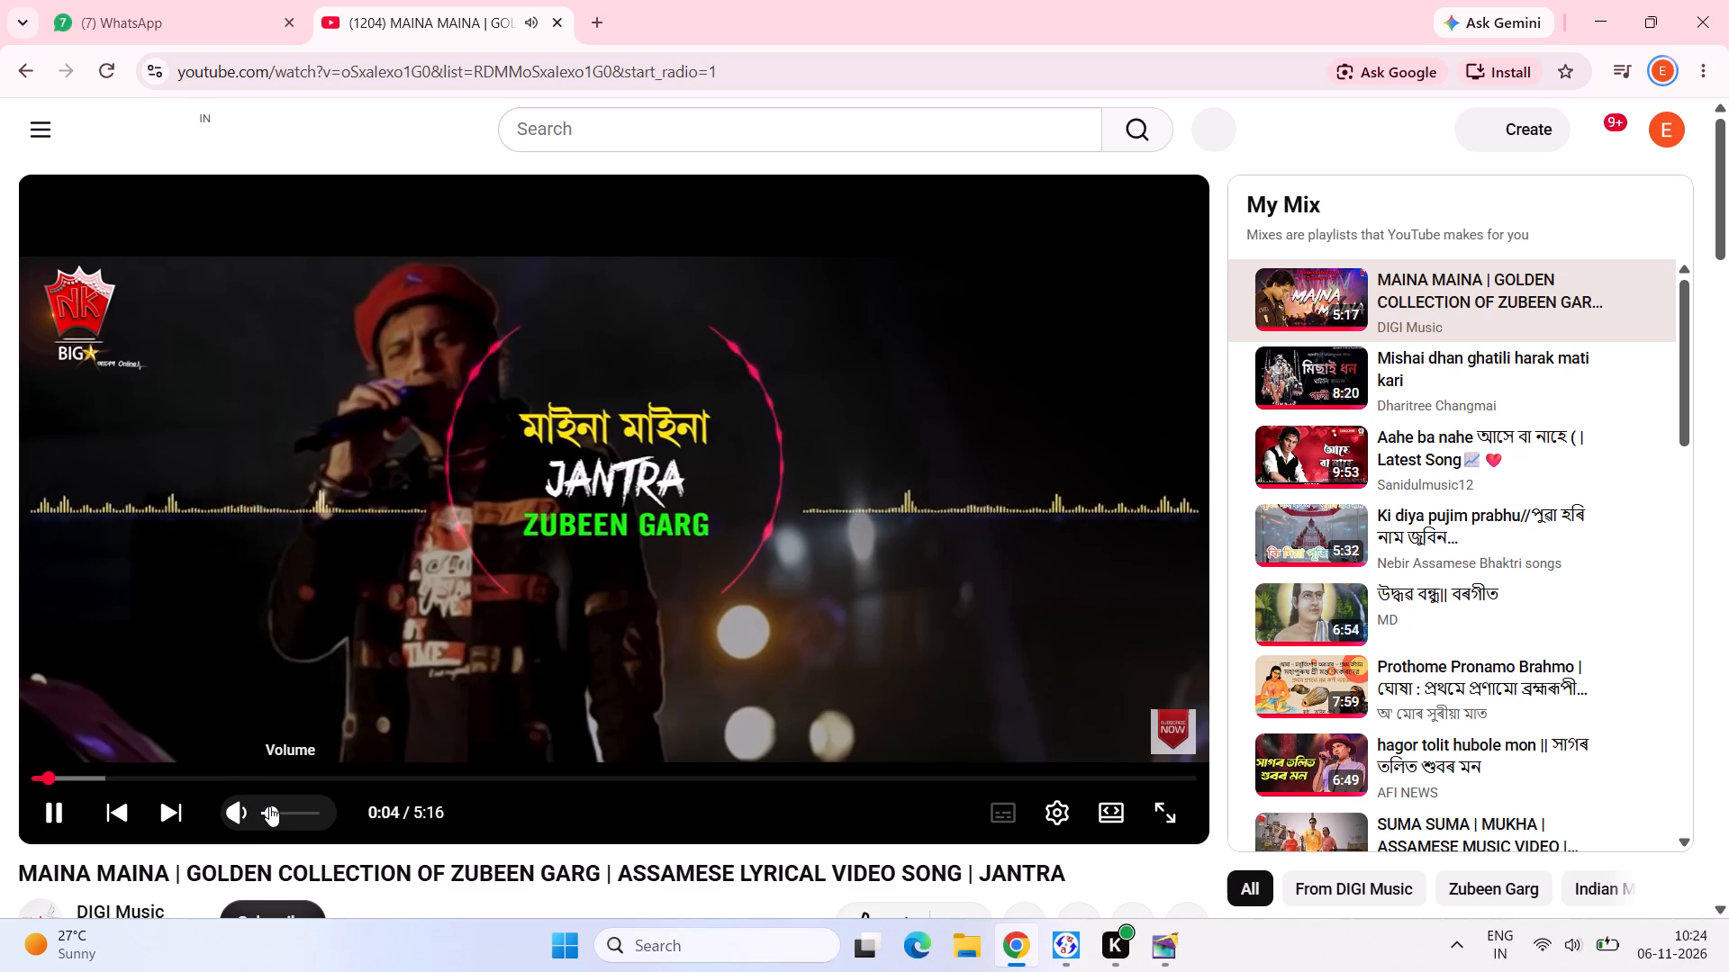
pyautogui.click(269, 806)
pyautogui.click(294, 806)
pyautogui.click(278, 809)
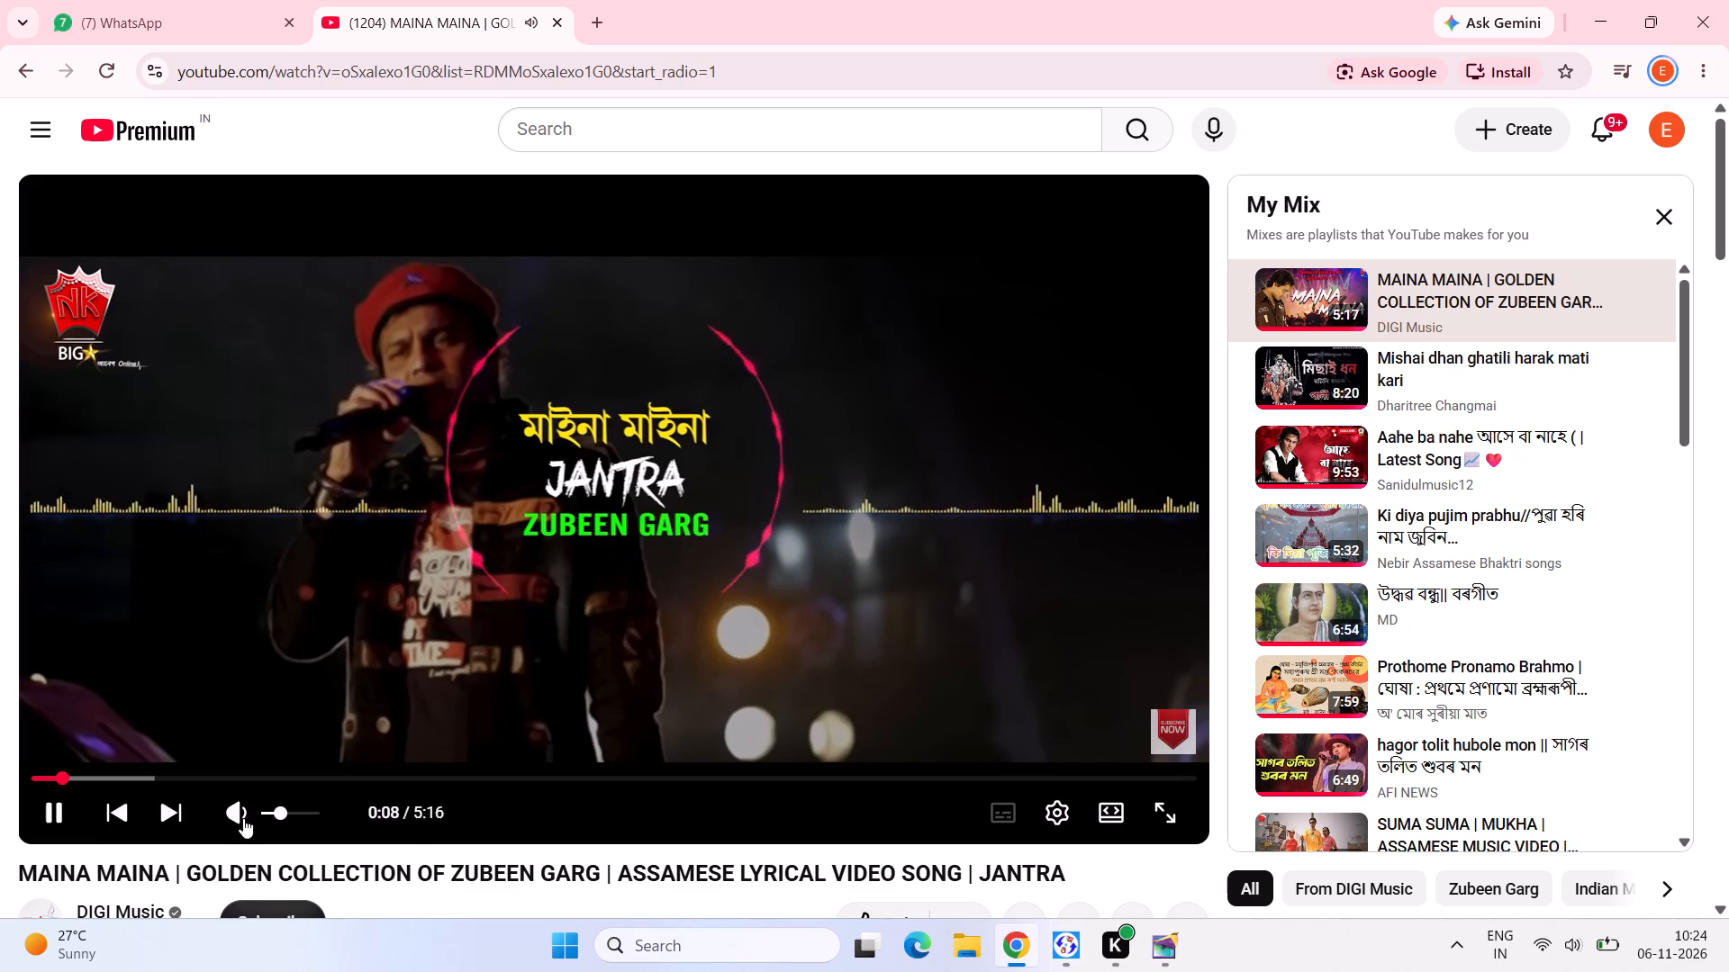
pyautogui.click(282, 815)
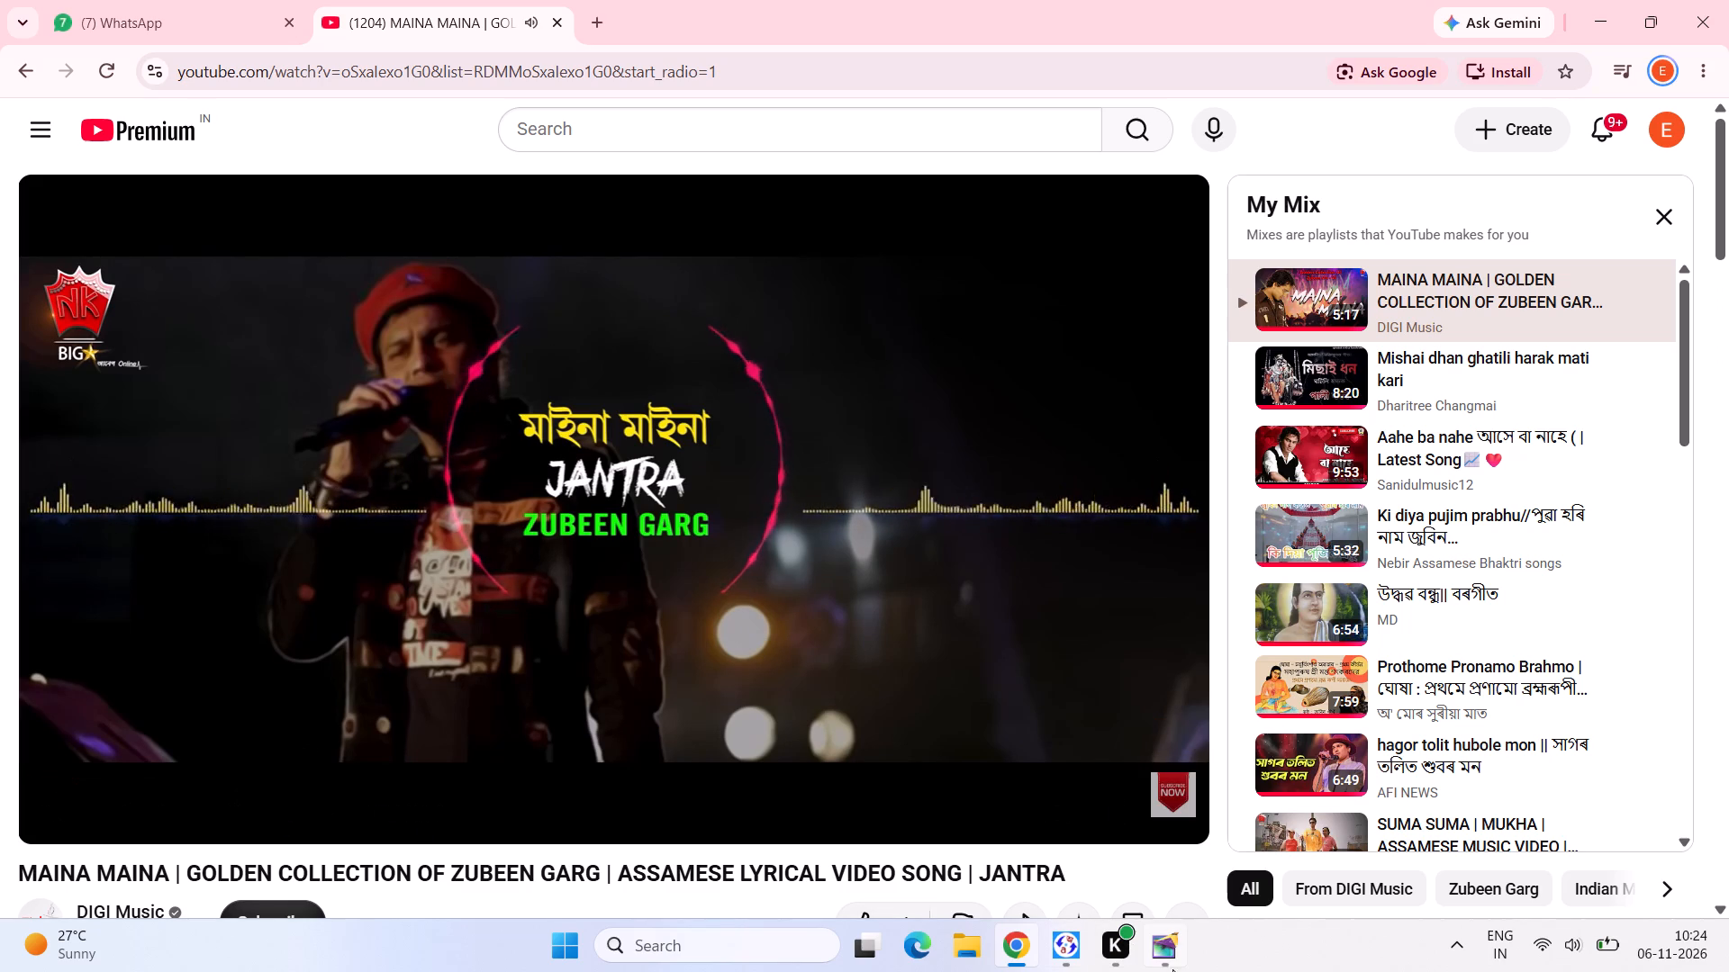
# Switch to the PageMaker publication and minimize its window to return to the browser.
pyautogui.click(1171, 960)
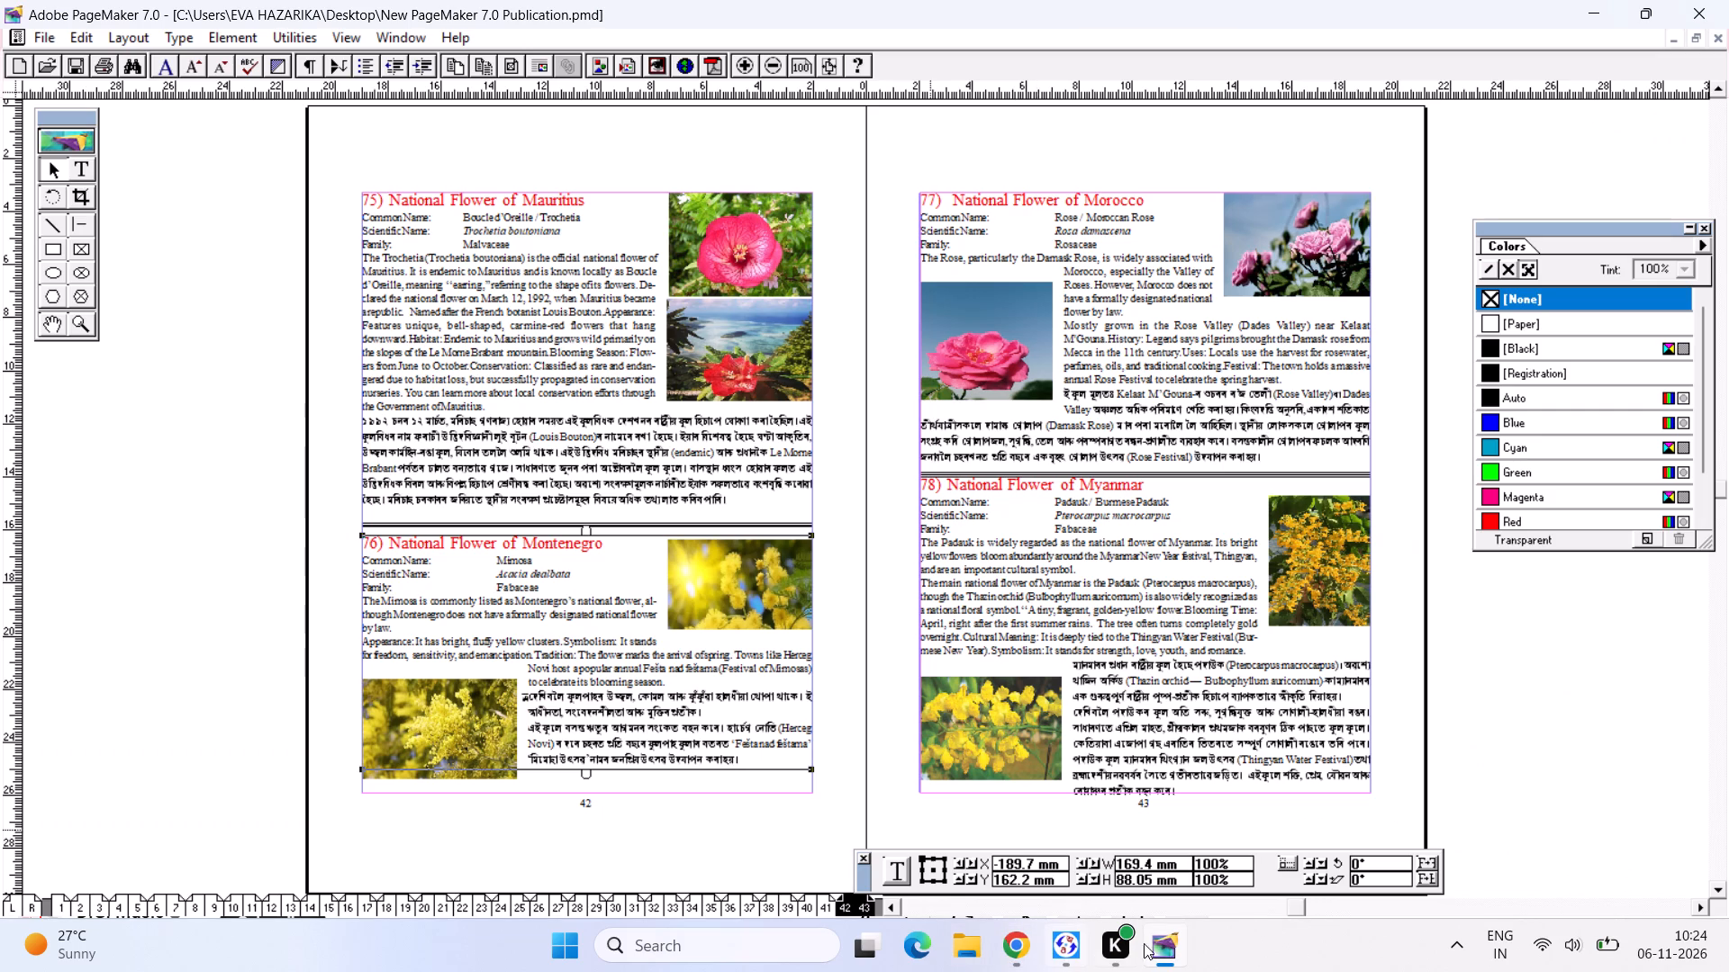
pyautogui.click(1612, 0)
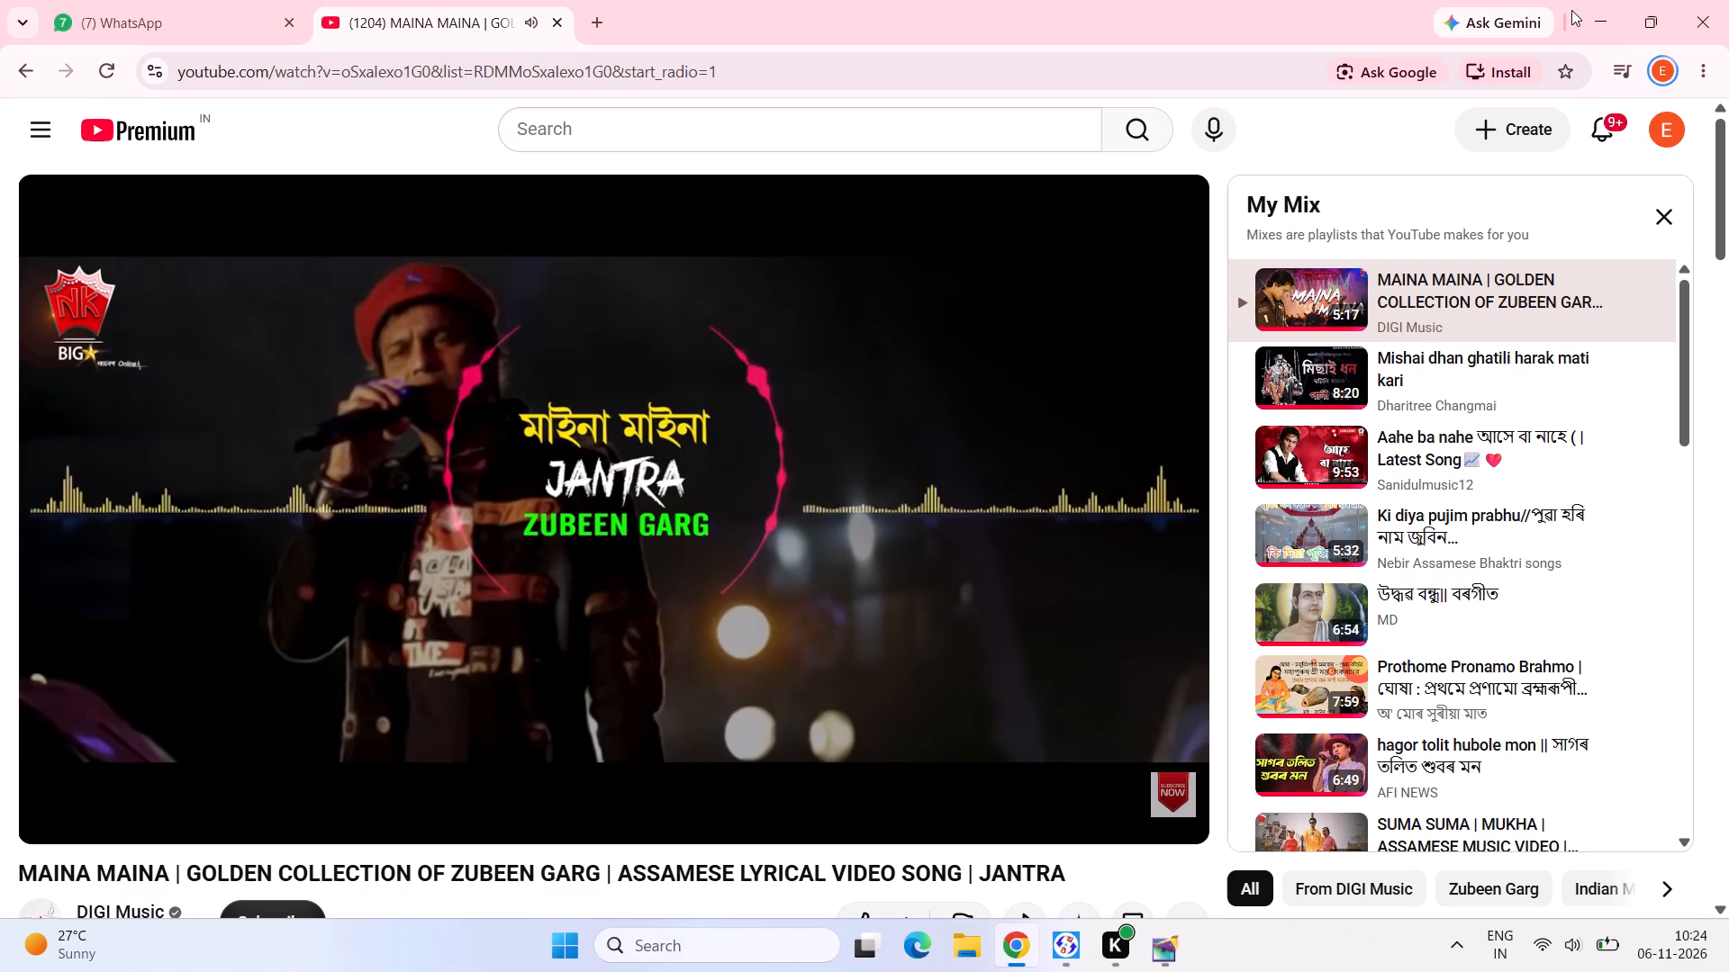
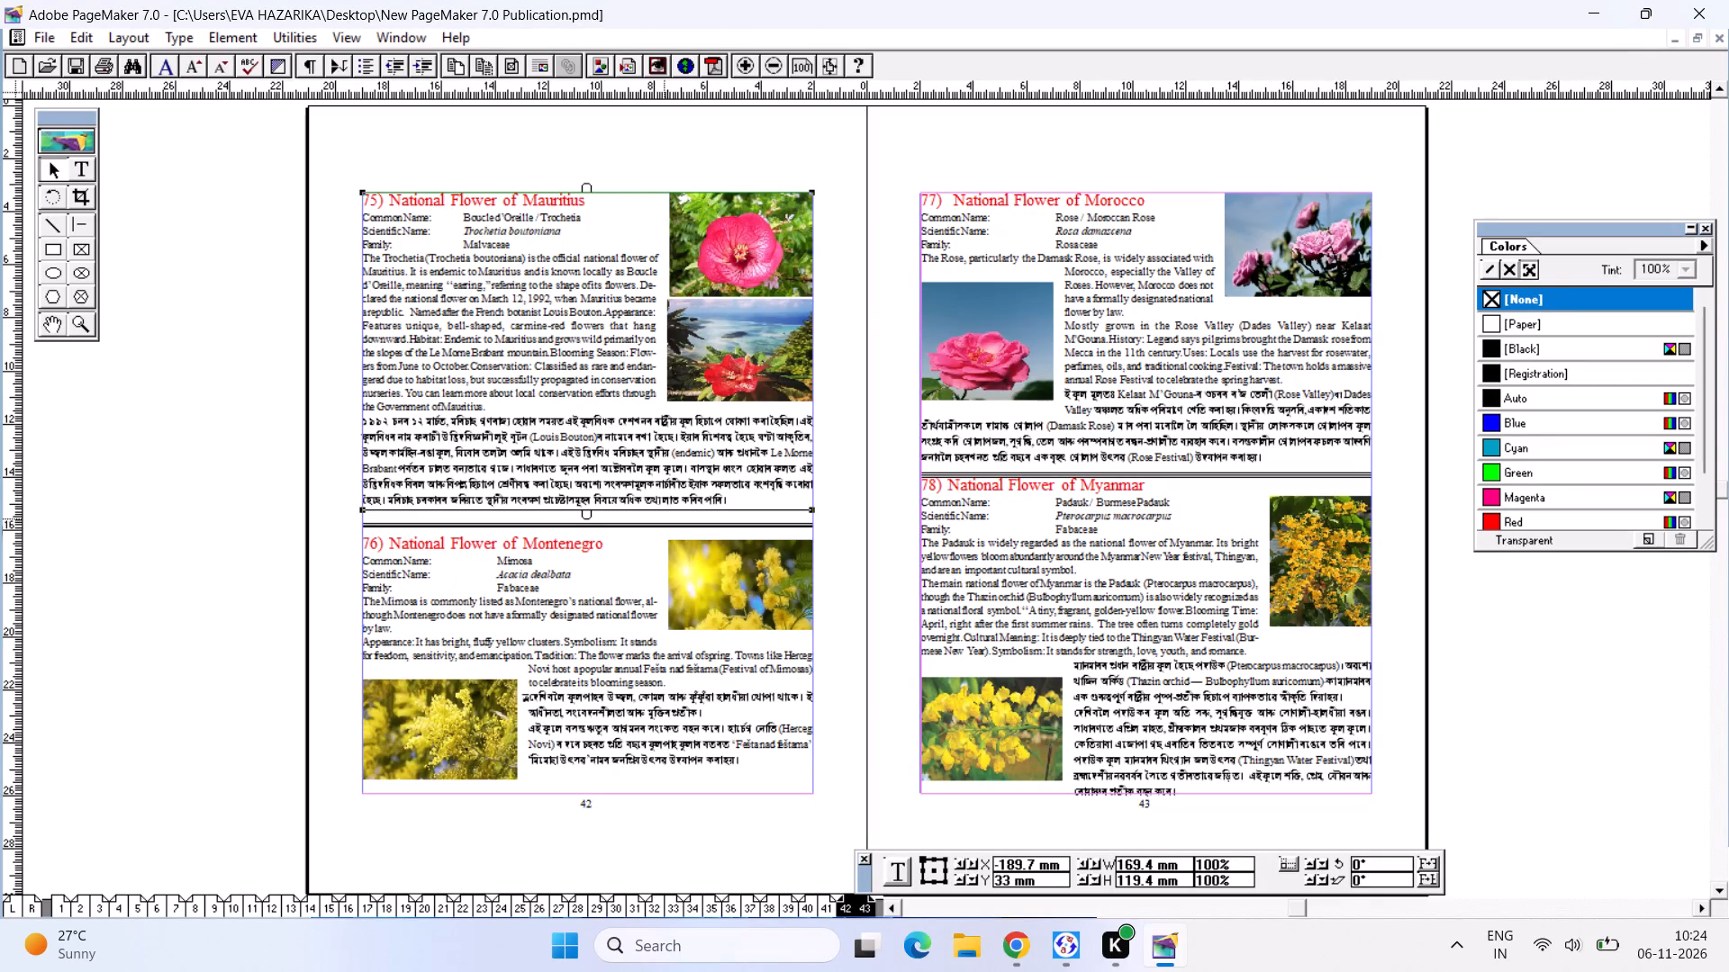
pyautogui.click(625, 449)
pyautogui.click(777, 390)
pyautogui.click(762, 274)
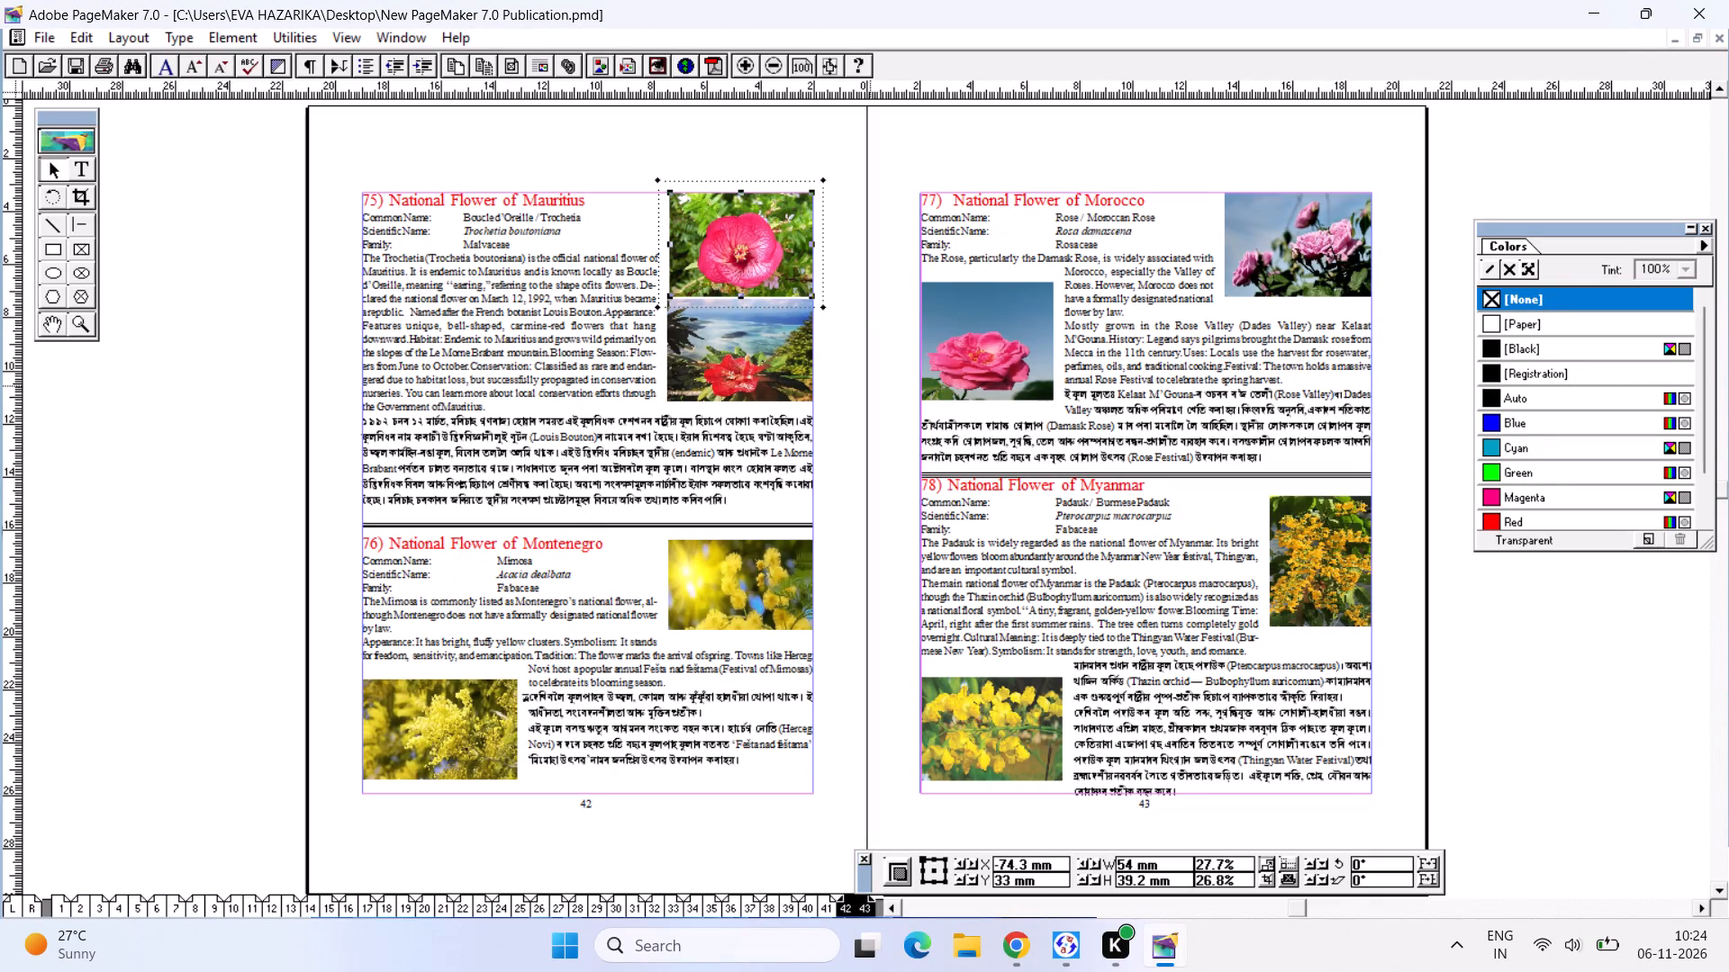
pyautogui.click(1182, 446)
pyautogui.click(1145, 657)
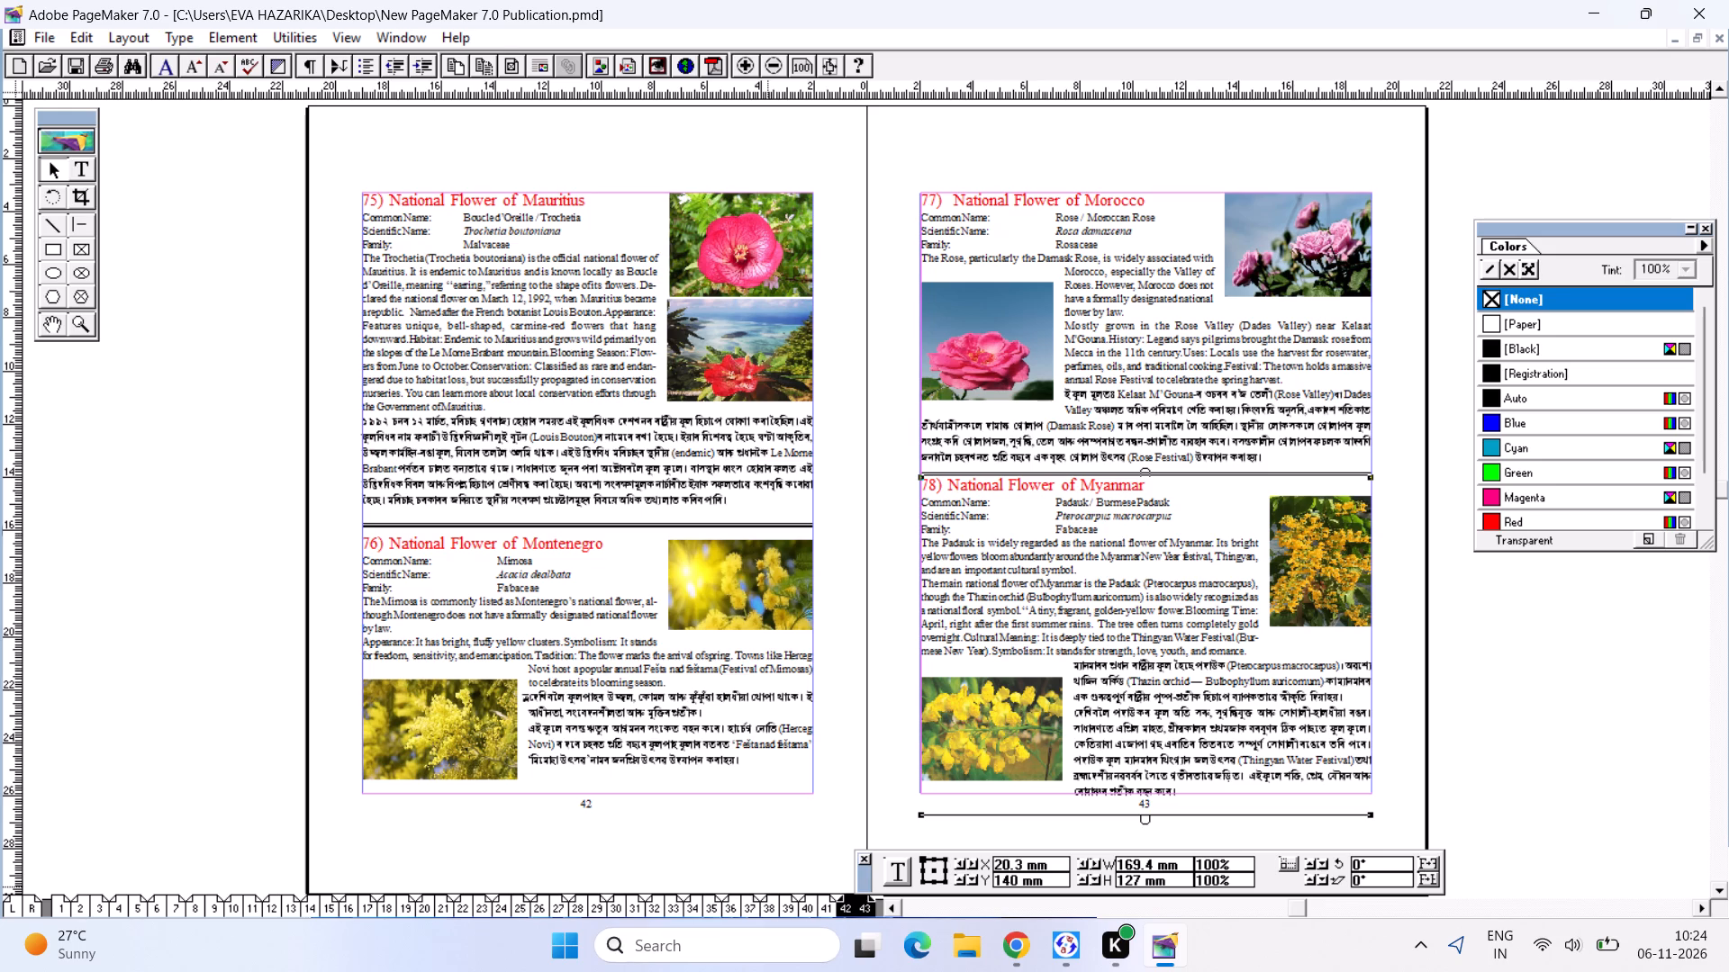
# Insert two pages after the spread of pages 42 and 43.
pyautogui.rightClick(844, 905)
pyautogui.click(883, 869)
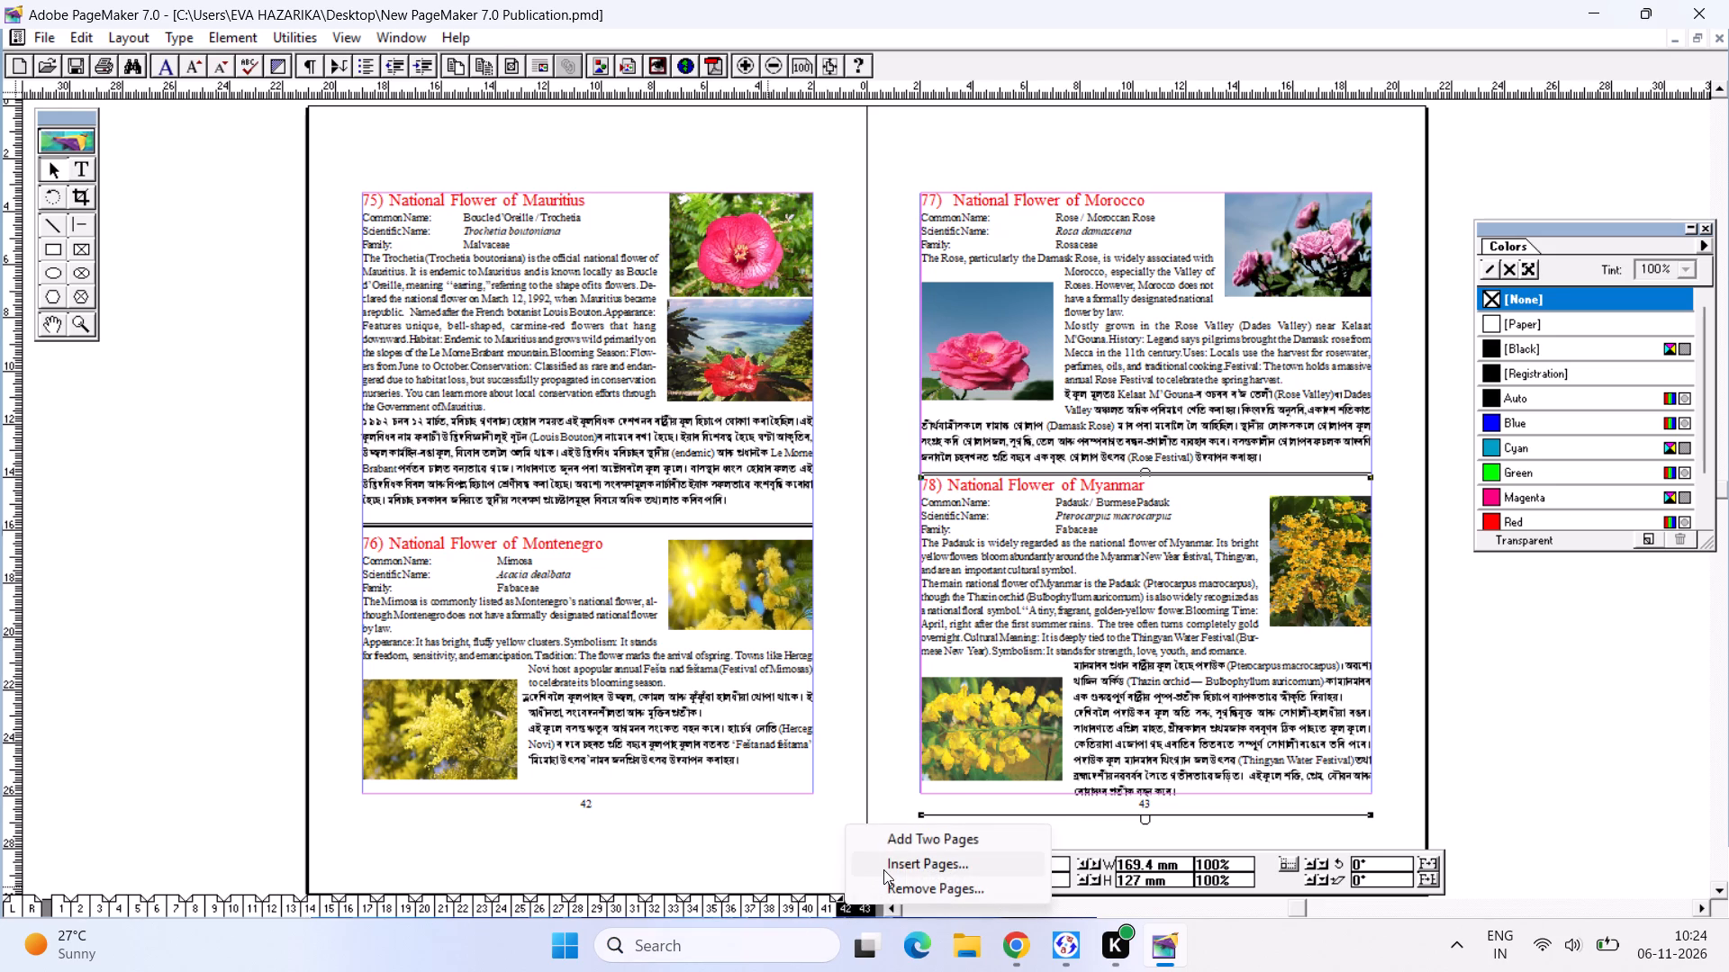
pyautogui.press('Return')
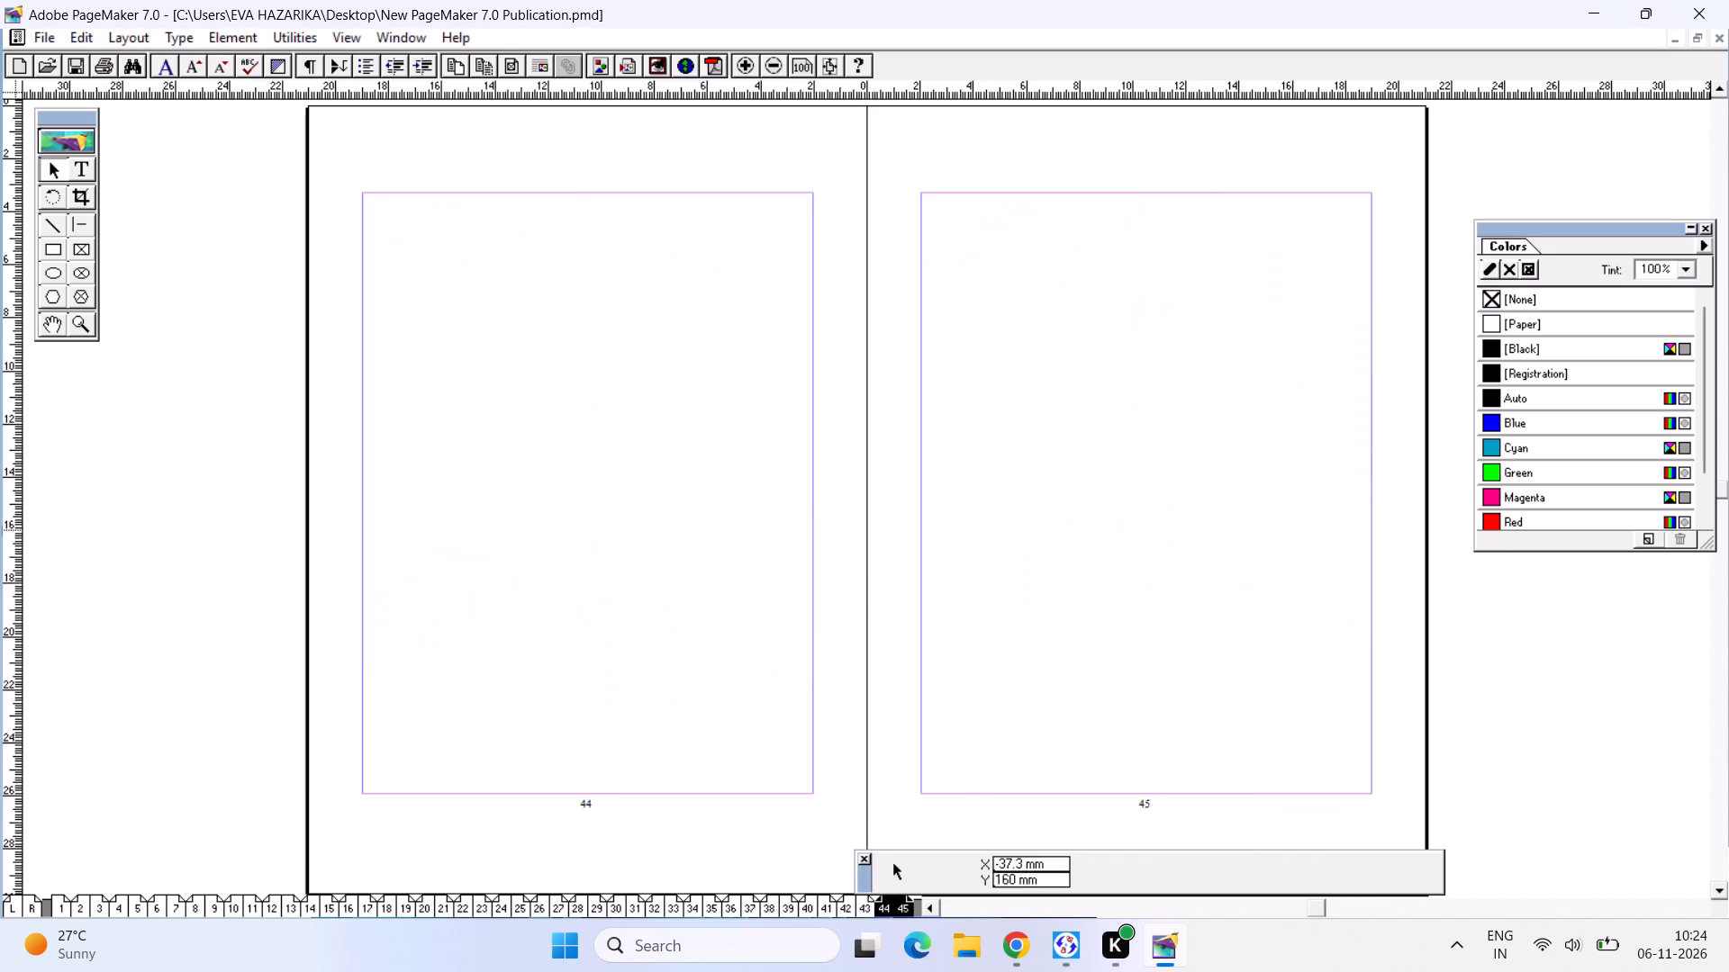
# Insert 8 more pages after pages 44 and 45, using the Document Master.
pyautogui.rightClick(904, 912)
pyautogui.click(929, 874)
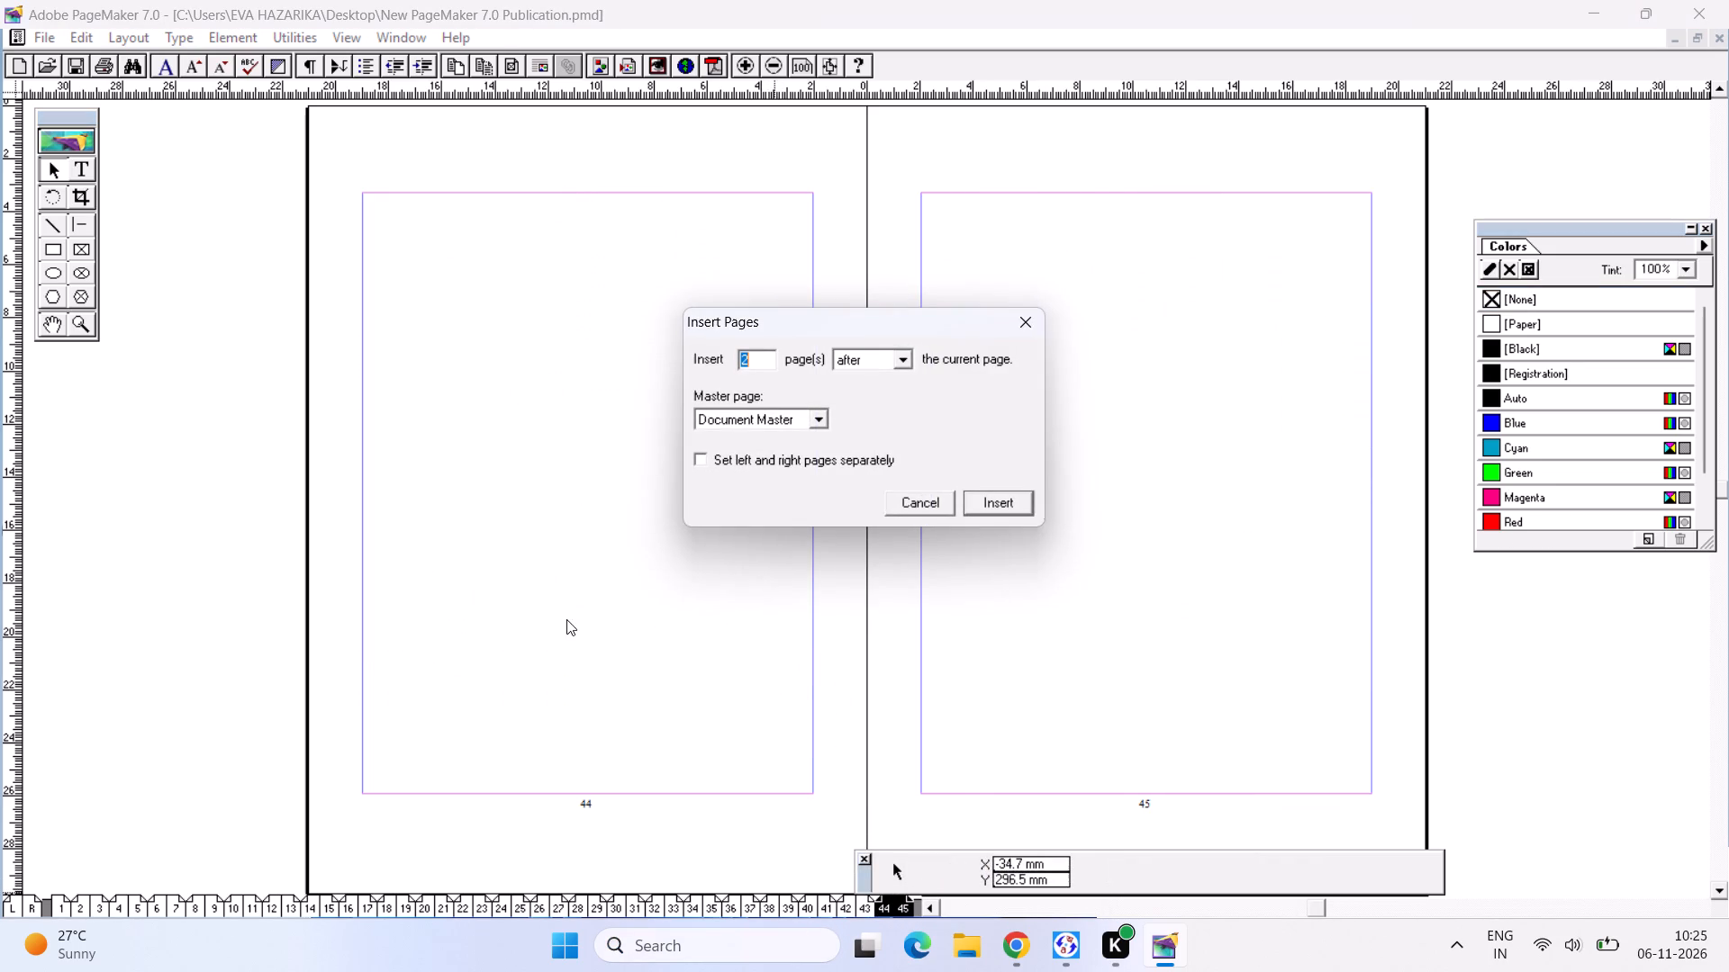
pyautogui.click(783, 362)
pyautogui.moveTo(767, 356); pyautogui.dragTo(678, 352)
pyautogui.press('7')
pyautogui.press('BackSpace')
pyautogui.press('8')
pyautogui.press('Return')
pyautogui.press('Return')
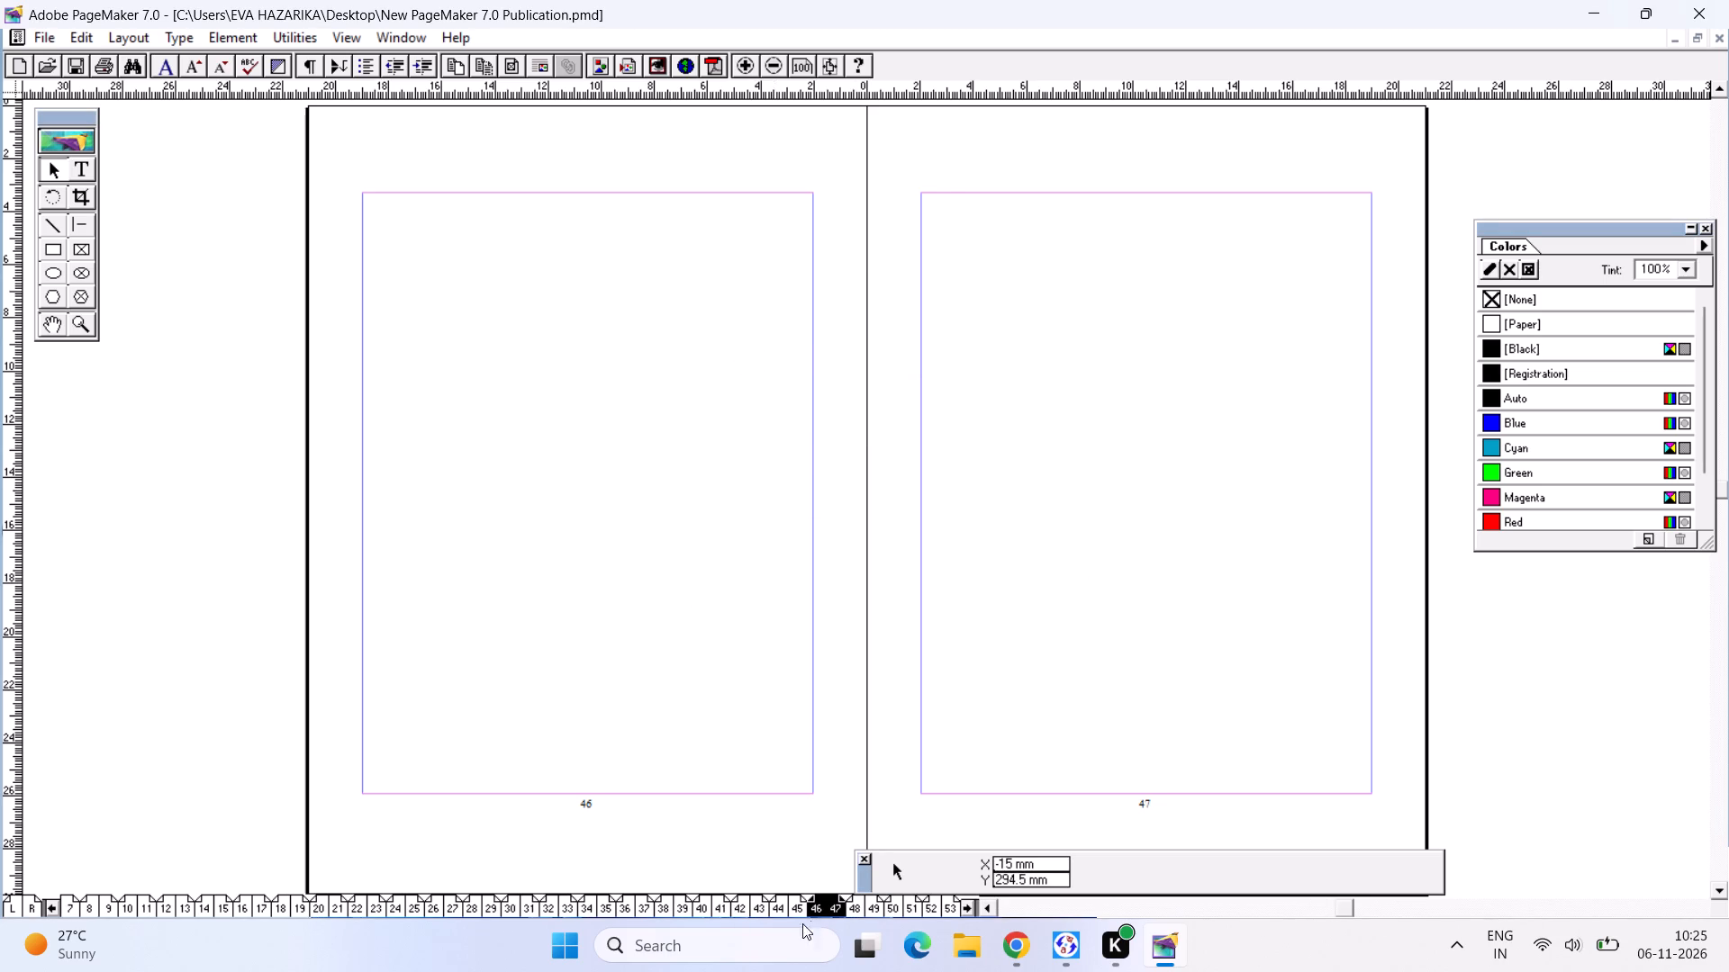
# Review the spread of pages 42 and 43 and return to the blank spread of pages 44 and 45.
pyautogui.click(774, 900)
pyautogui.click(756, 901)
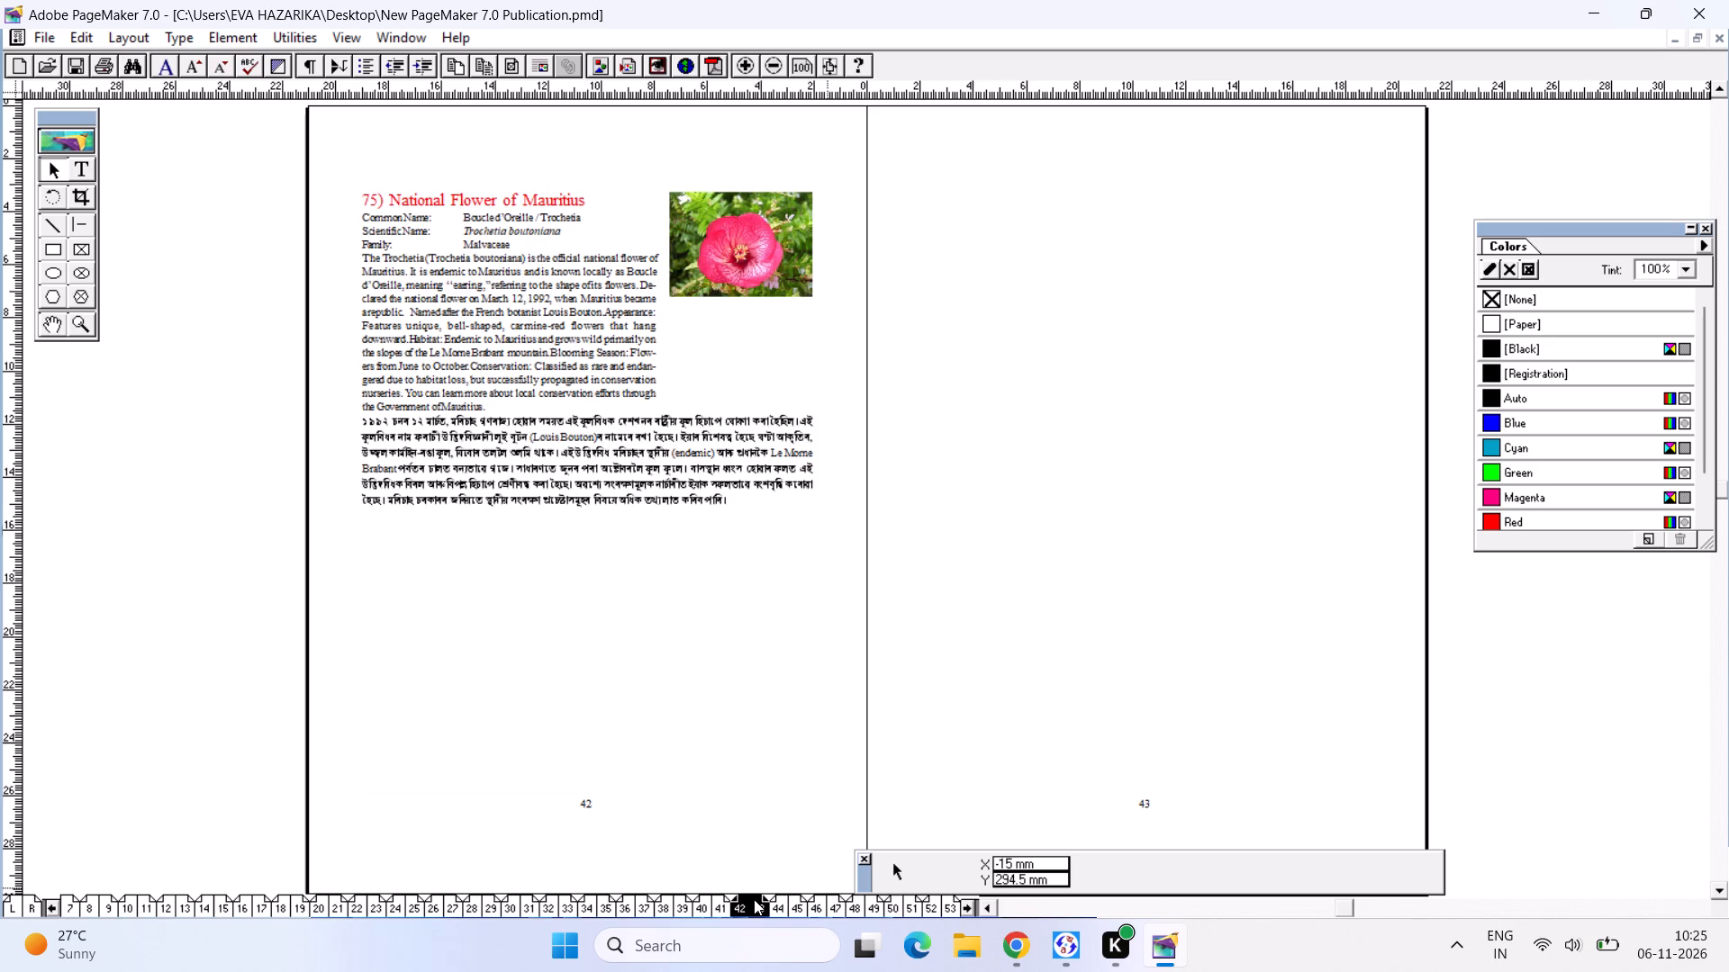
pyautogui.click(782, 905)
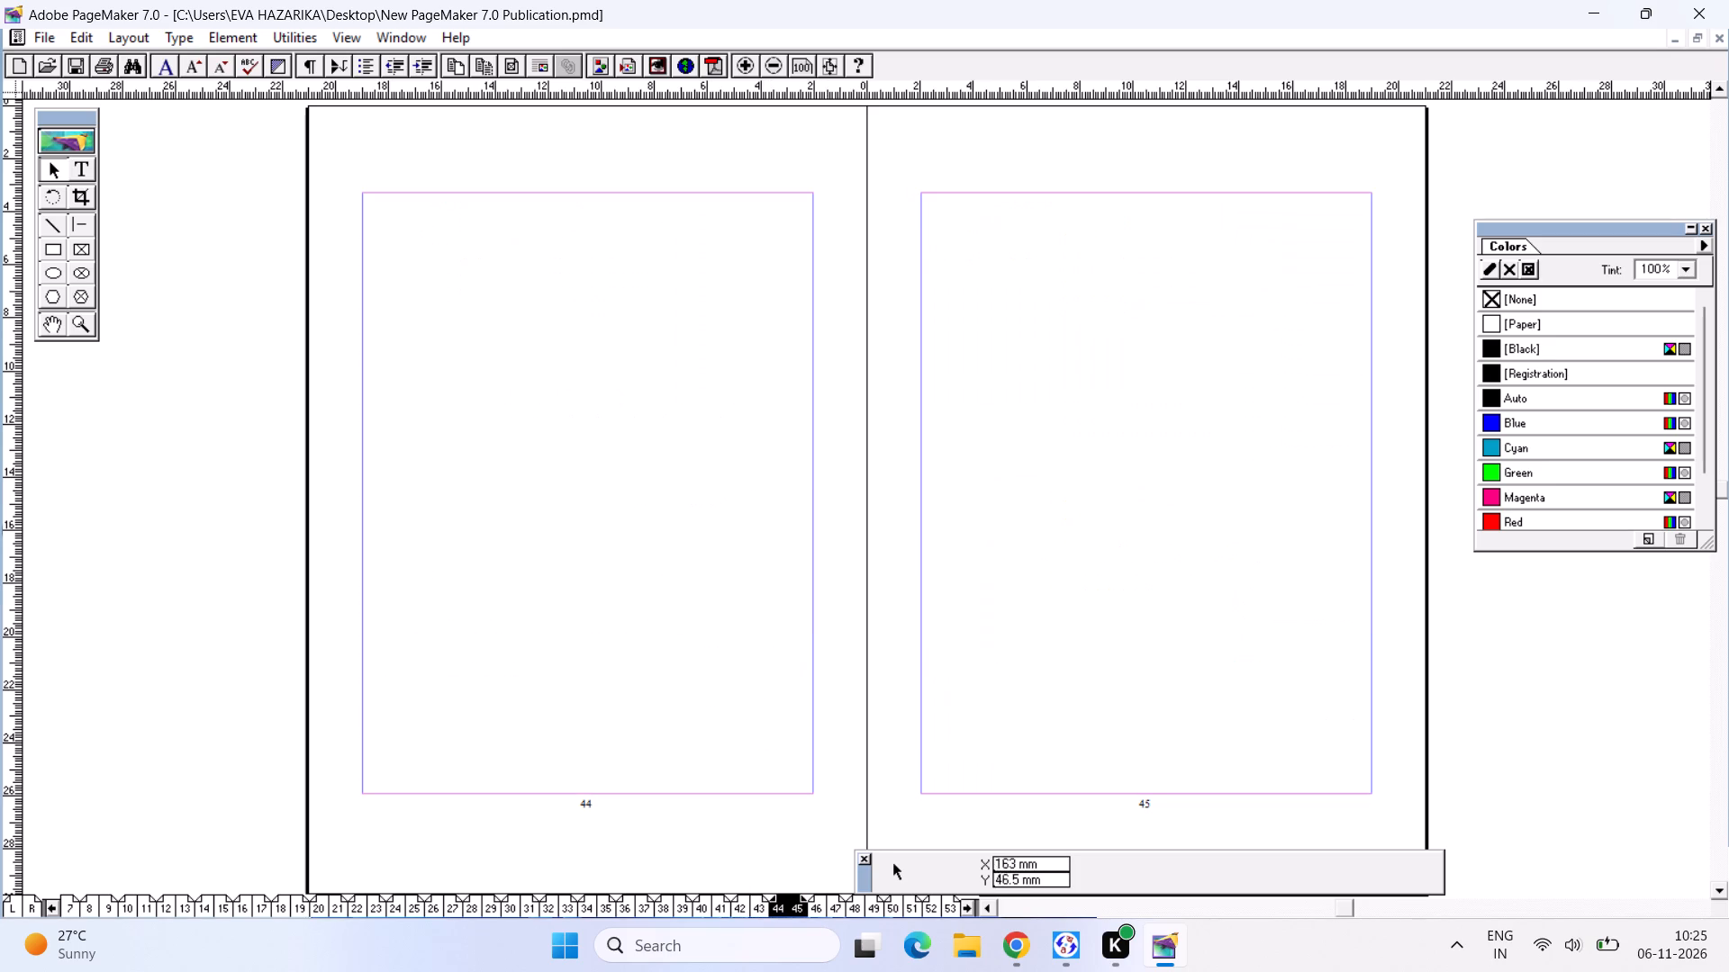
pyautogui.click(762, 909)
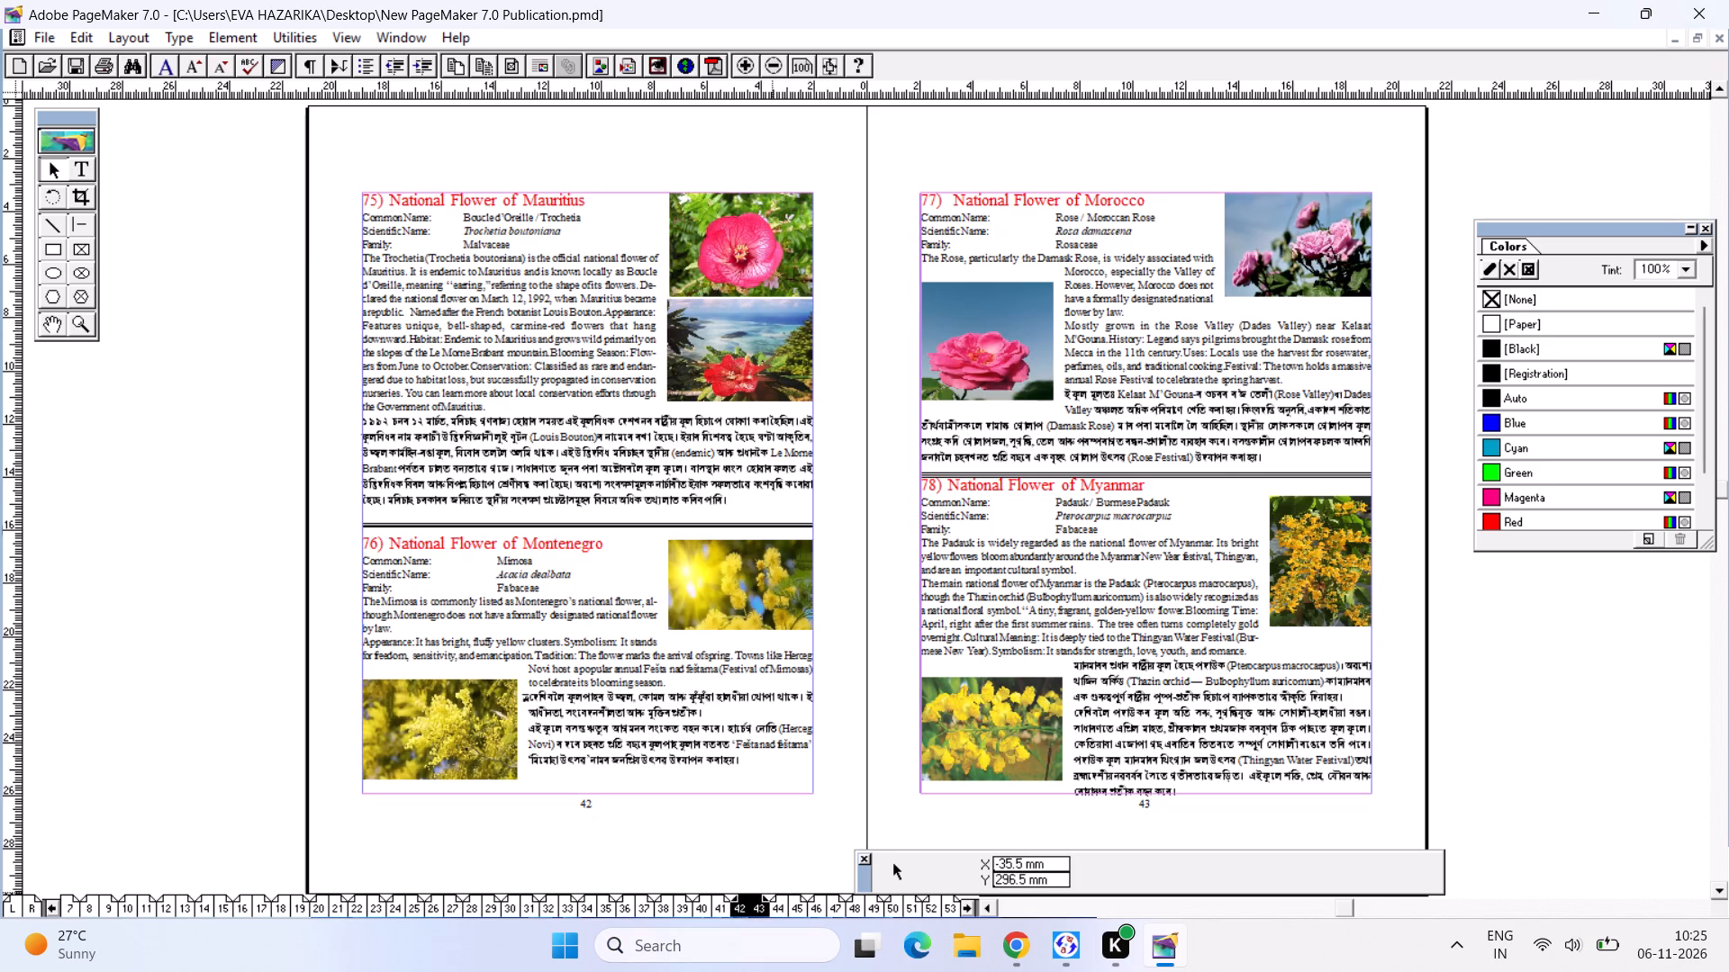
pyautogui.click(780, 909)
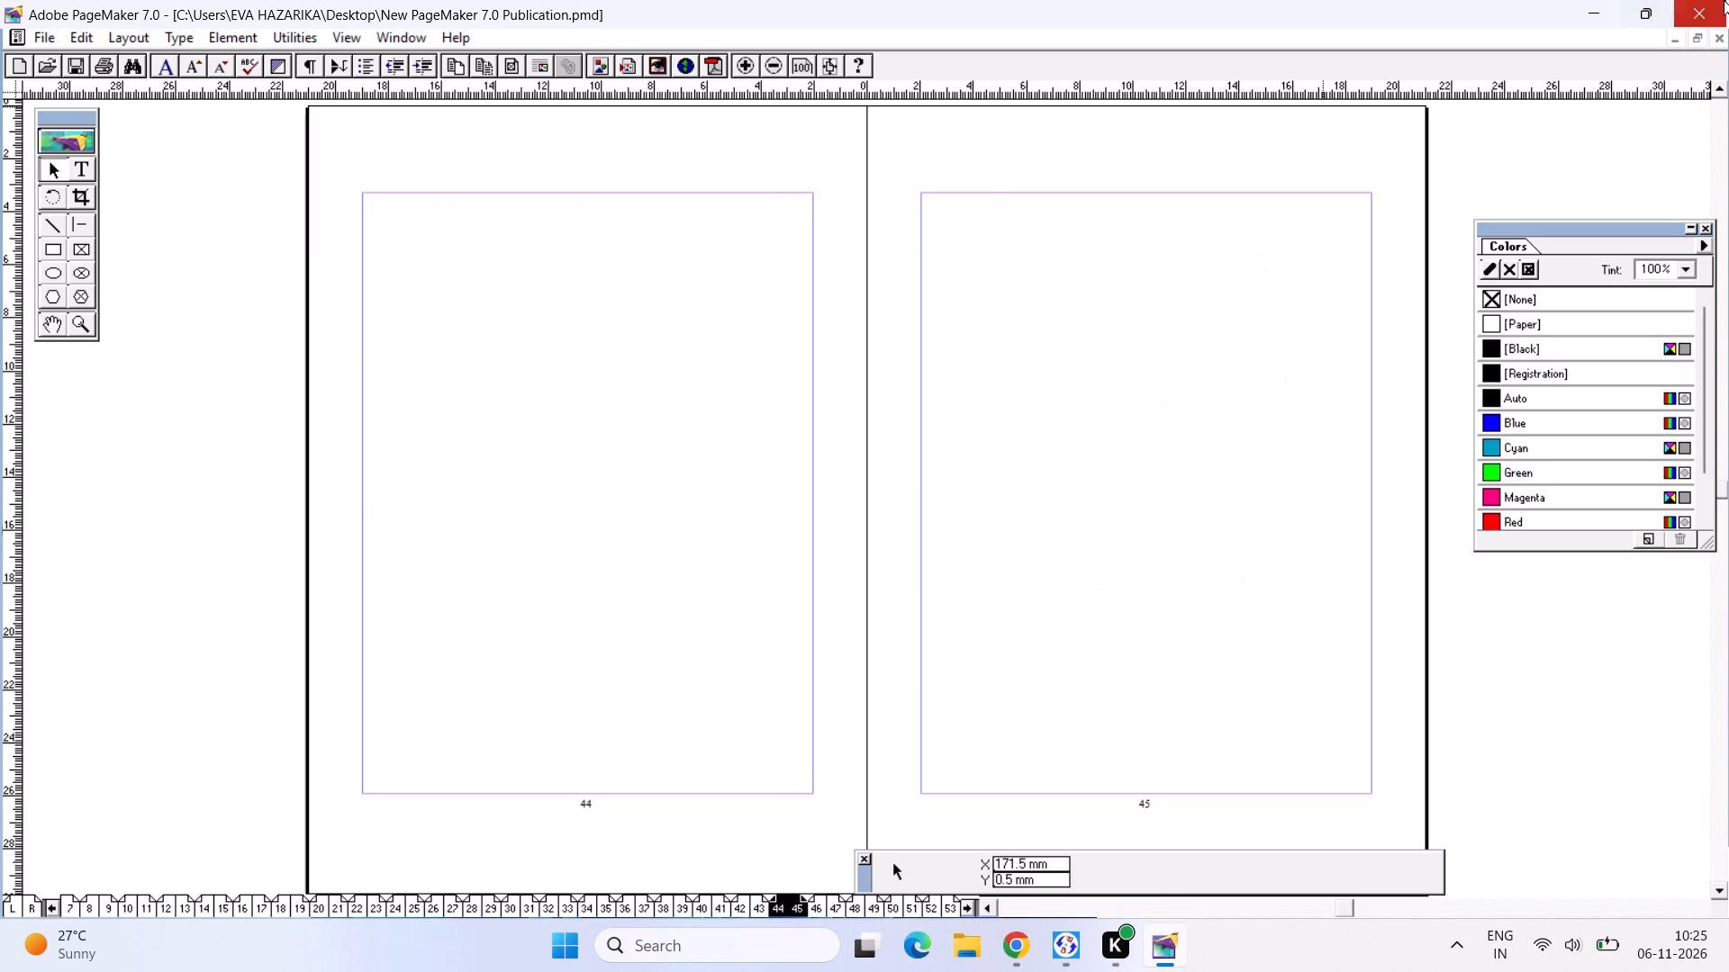
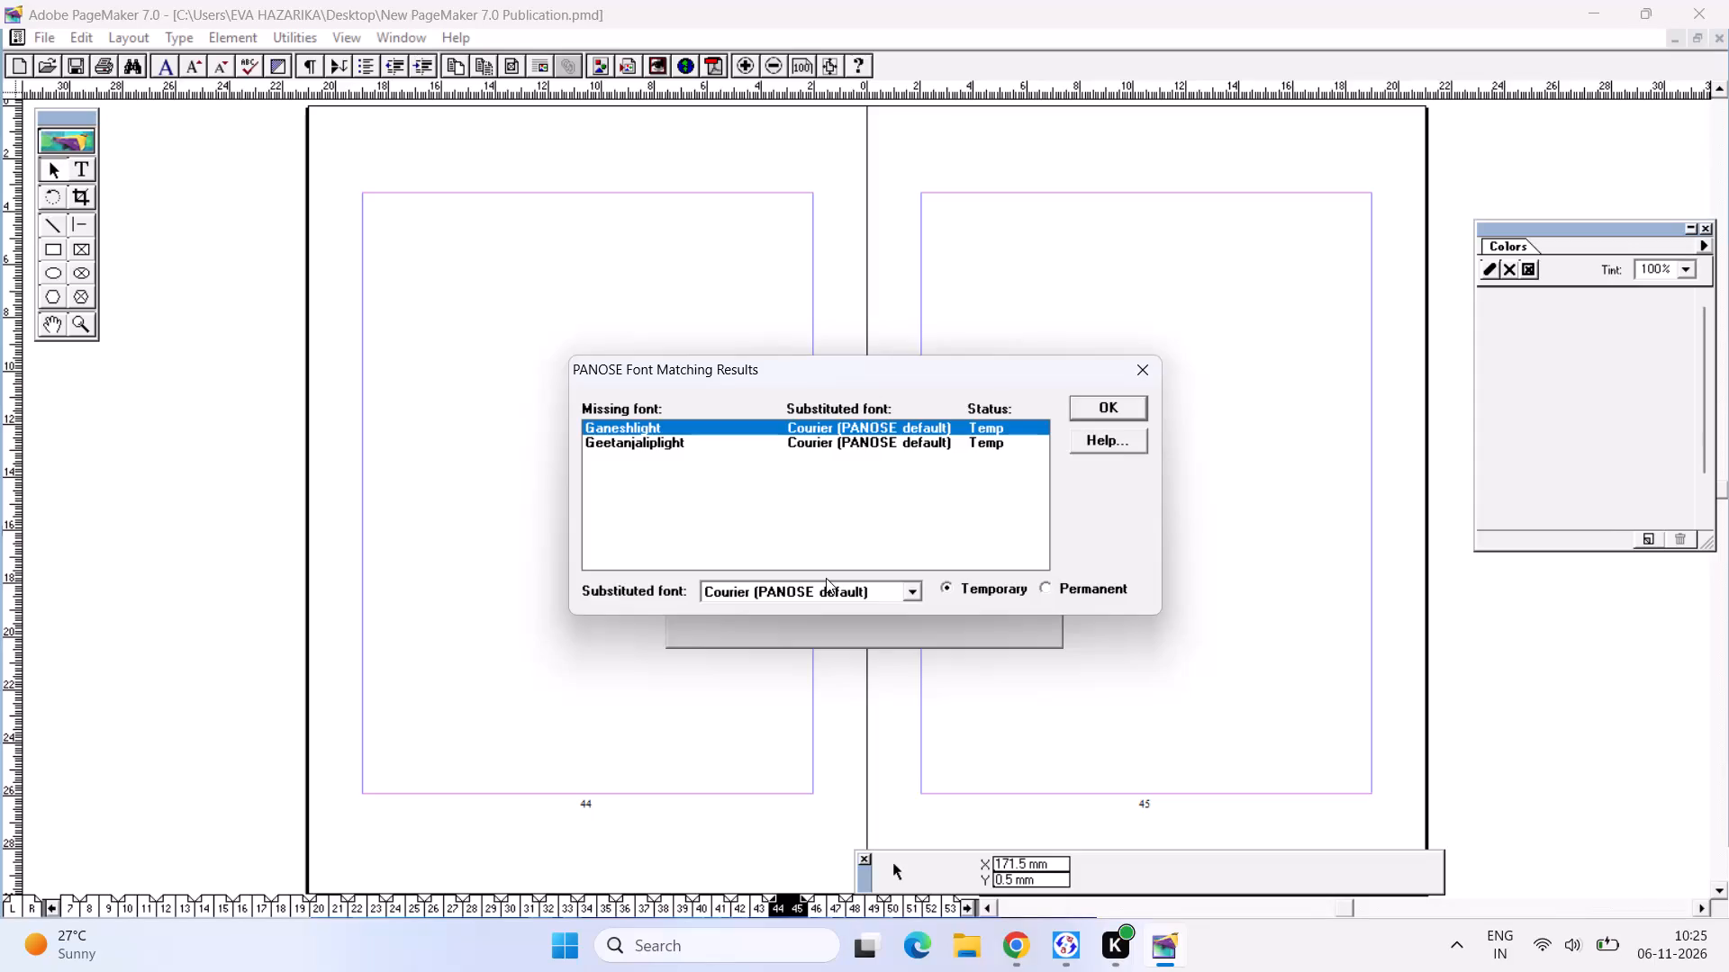
# Accept the temporary font substitutions and bring the national flowers (2) document to the front.
pyautogui.press('Return')
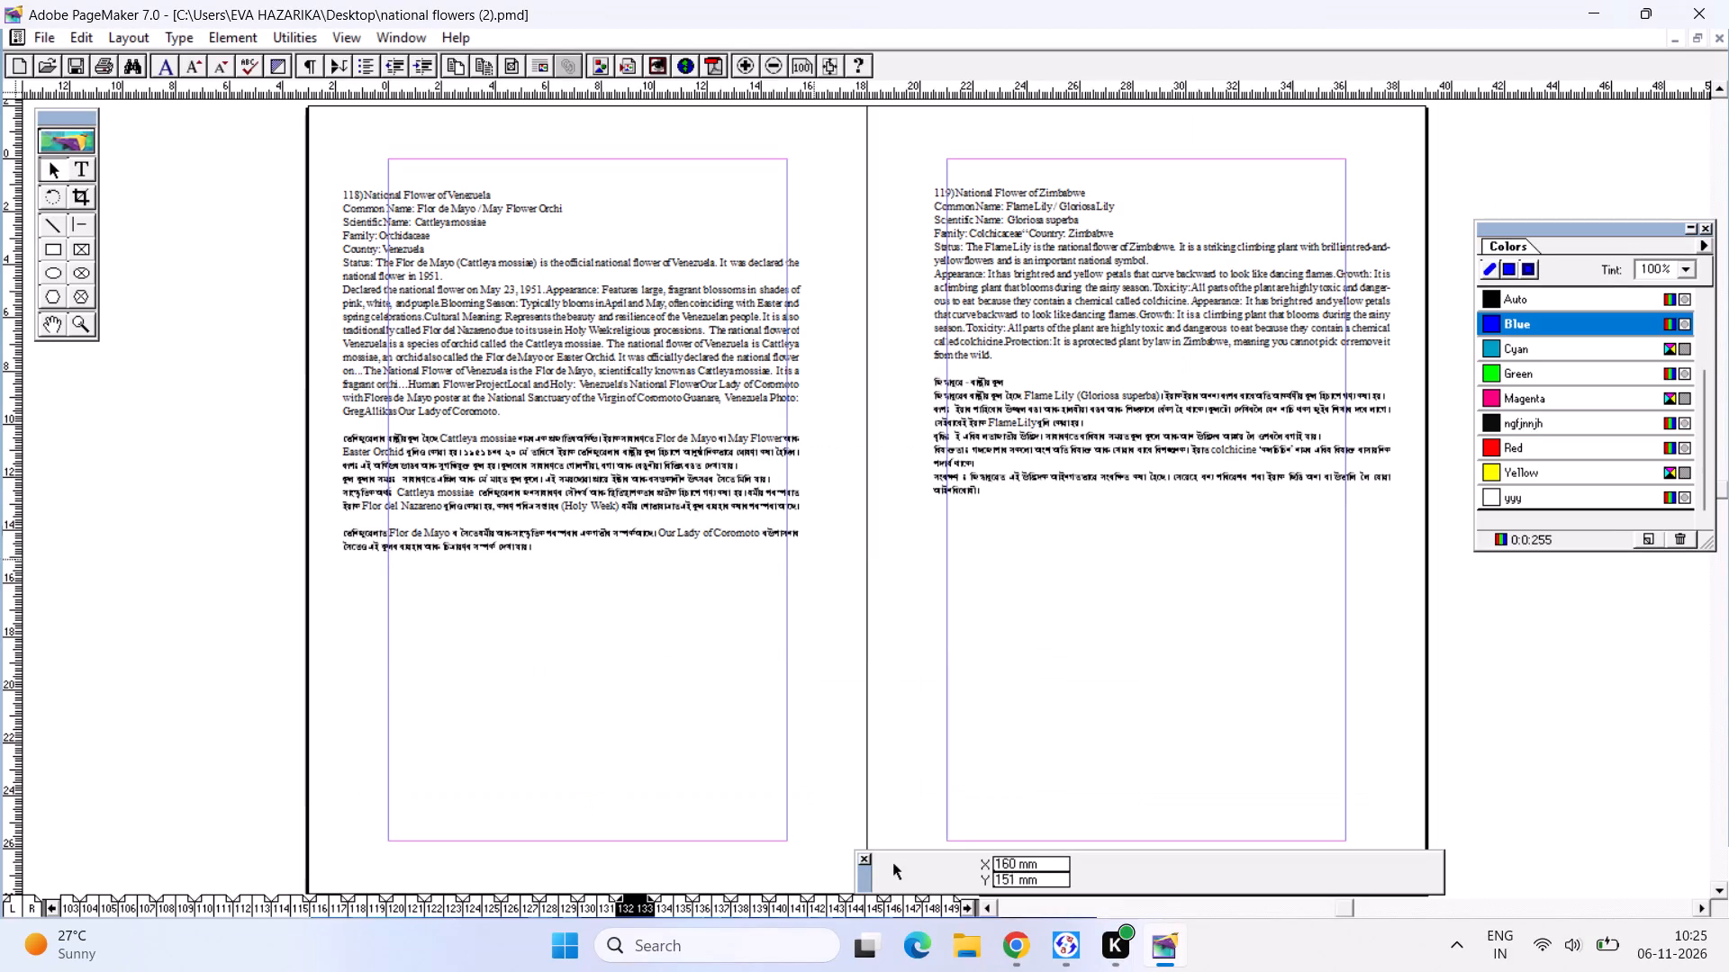
pyautogui.hotkey('ctrl', 'Tab')
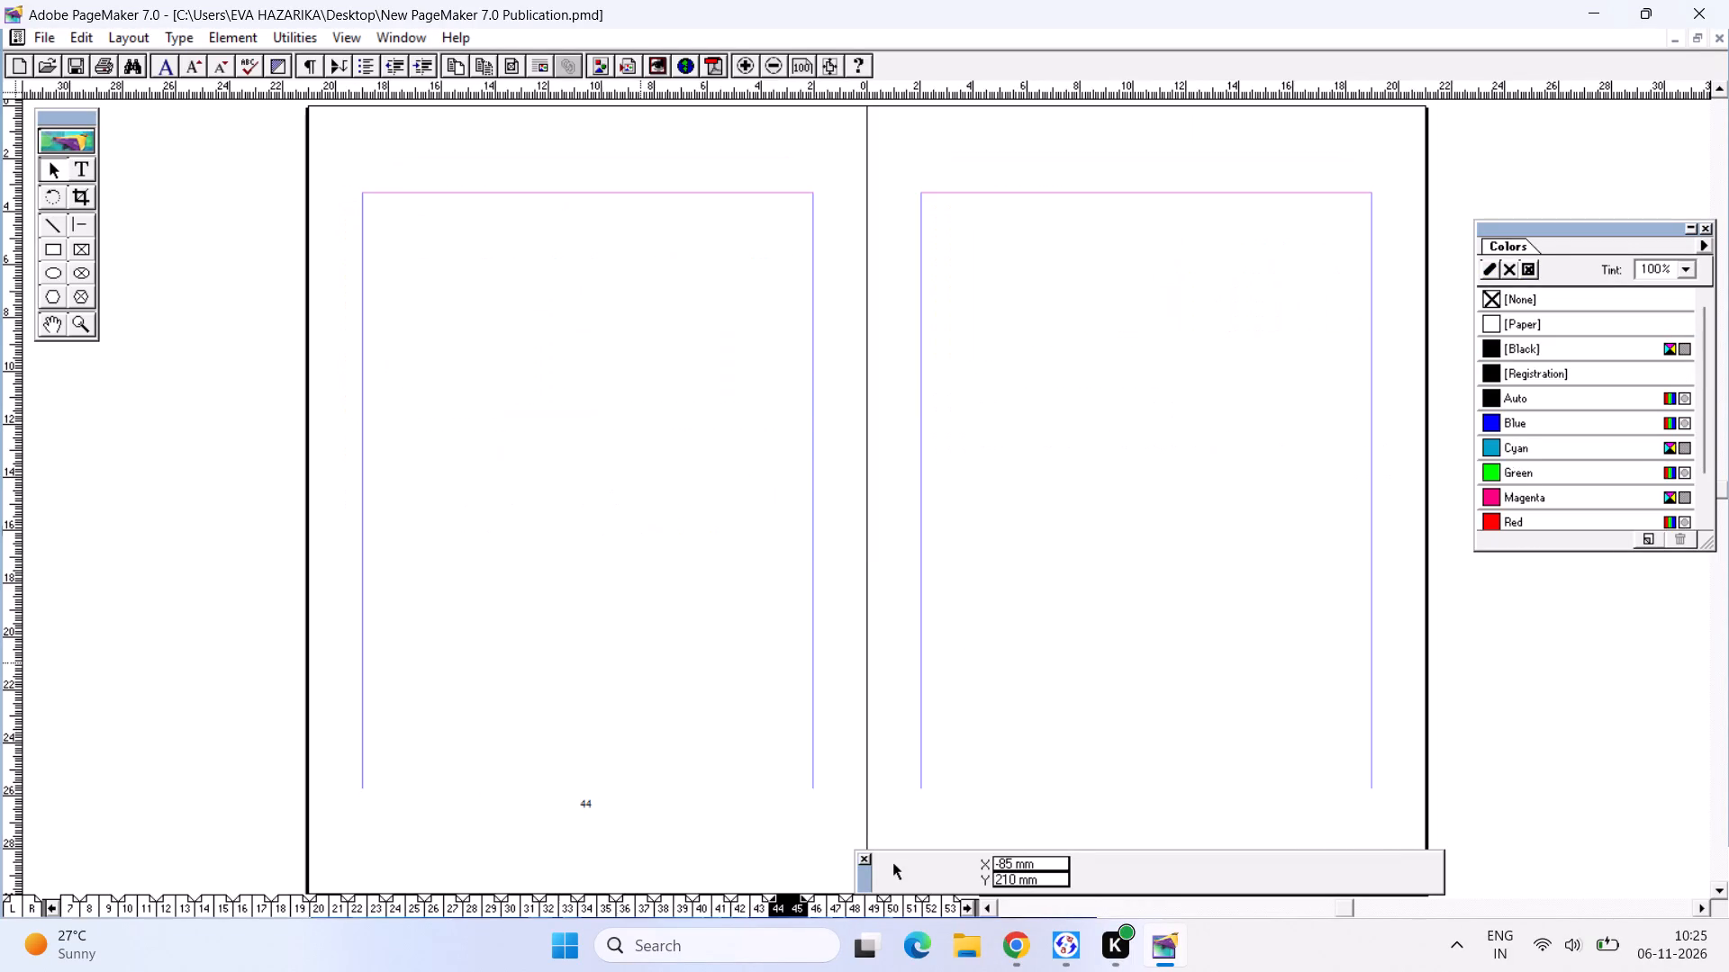
pyautogui.hotkey('ctrl', 'Tab')
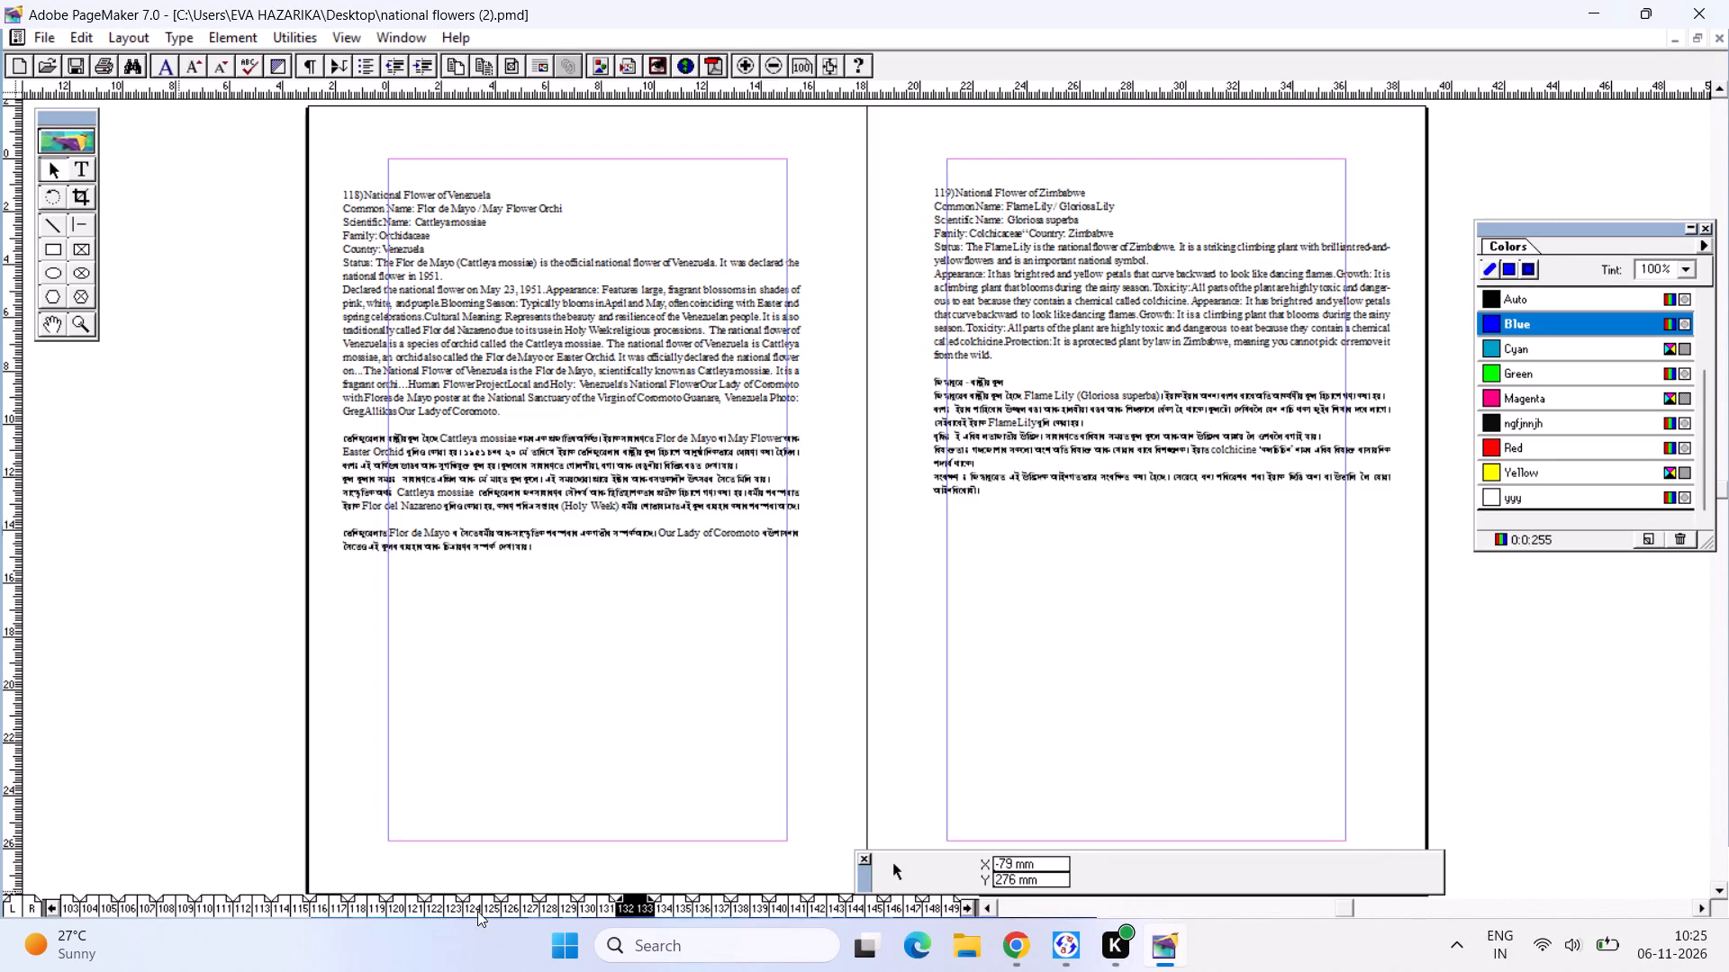
# Look back through the entries in national flowers (2), from page 132 to the spread of pages 84 and 85.
pyautogui.click(482, 906)
pyautogui.click(384, 898)
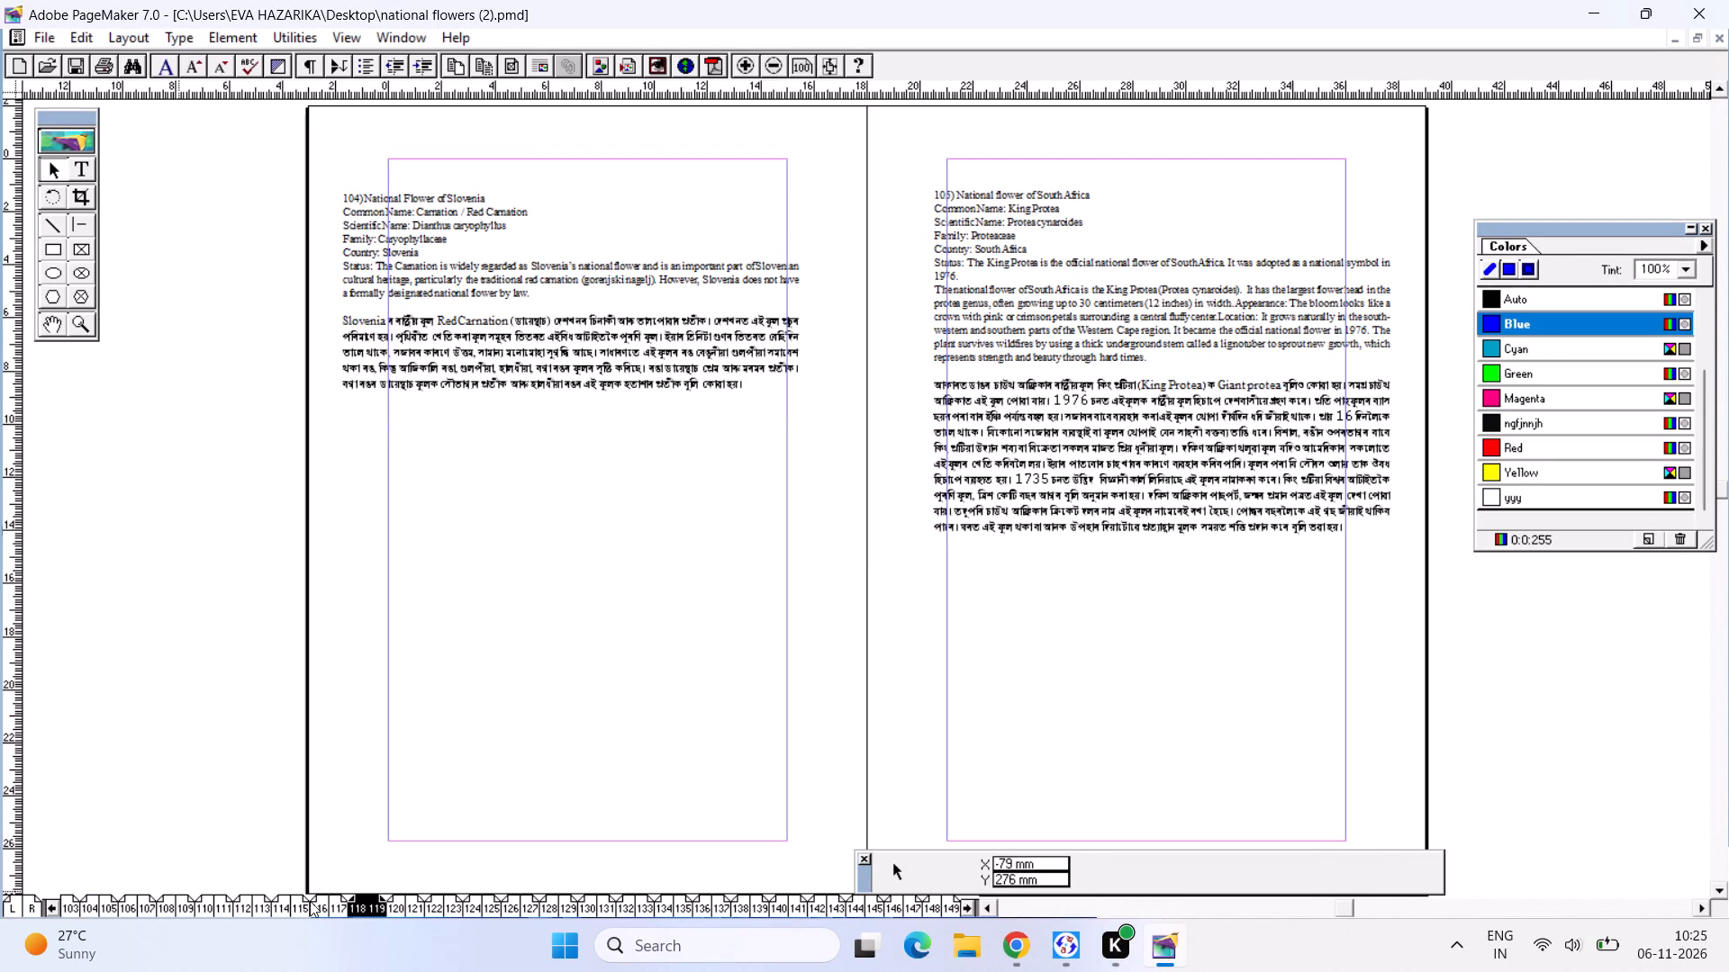
pyautogui.click(274, 900)
pyautogui.click(192, 891)
pyautogui.click(147, 905)
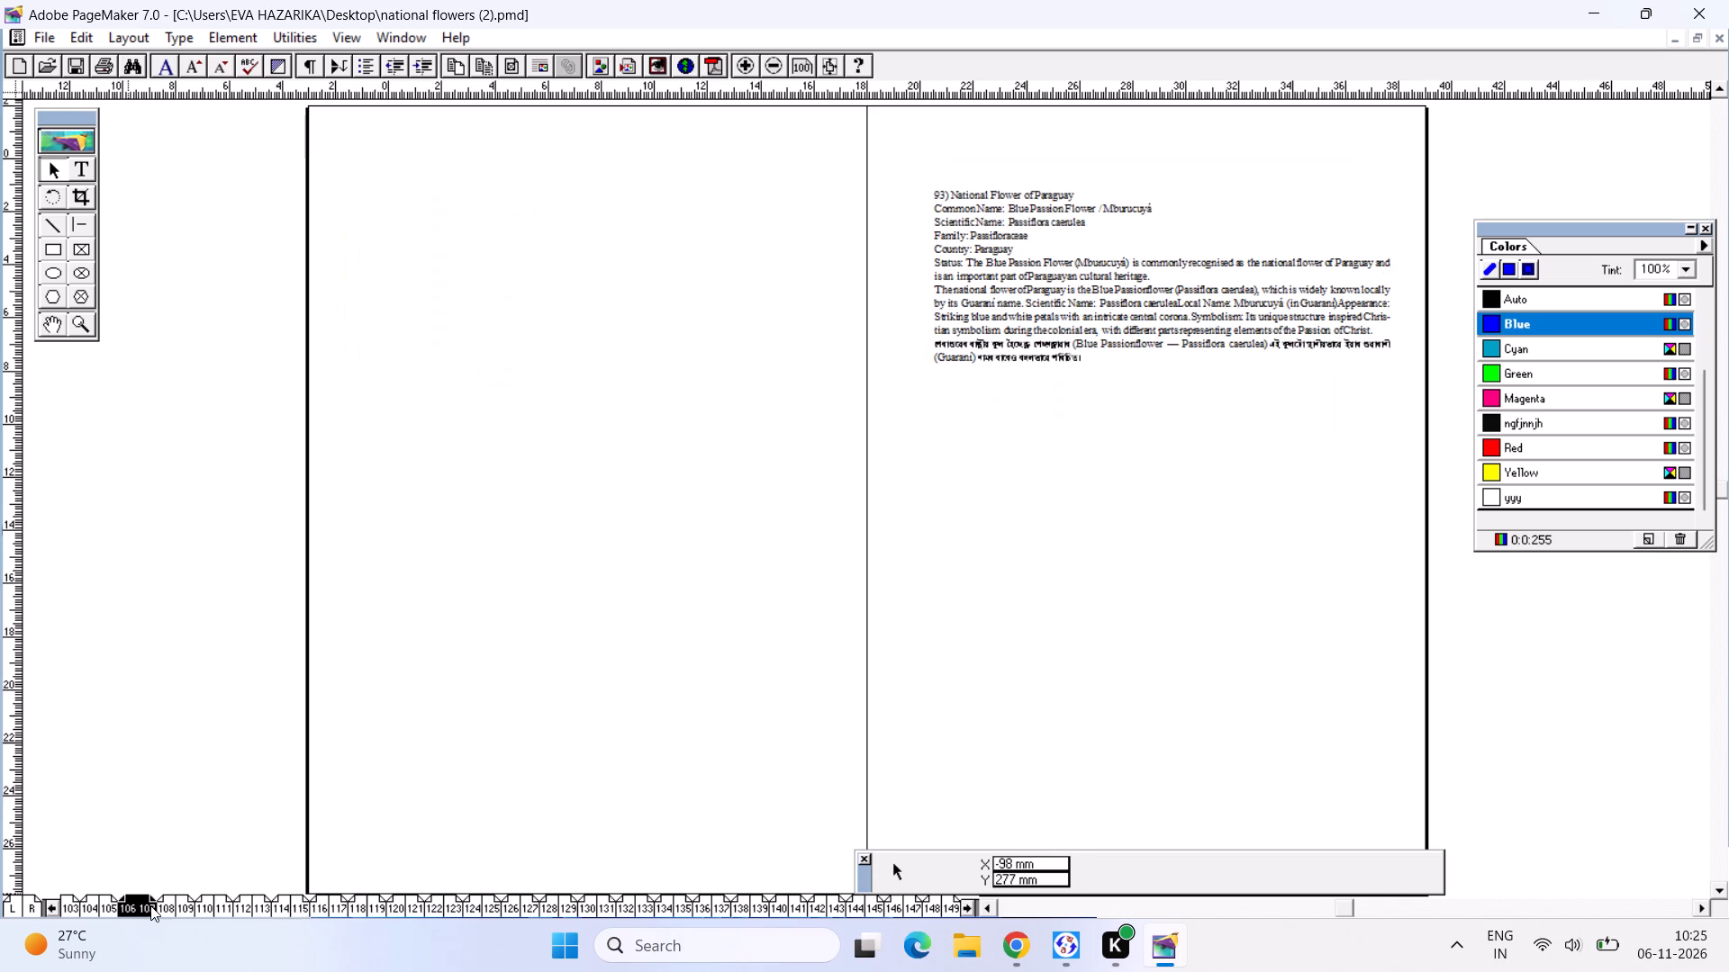
pyautogui.click(114, 903)
pyautogui.click(86, 899)
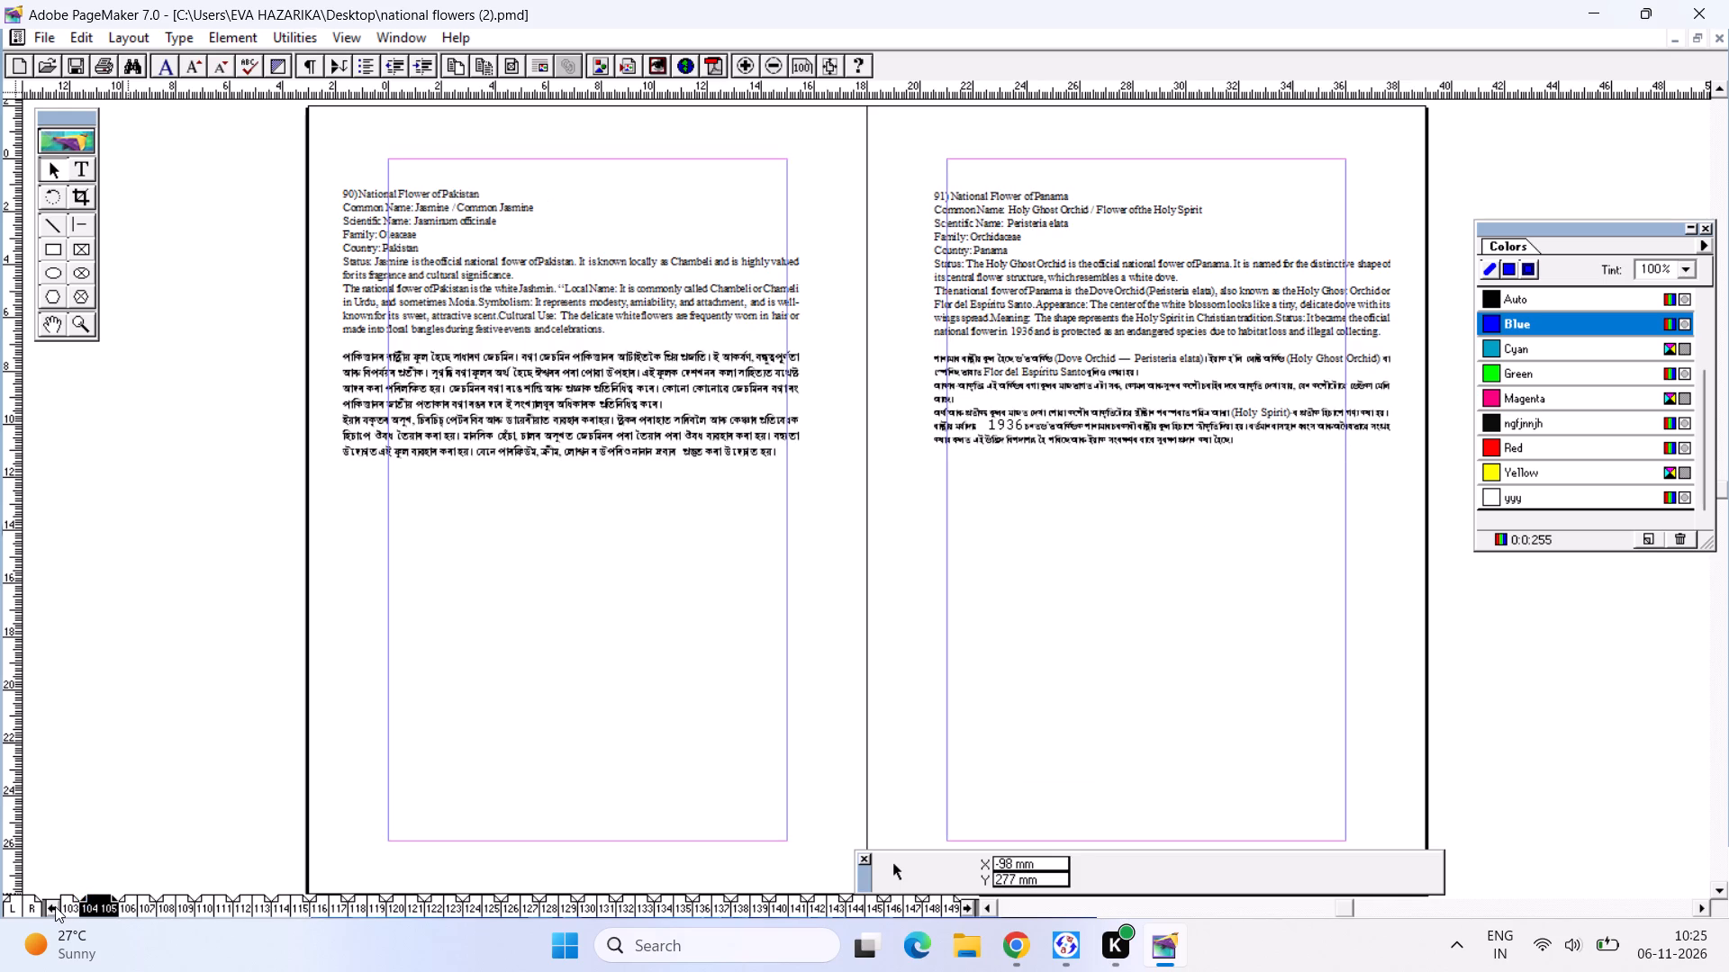
pyautogui.click(55, 906)
pyautogui.click(493, 904)
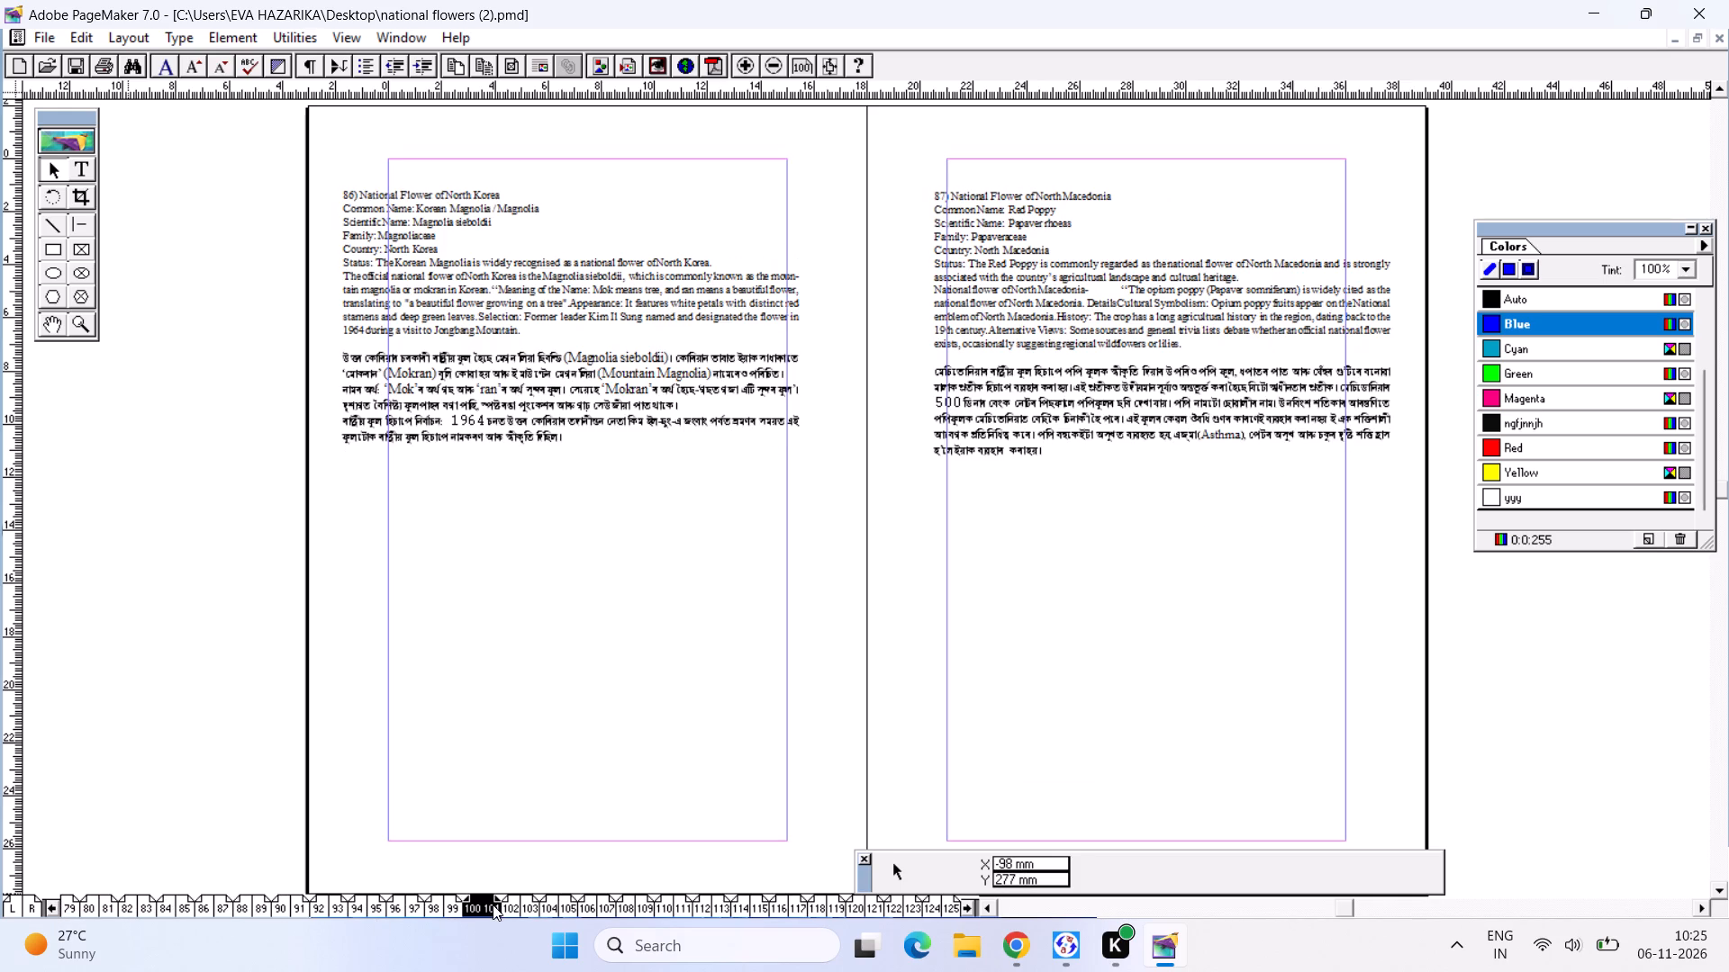
pyautogui.click(398, 907)
pyautogui.click(312, 900)
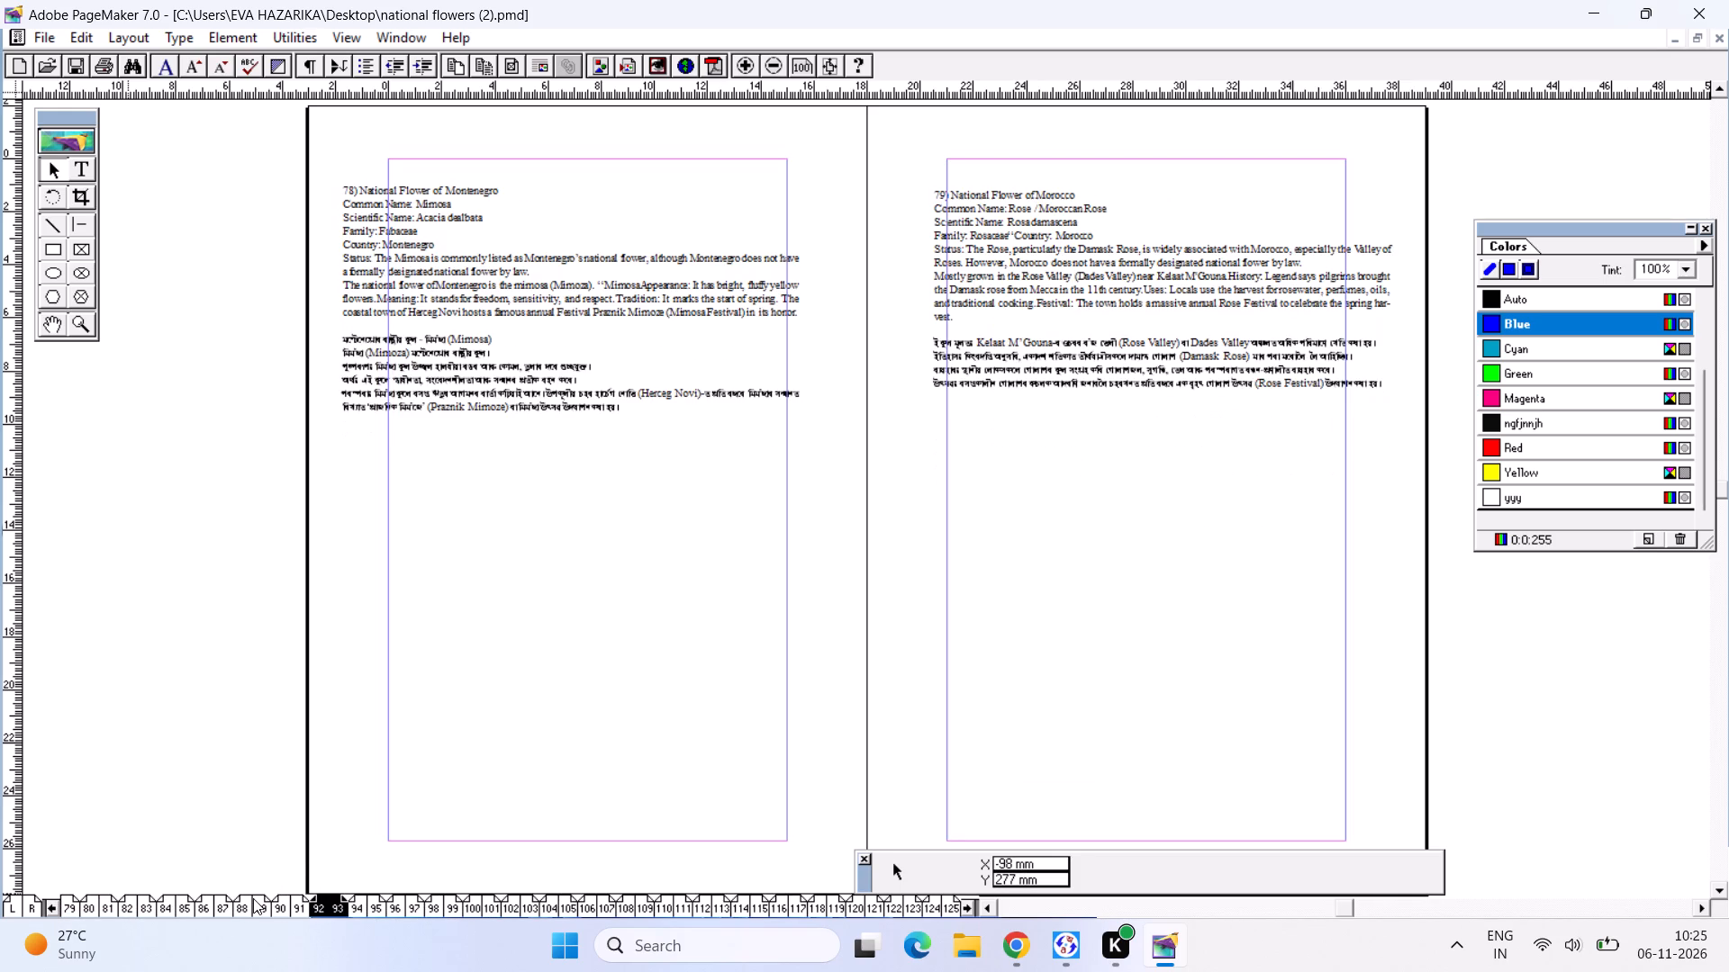
pyautogui.click(267, 898)
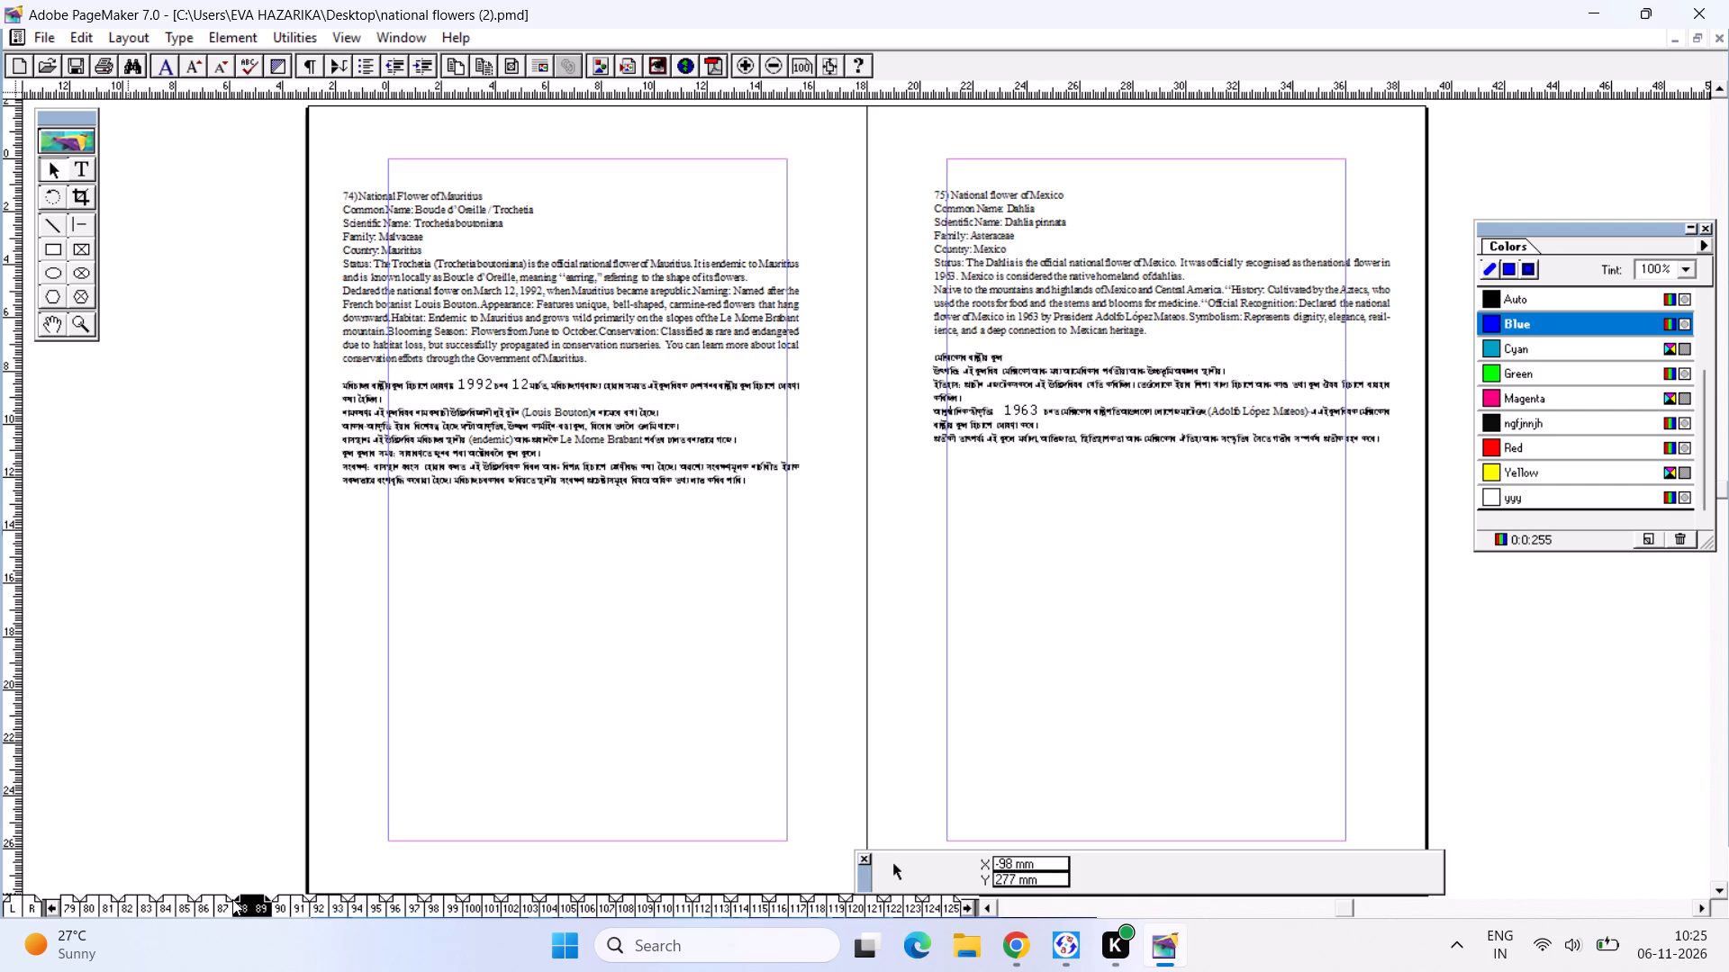
pyautogui.click(232, 899)
pyautogui.click(212, 903)
pyautogui.click(172, 905)
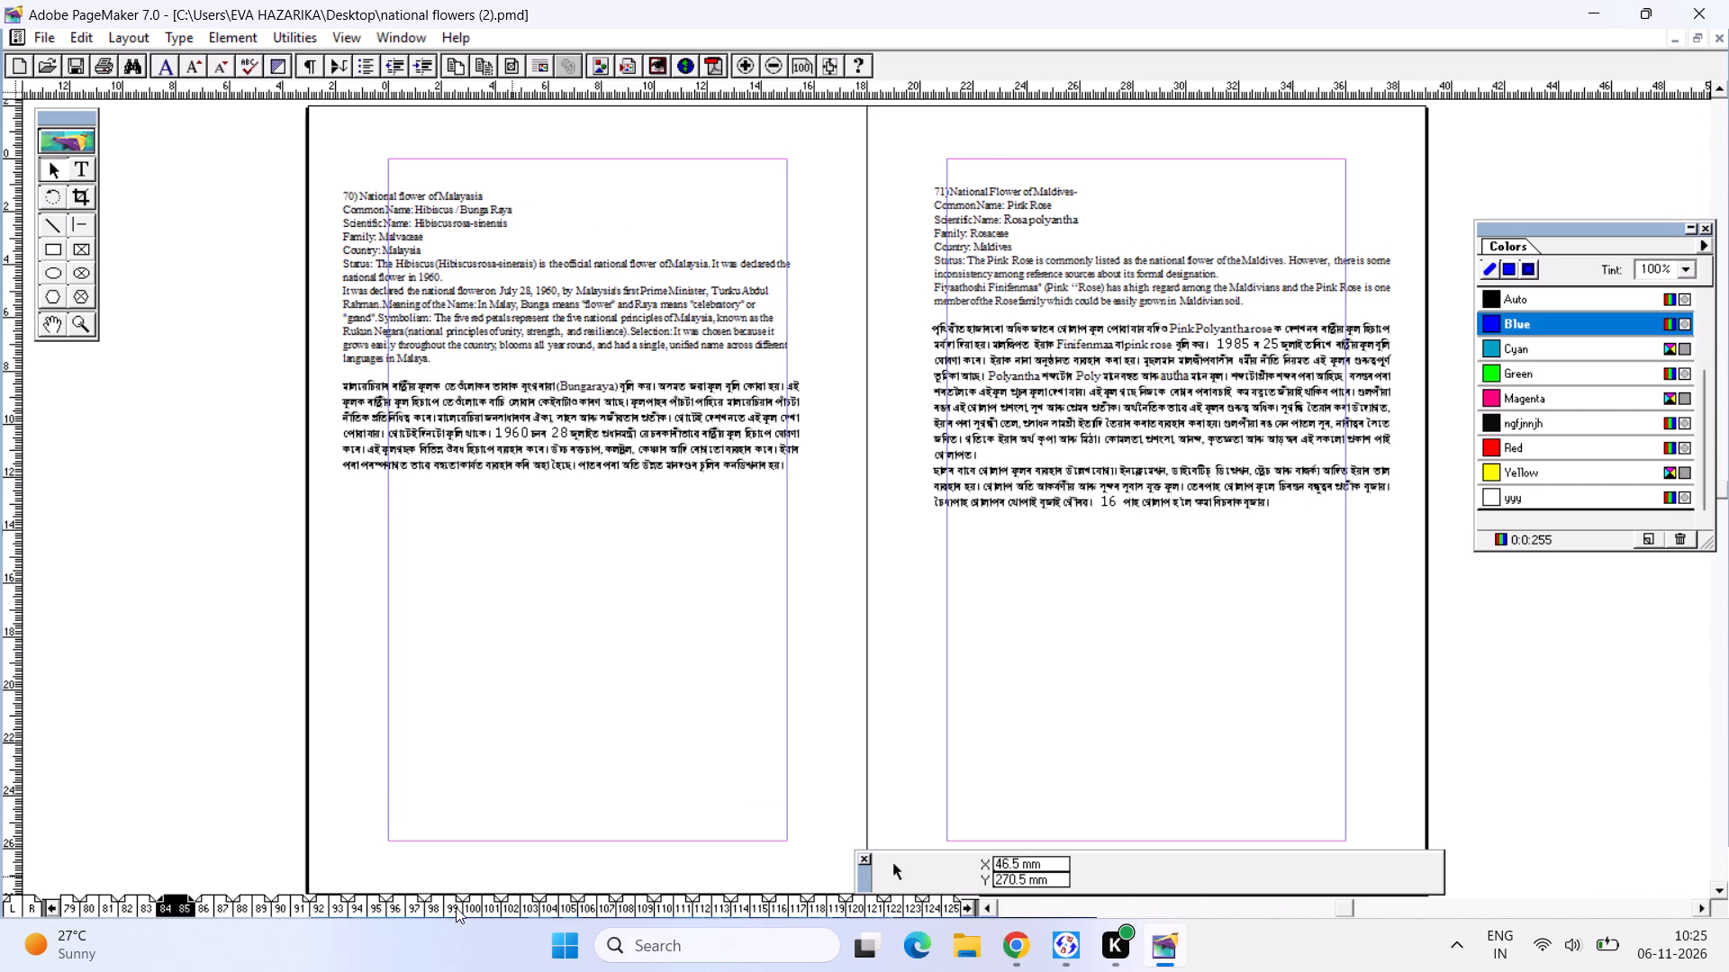
# Check the last entry on page 43 of the publication and look for the entry following it in national flowers (2).
pyautogui.hotkey('ctrl', 'Tab')
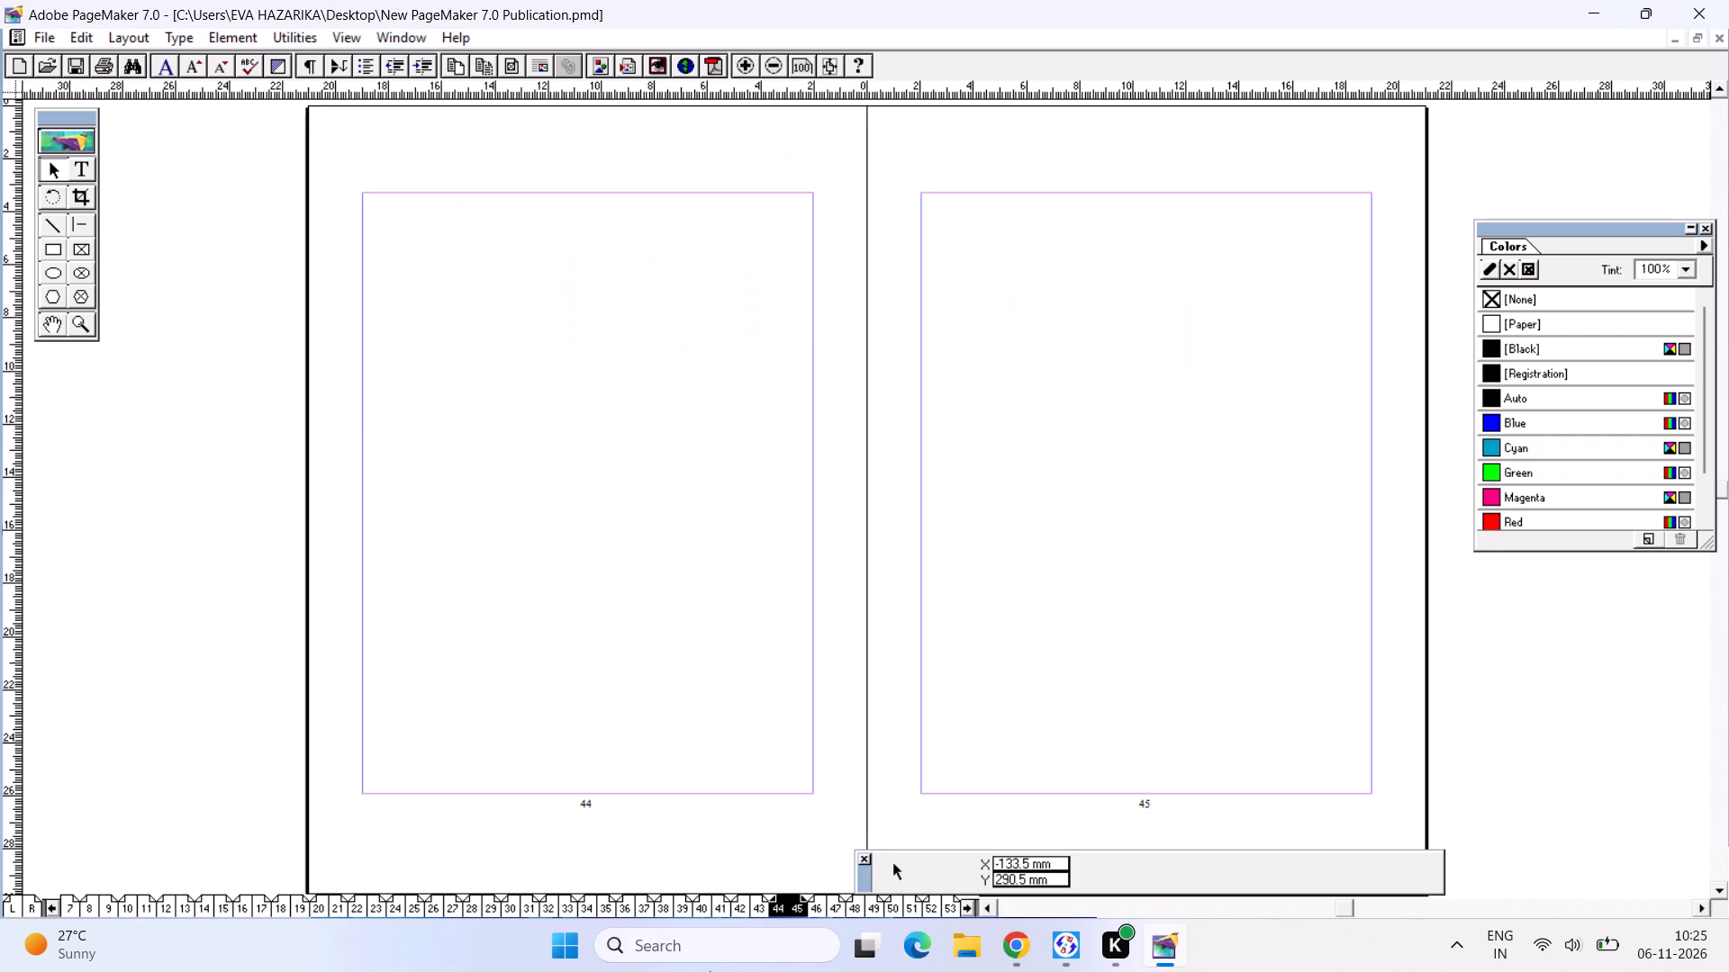
pyautogui.click(749, 896)
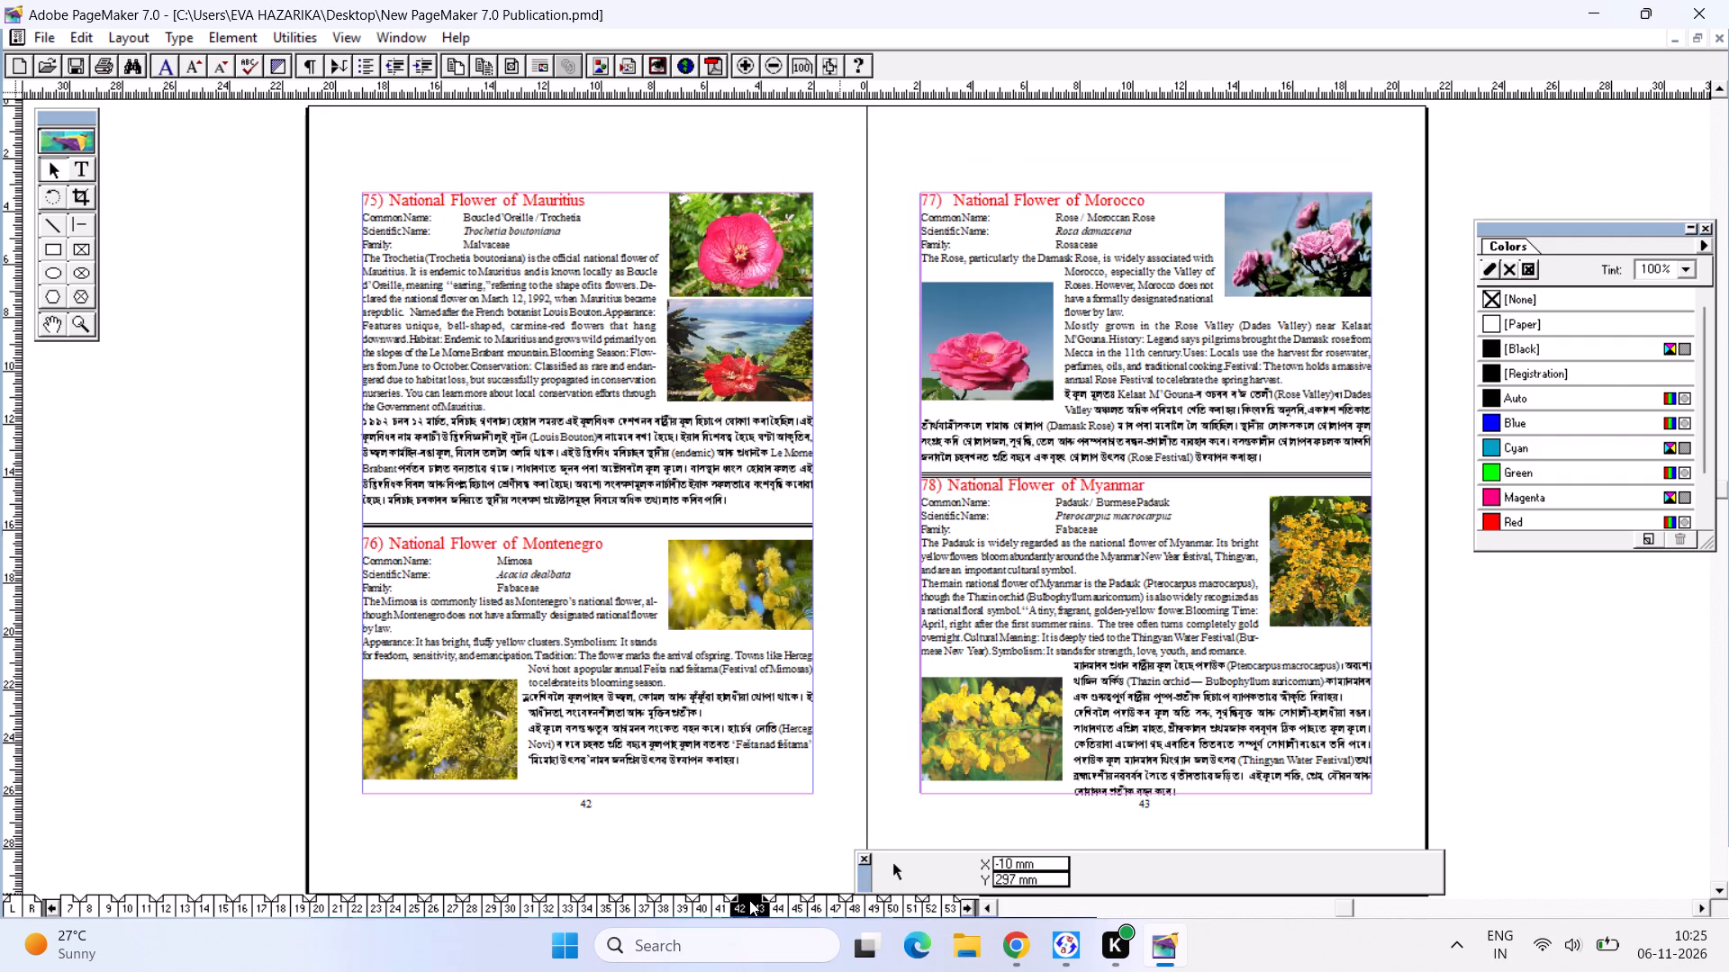
pyautogui.click(1127, 584)
pyautogui.hotkey('ctrl', 'Tab')
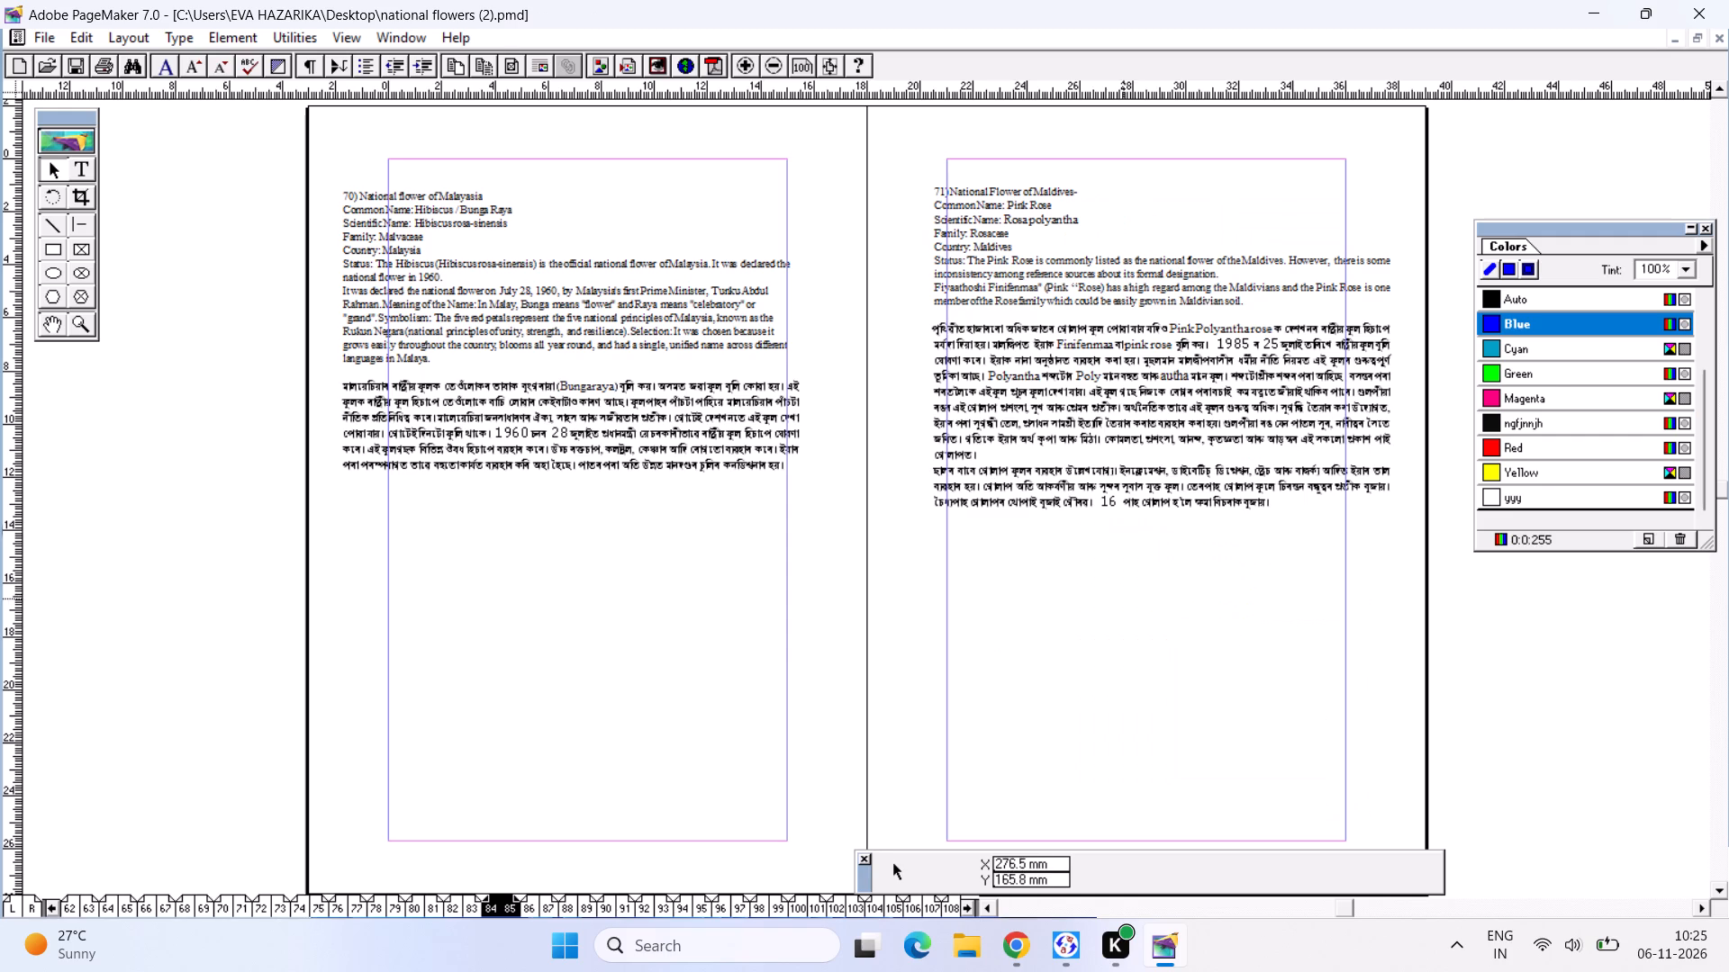
pyautogui.moveTo(1131, 564); pyautogui.dragTo(753, 815)
pyautogui.click(561, 901)
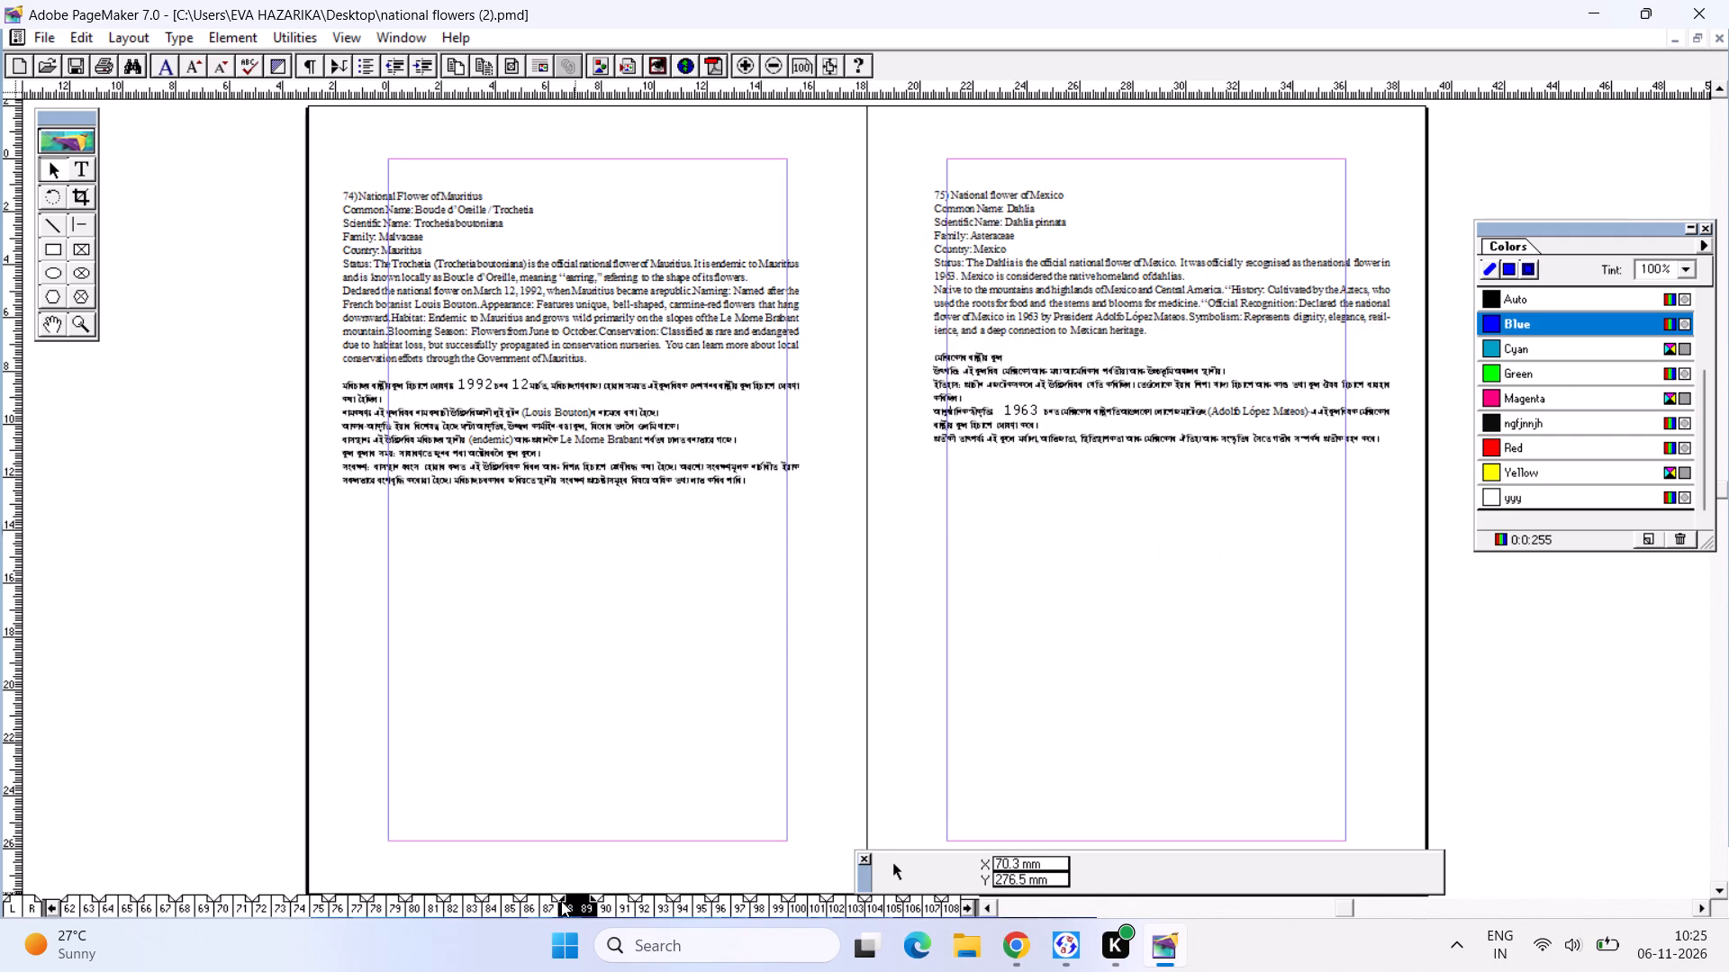
pyautogui.click(606, 906)
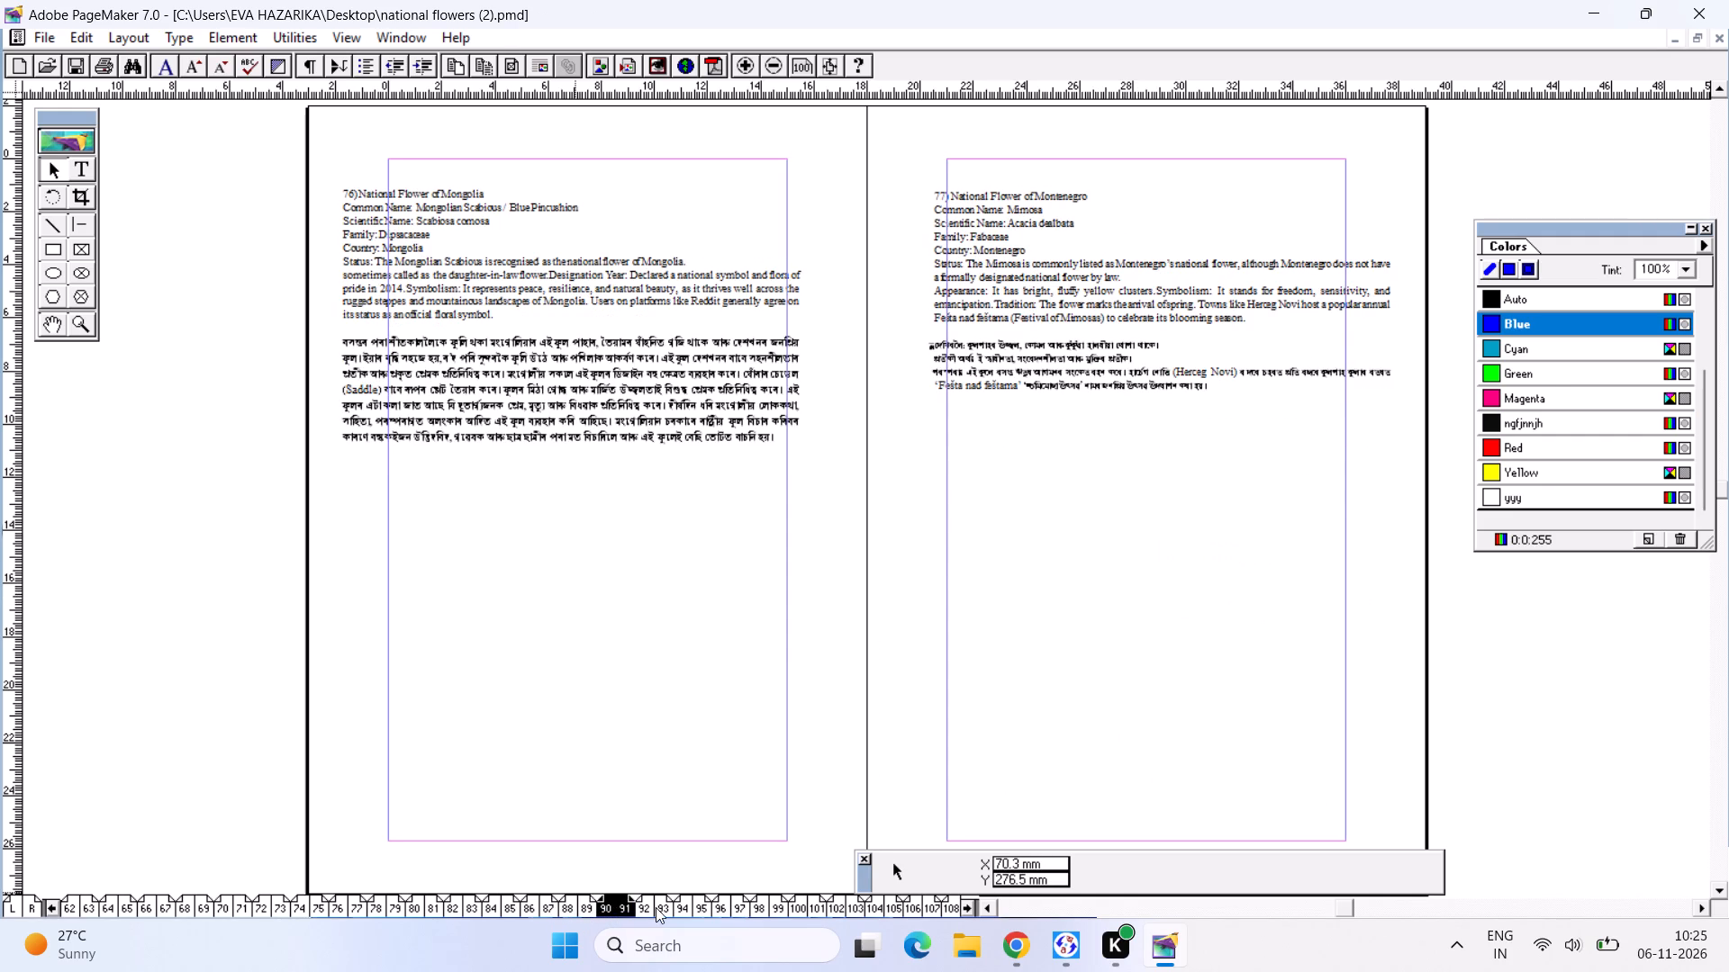
pyautogui.click(656, 907)
pyautogui.click(486, 230)
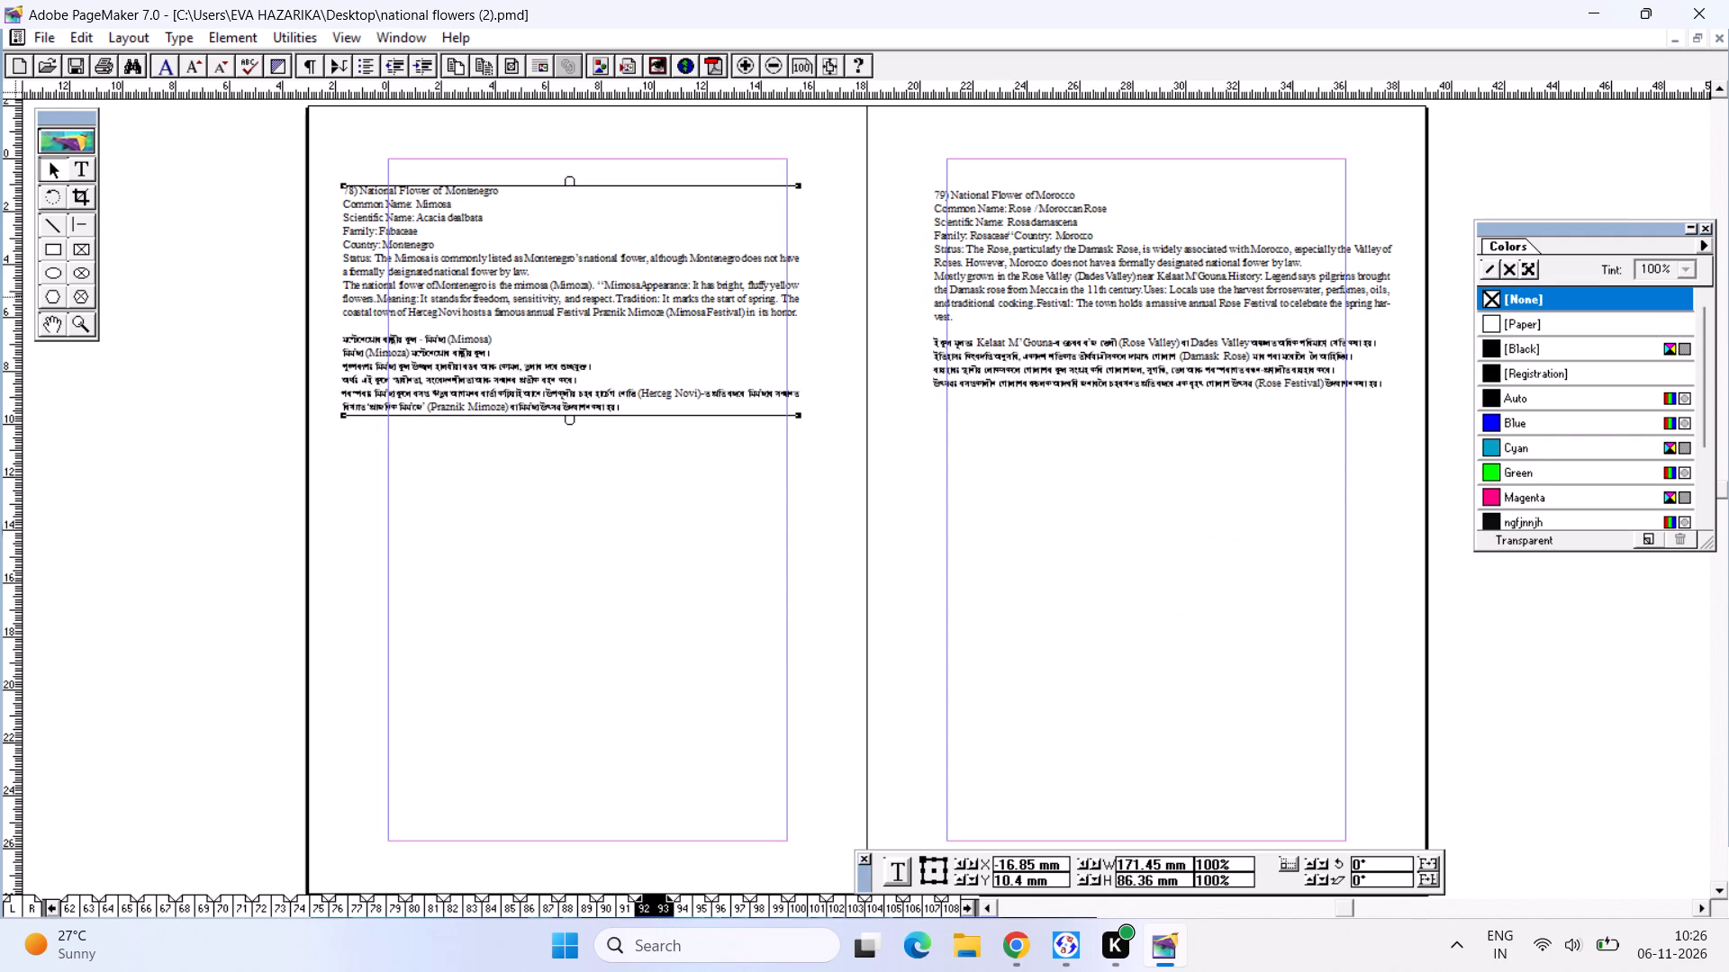
pyautogui.click(616, 892)
pyautogui.click(624, 909)
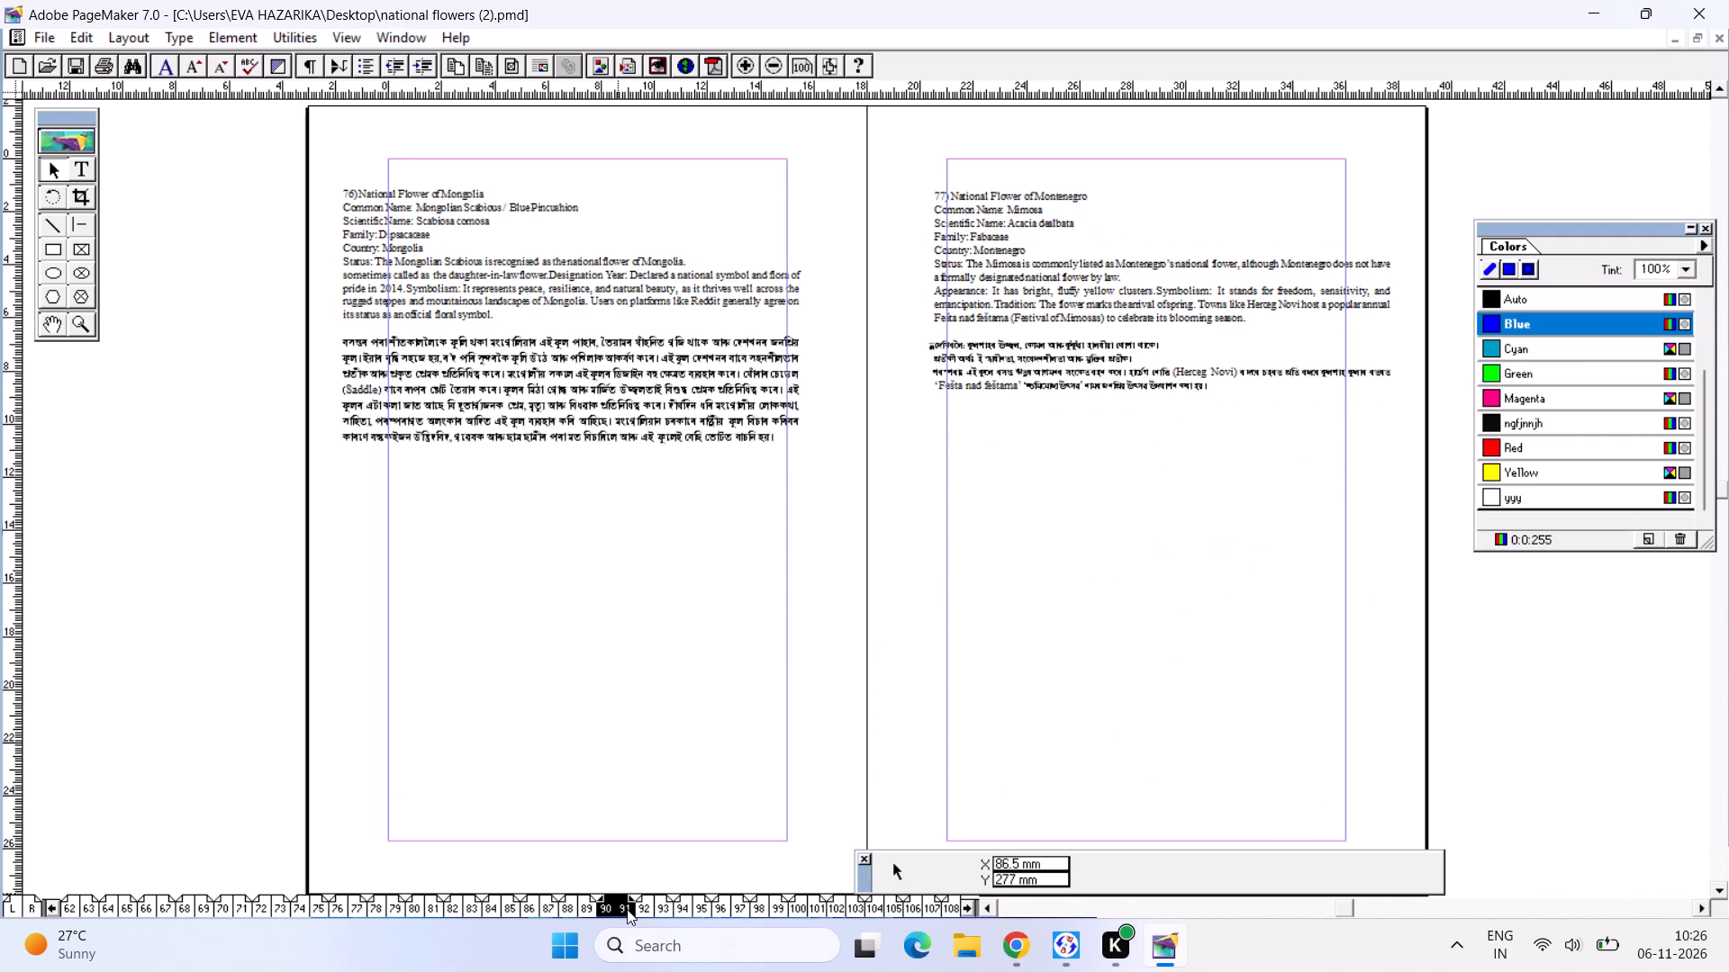
pyautogui.click(648, 904)
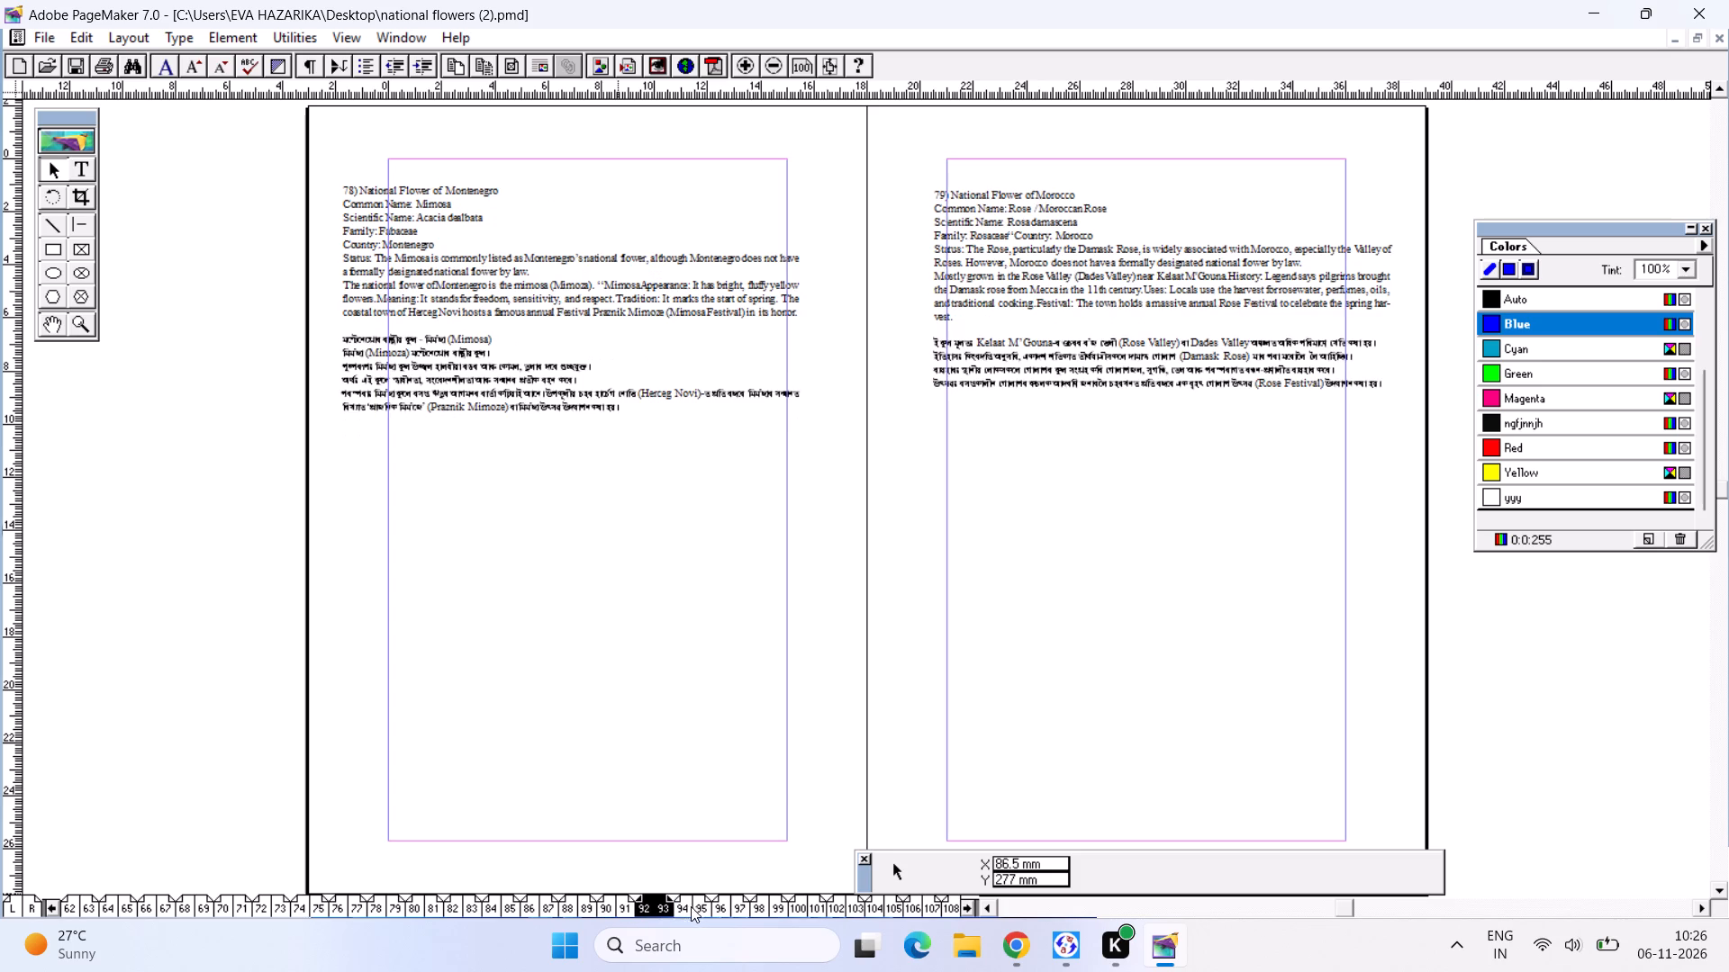
pyautogui.click(717, 908)
pyautogui.click(694, 907)
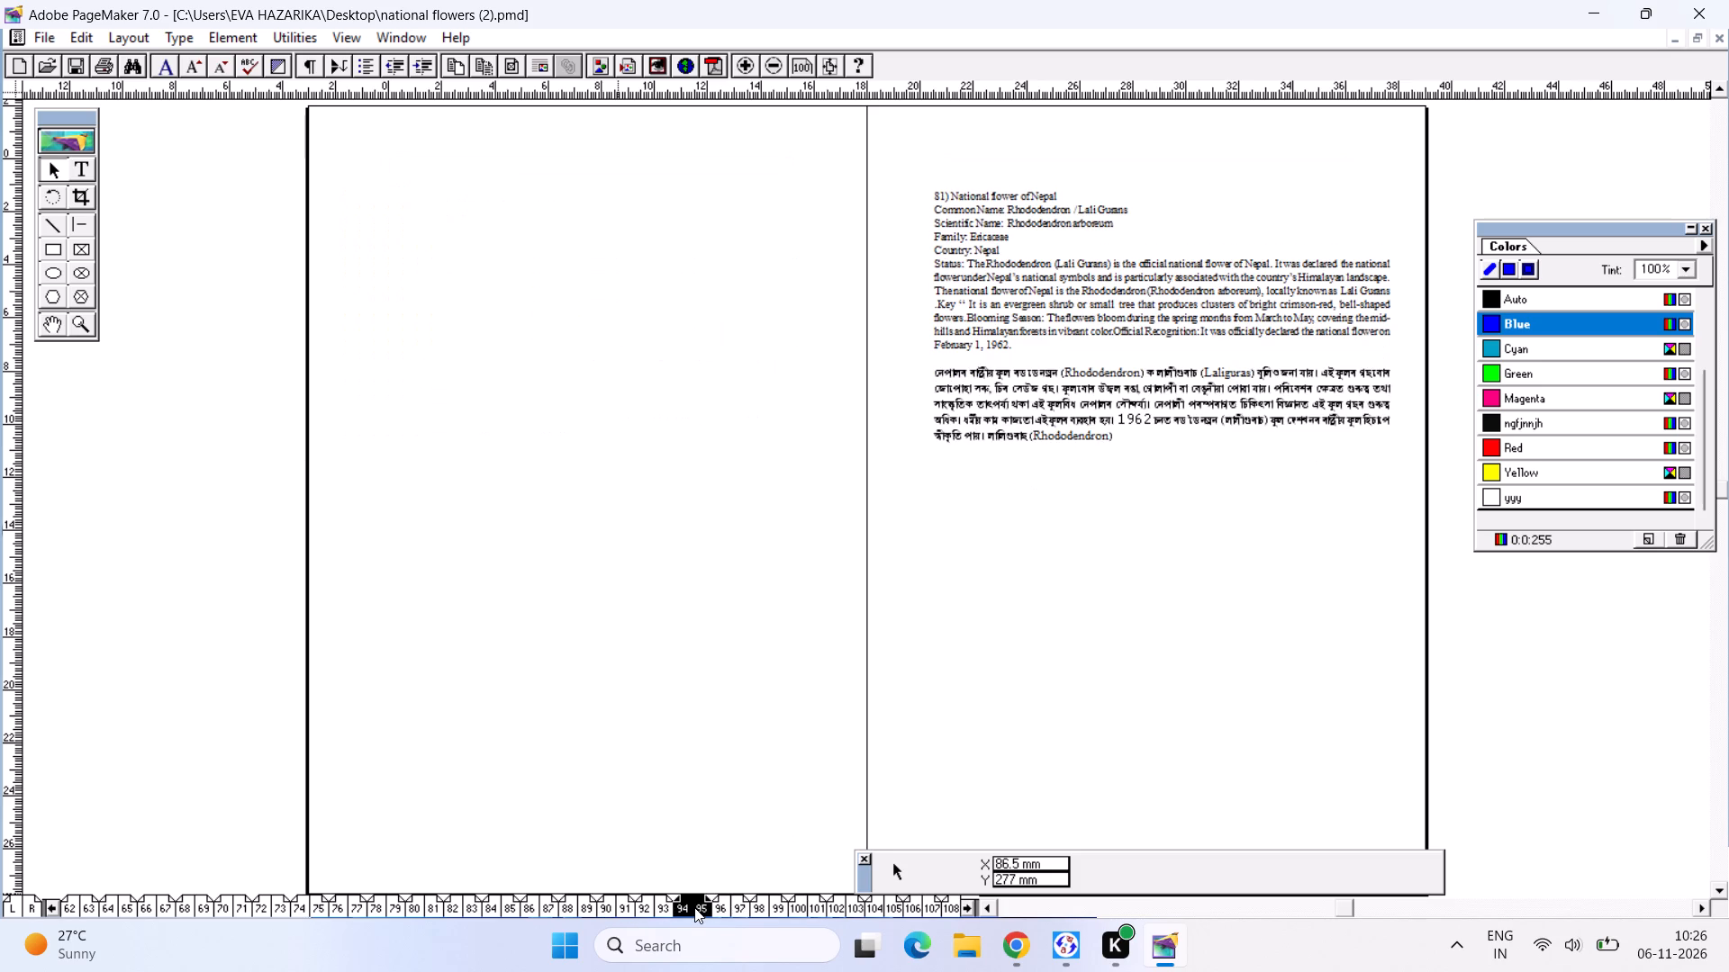
# Copy the full text of the National flower of Nepal entry on page 95 of national flowers (2).
pyautogui.click(968, 268)
pyautogui.click(85, 172)
pyautogui.click(907, 293)
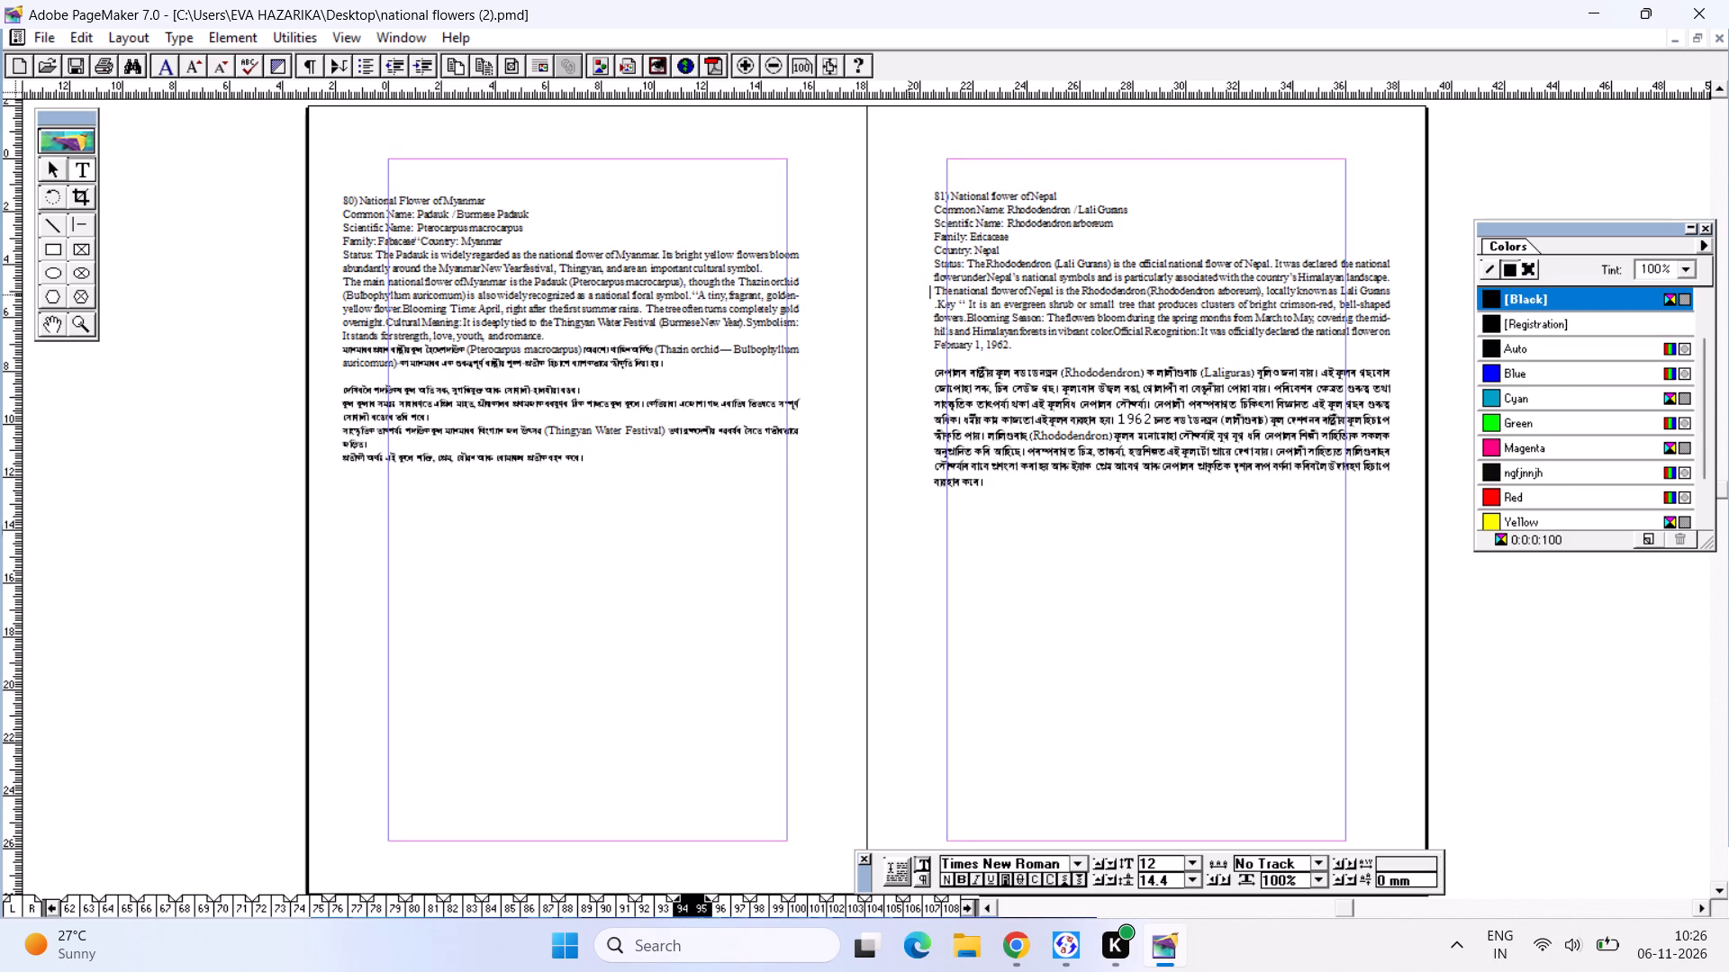
pyautogui.click(971, 305)
pyautogui.hotkey('ctrl', 'a')
pyautogui.hotkey('ctrl', 'c')
pyautogui.hotkey('ctrl', 'c')
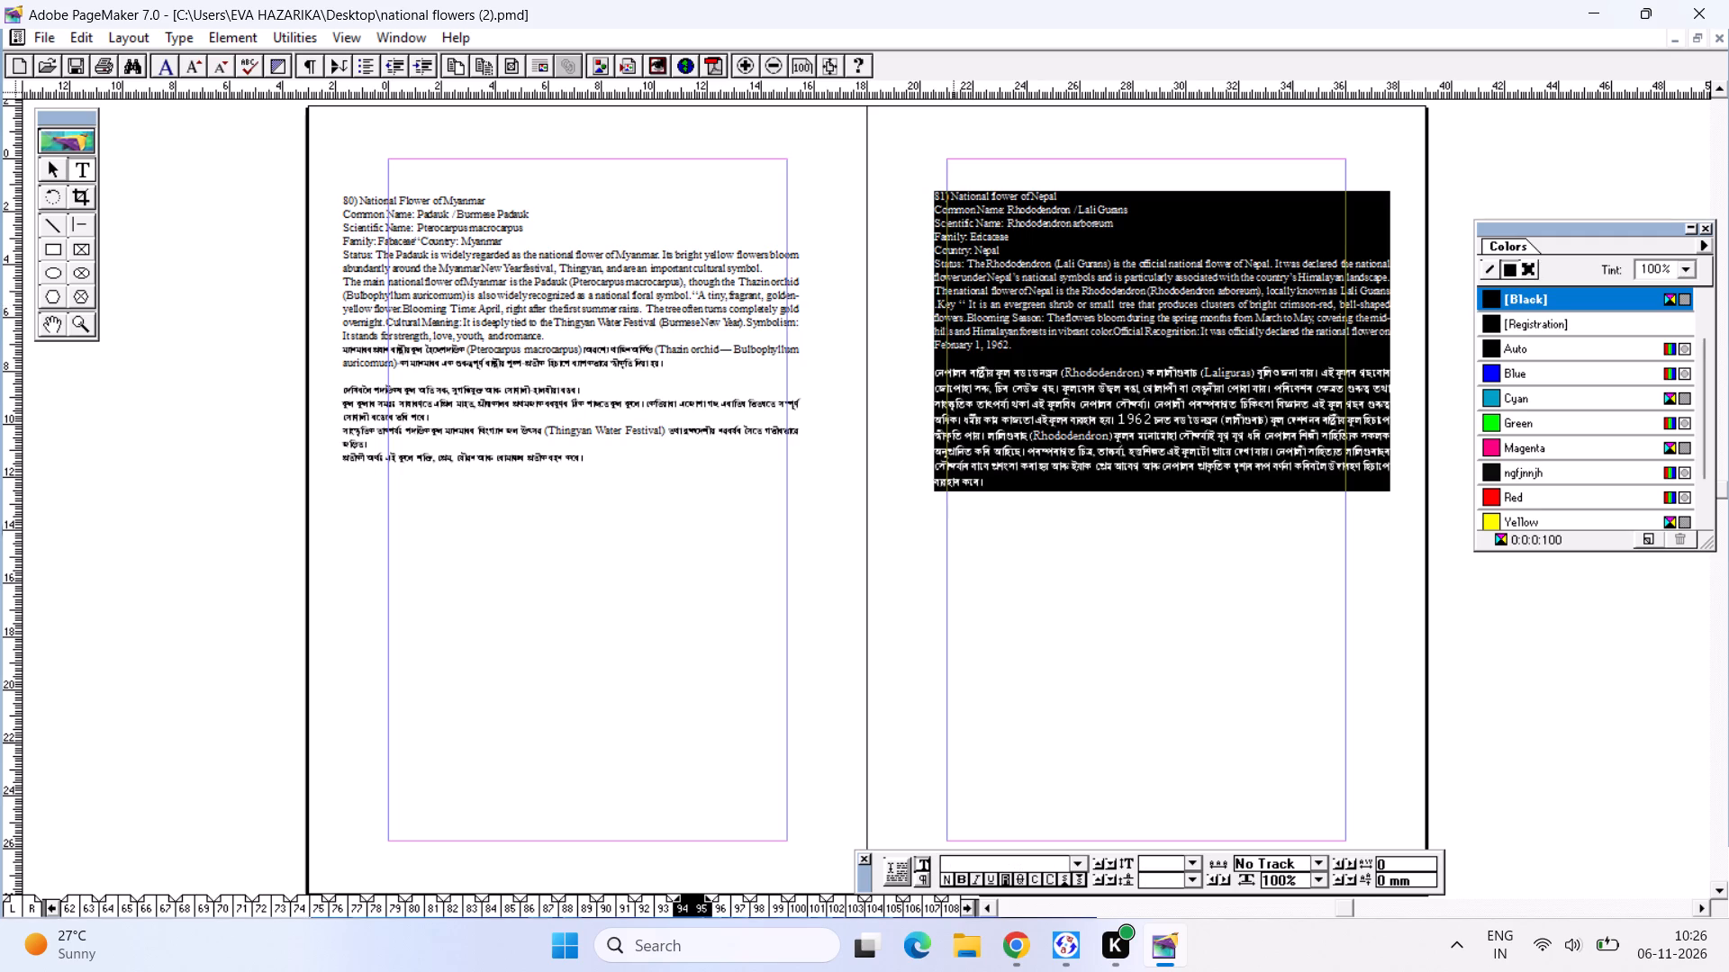
# Paste the Nepal entry into the new publication and place it at the top margin corner of page 44.
pyautogui.hotkey('ctrl', 'Tab')
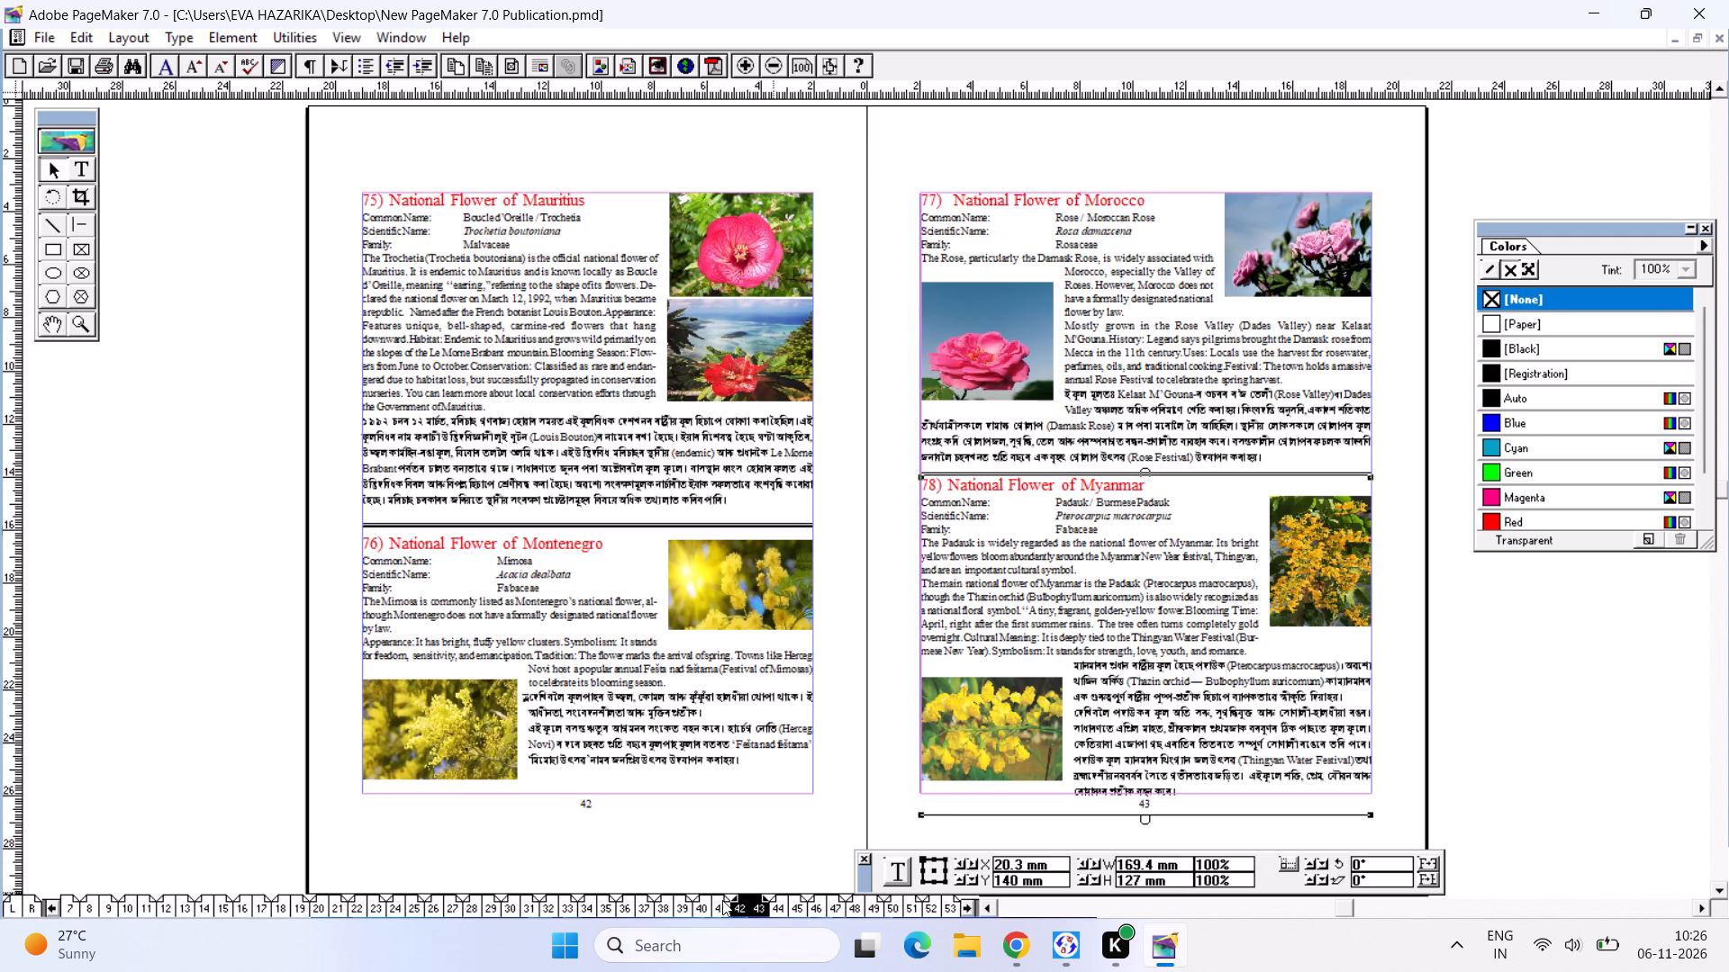
pyautogui.click(778, 904)
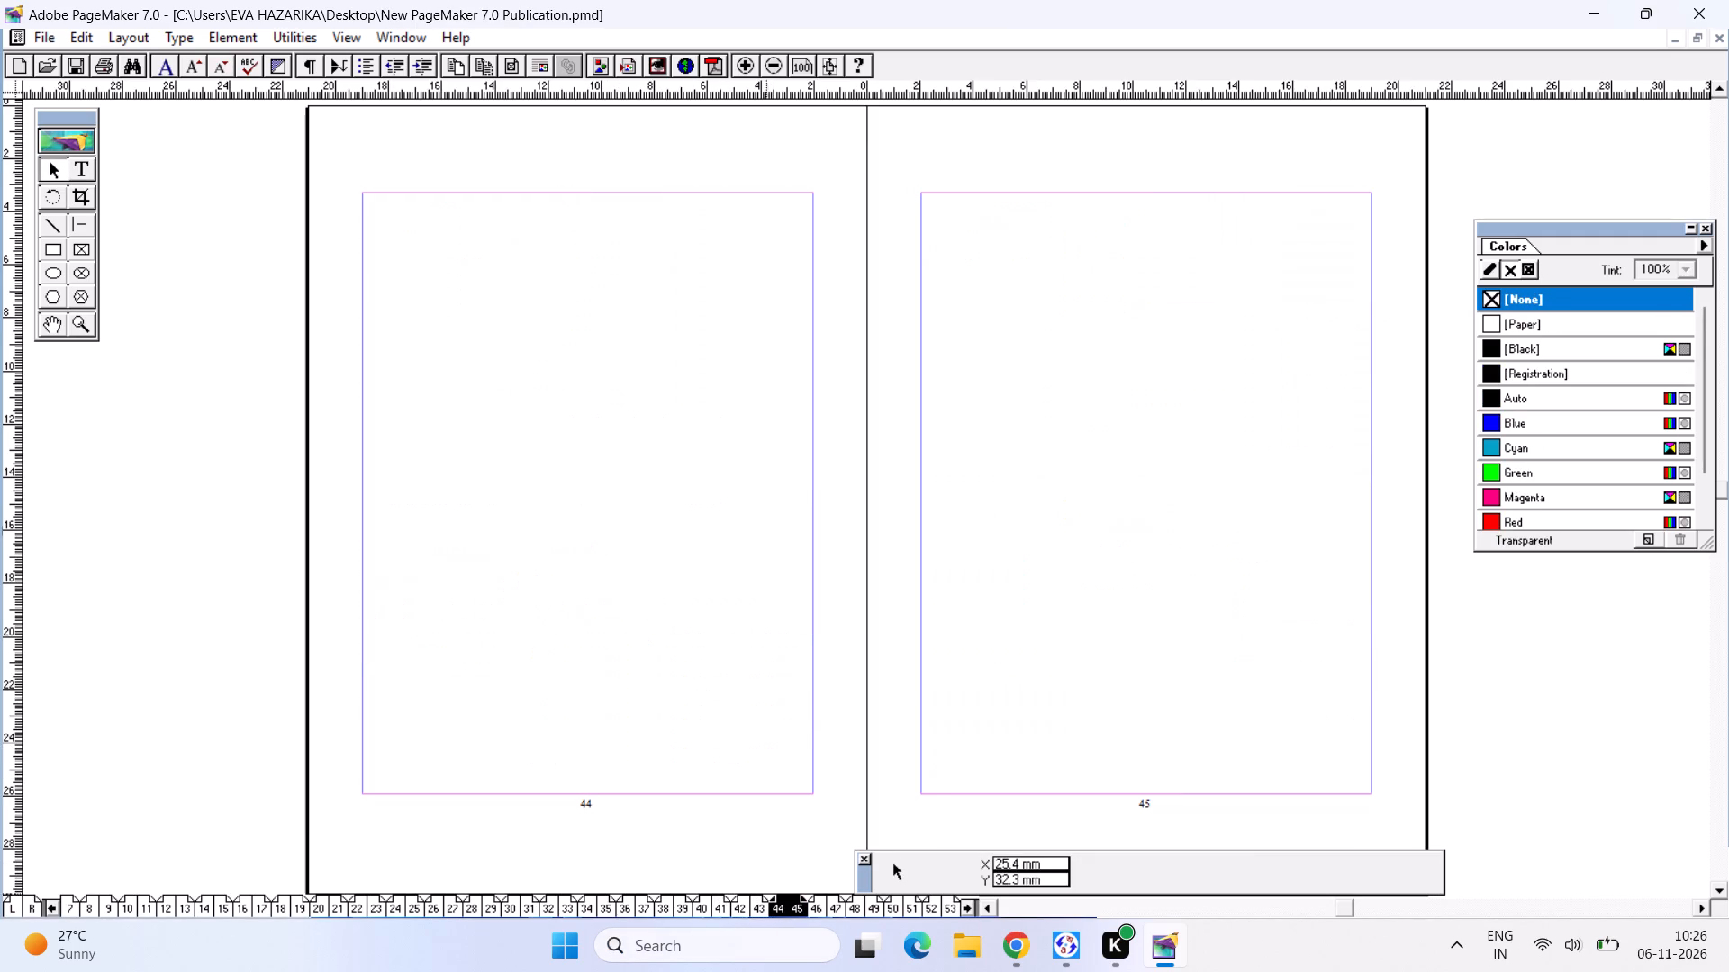
pyautogui.hotkey('ctrl', 'v')
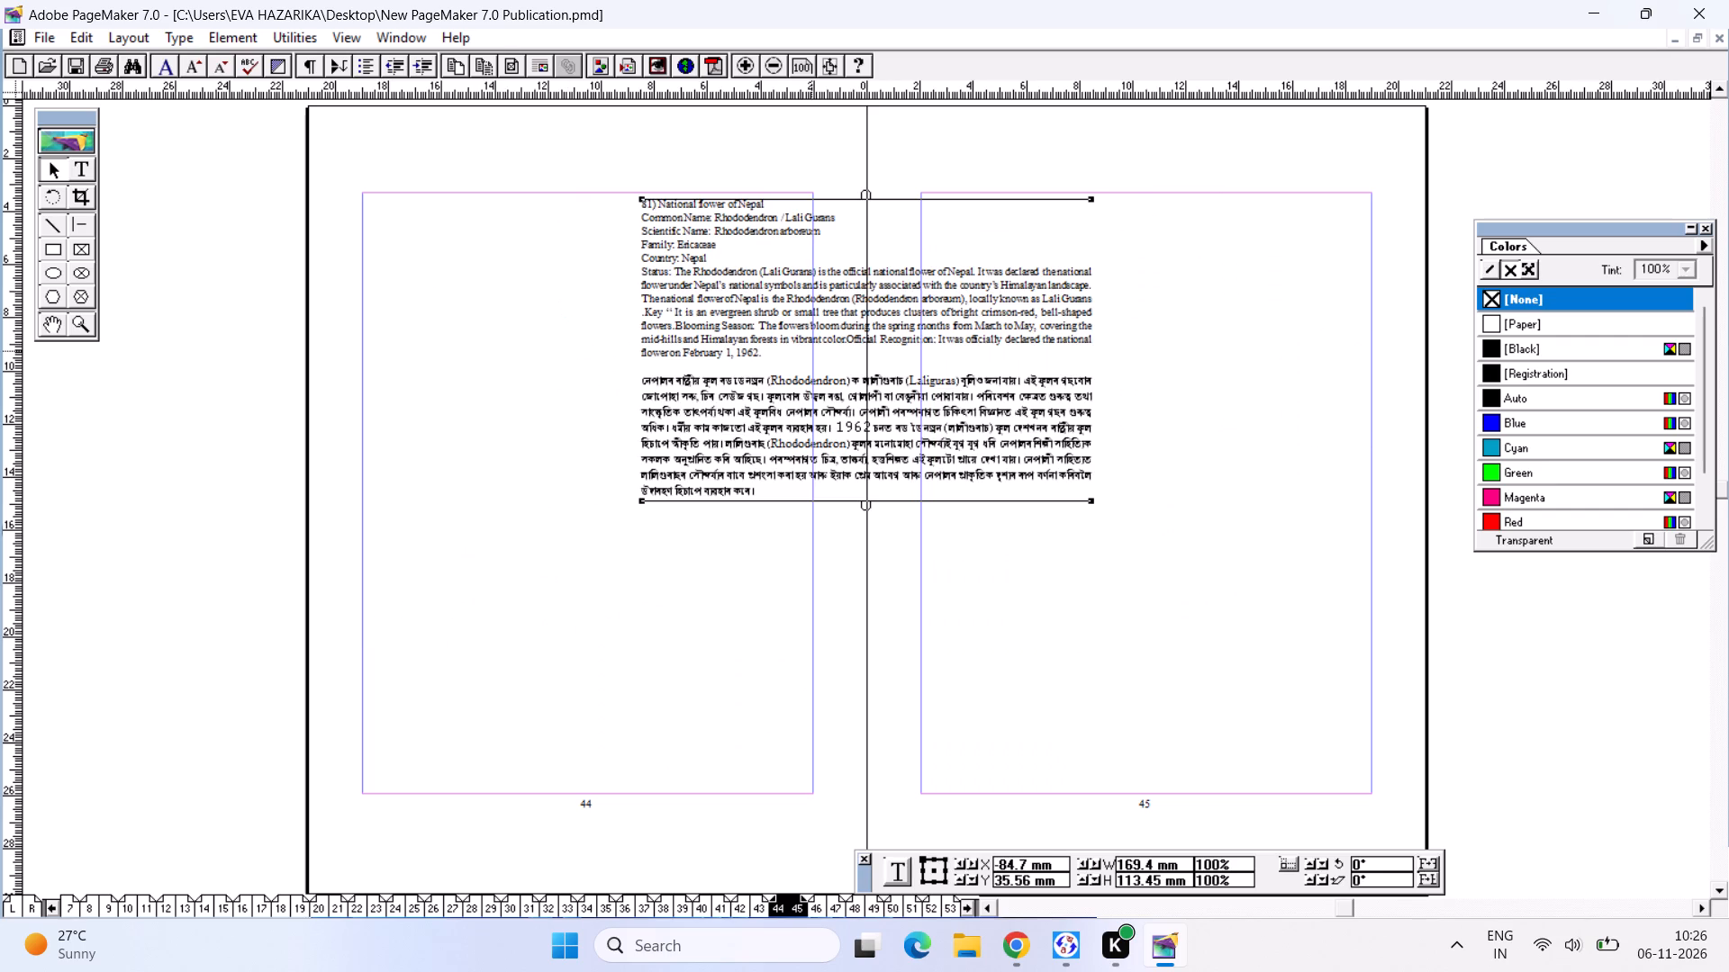
pyautogui.moveTo(803, 354); pyautogui.dragTo(526, 351)
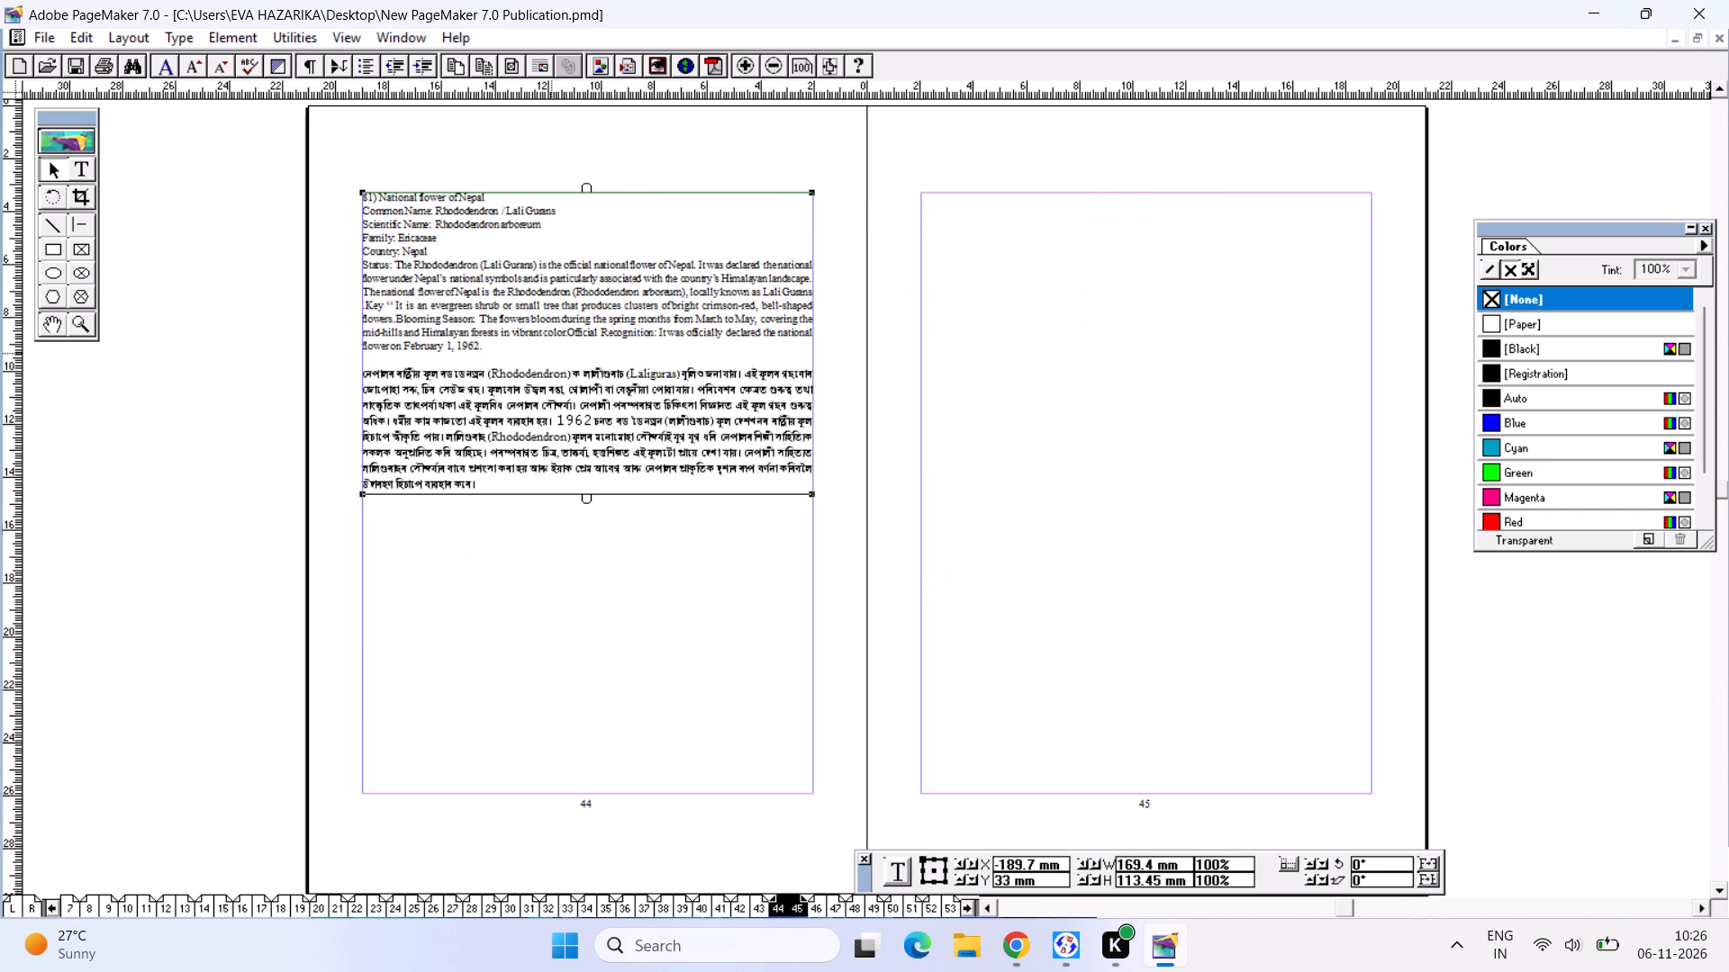
# Enlarge the heading "81) National flower of Nepal" on page 44 to 14 pt.
pyautogui.hotkey('ctrl', '2')
pyautogui.keyDown('alt'); pyautogui.moveTo(717, 384); pyautogui.dragTo(747, 599); pyautogui.keyUp('alt')
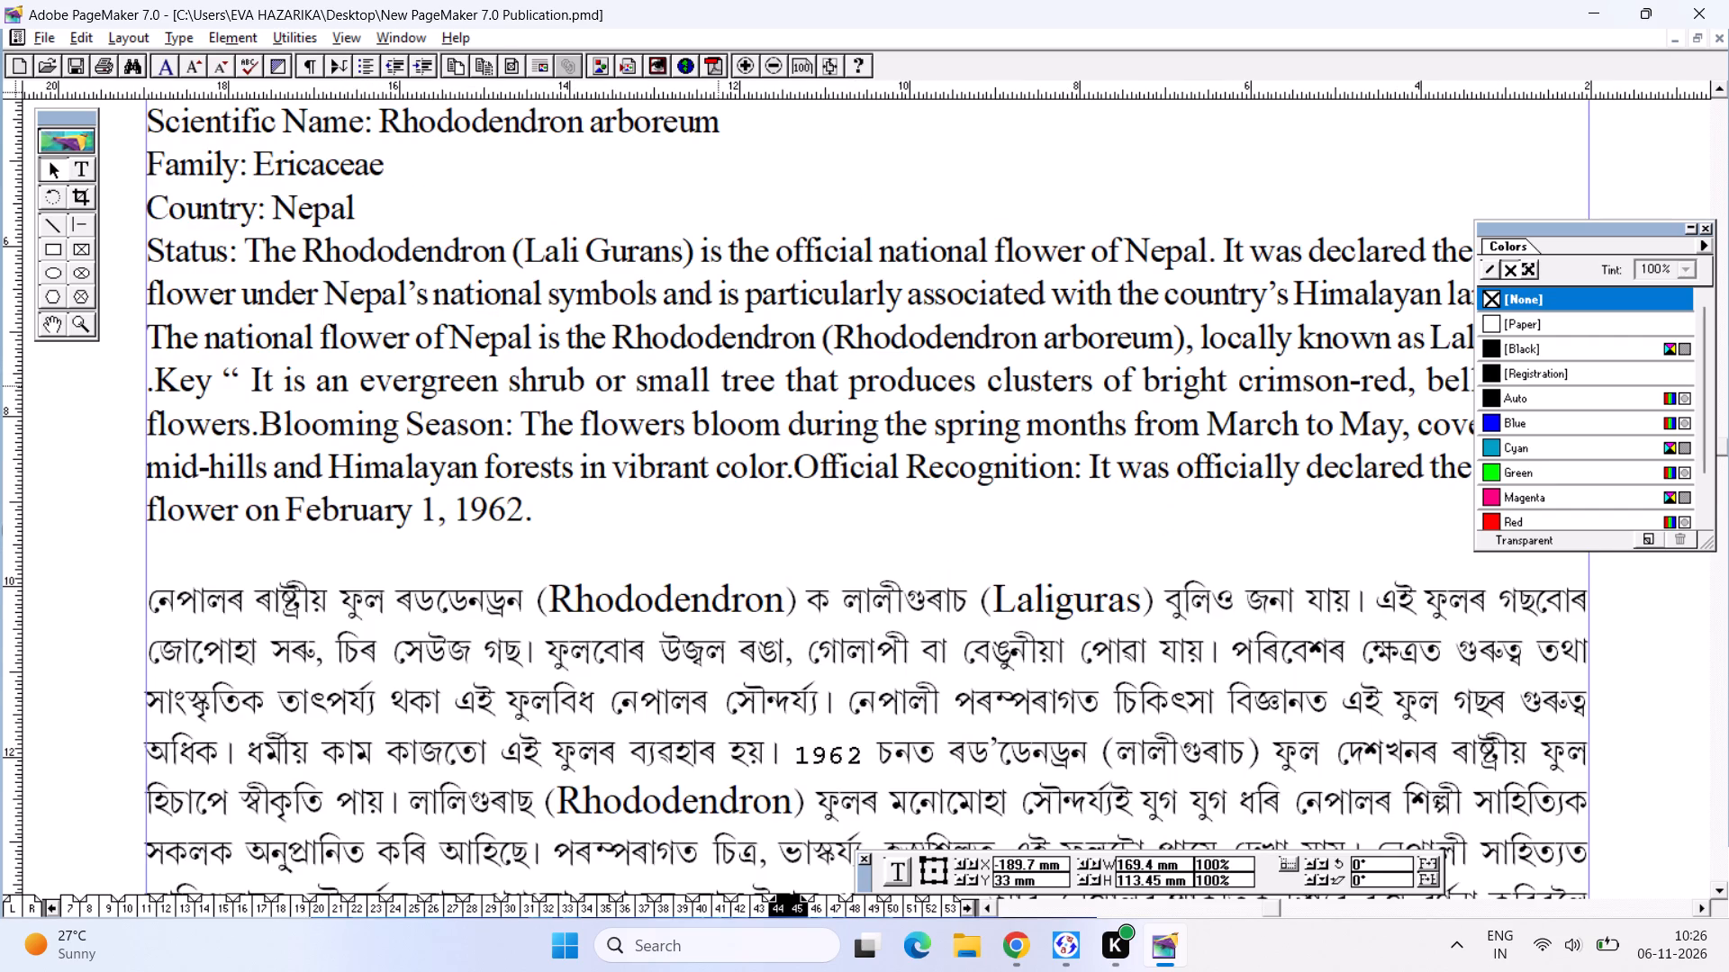
pyautogui.keyDown('alt'); pyautogui.moveTo(747, 599); pyautogui.dragTo(752, 649); pyautogui.keyUp('alt')
pyautogui.keyDown('alt'); pyautogui.moveTo(692, 514); pyautogui.dragTo(671, 458); pyautogui.keyUp('alt')
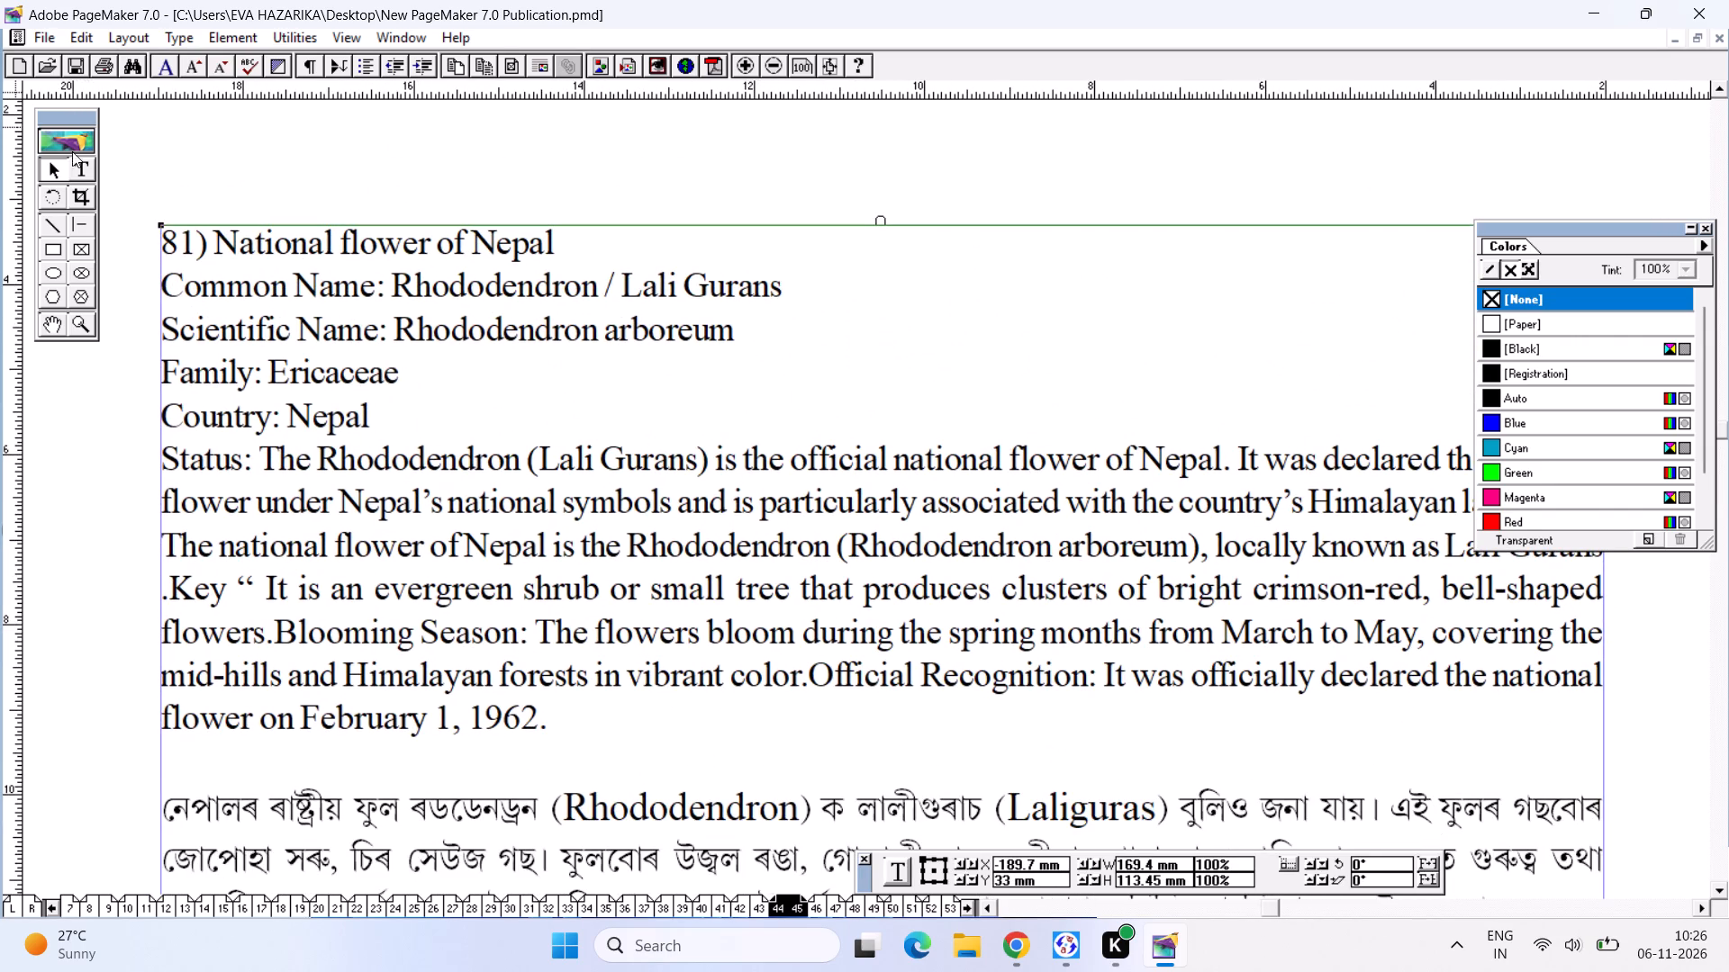
pyautogui.click(88, 163)
pyautogui.moveTo(561, 247); pyautogui.dragTo(147, 241)
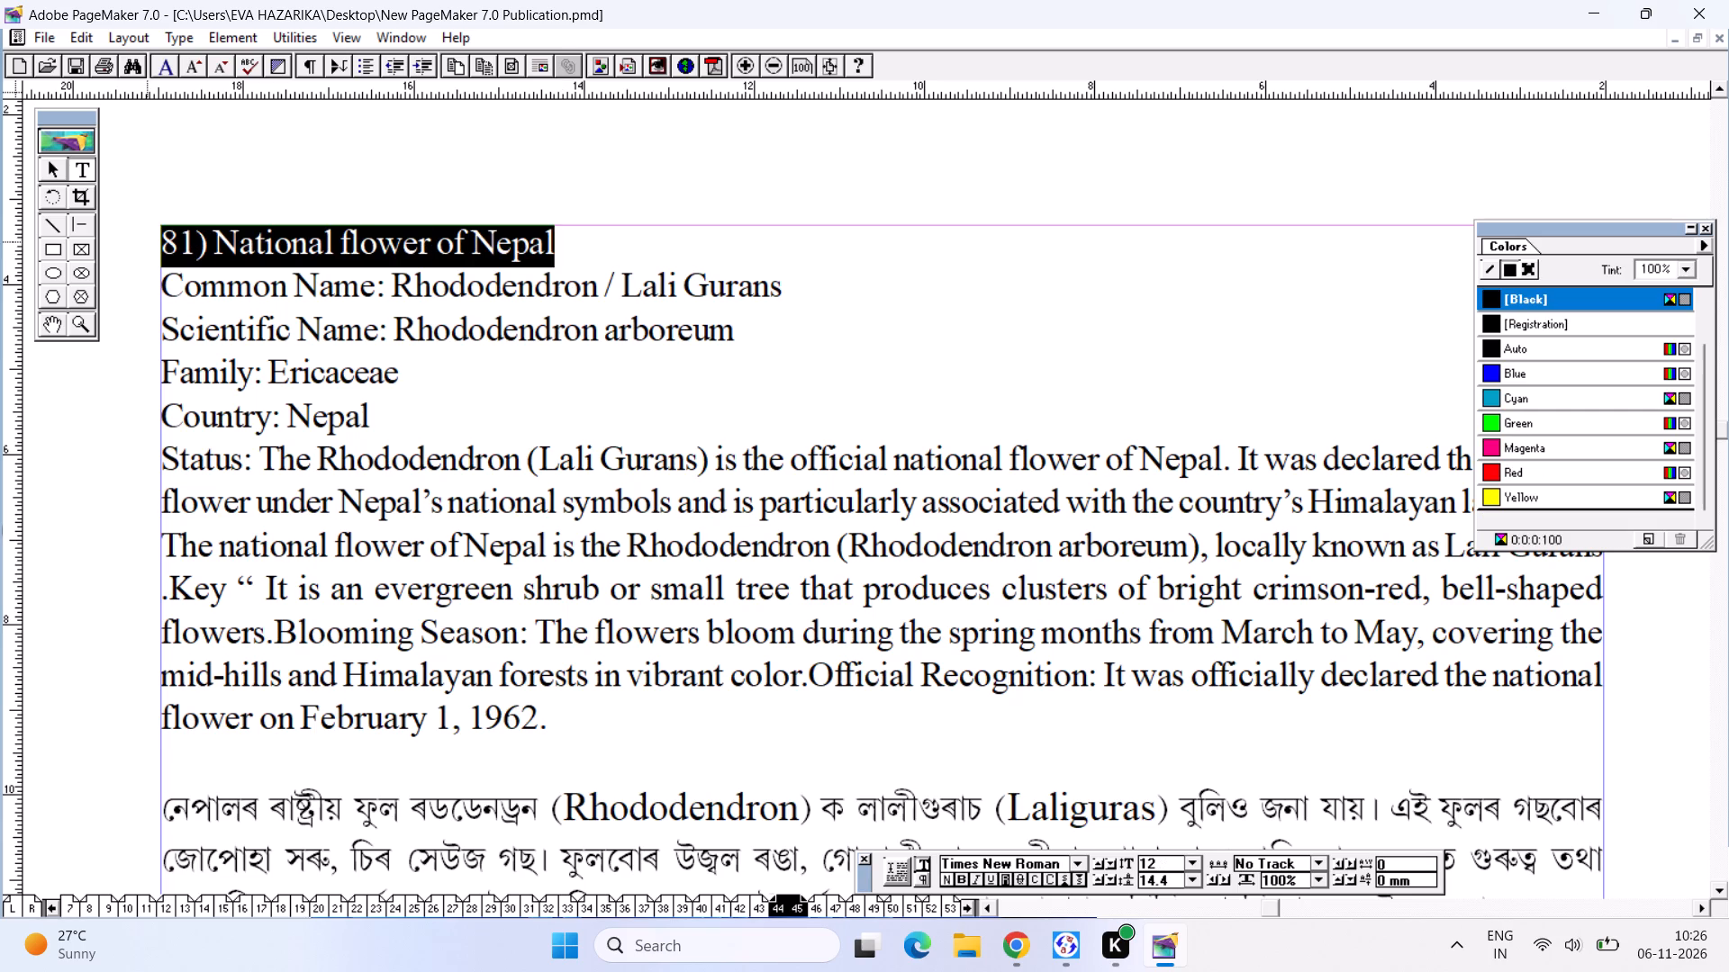
pyautogui.hotkey('ctrl', 'shift', '.')
pyautogui.hotkey('ctrl', 'shift', '.')
pyautogui.hotkey('ctrl', 'shift', '.')
pyautogui.hotkey('ctrl', 'shift', ',')
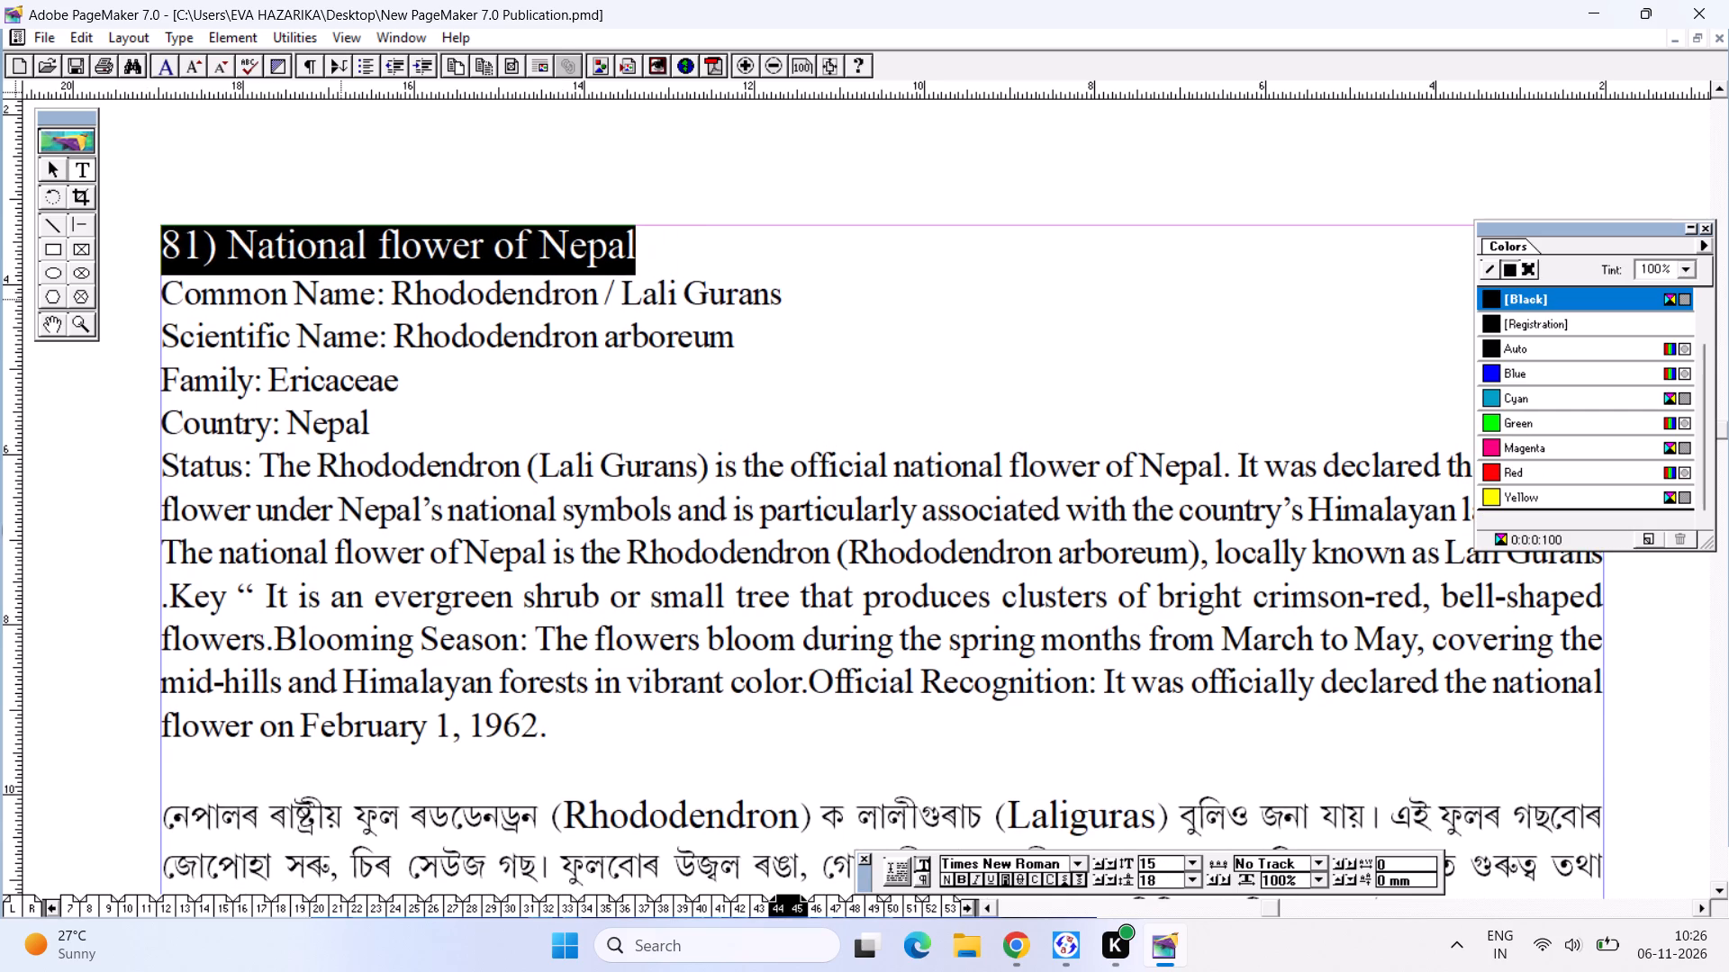
# Check the heading style of the Morocco entry on page 43 and match the Nepal heading to it with 18 pt and Red.
pyautogui.click(744, 904)
pyautogui.click(991, 202)
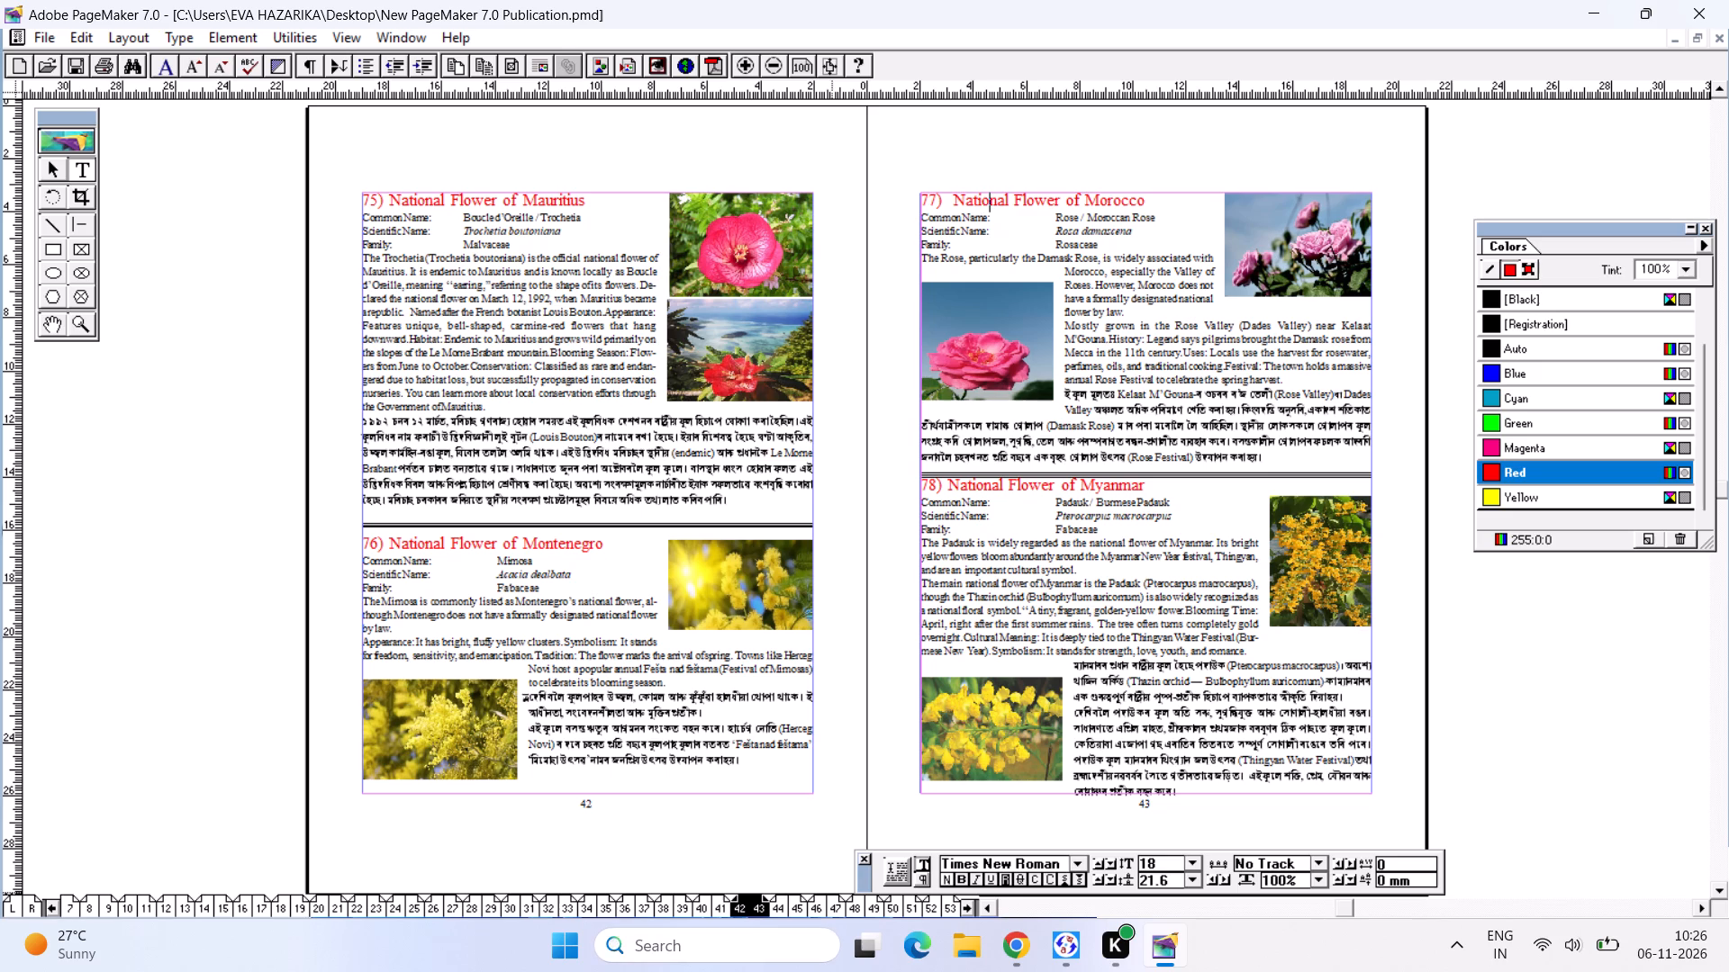
pyautogui.click(791, 895)
pyautogui.click(660, 202)
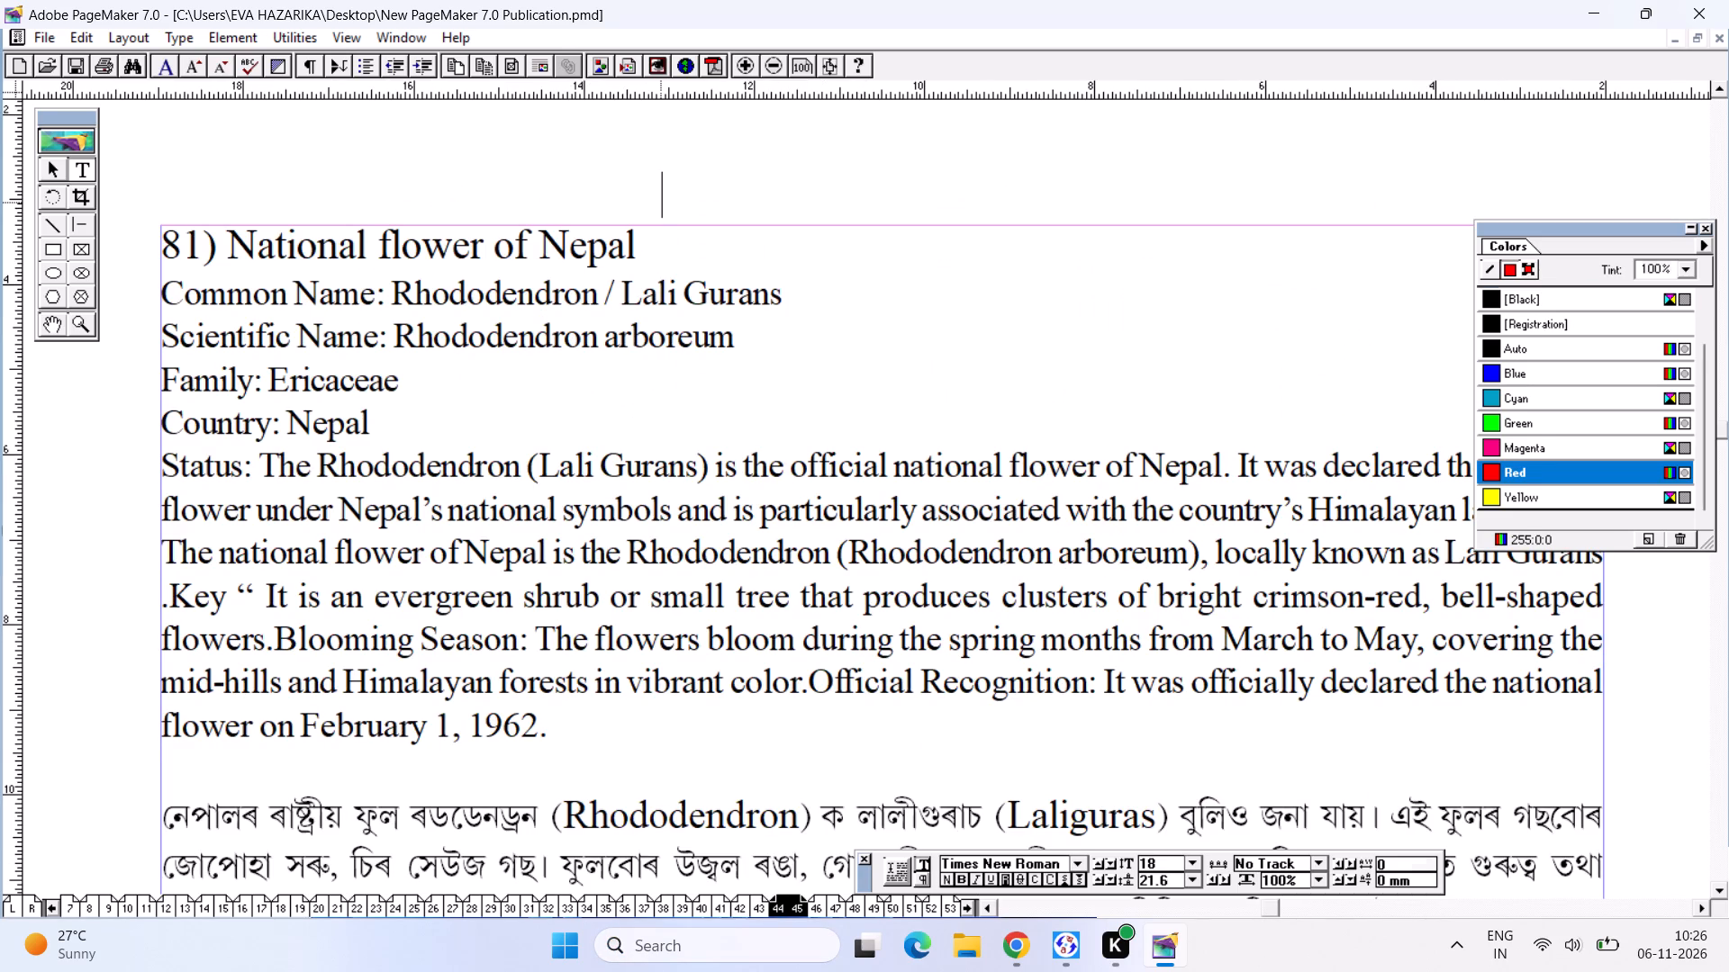
pyautogui.click(642, 238)
pyautogui.moveTo(638, 245); pyautogui.dragTo(95, 175)
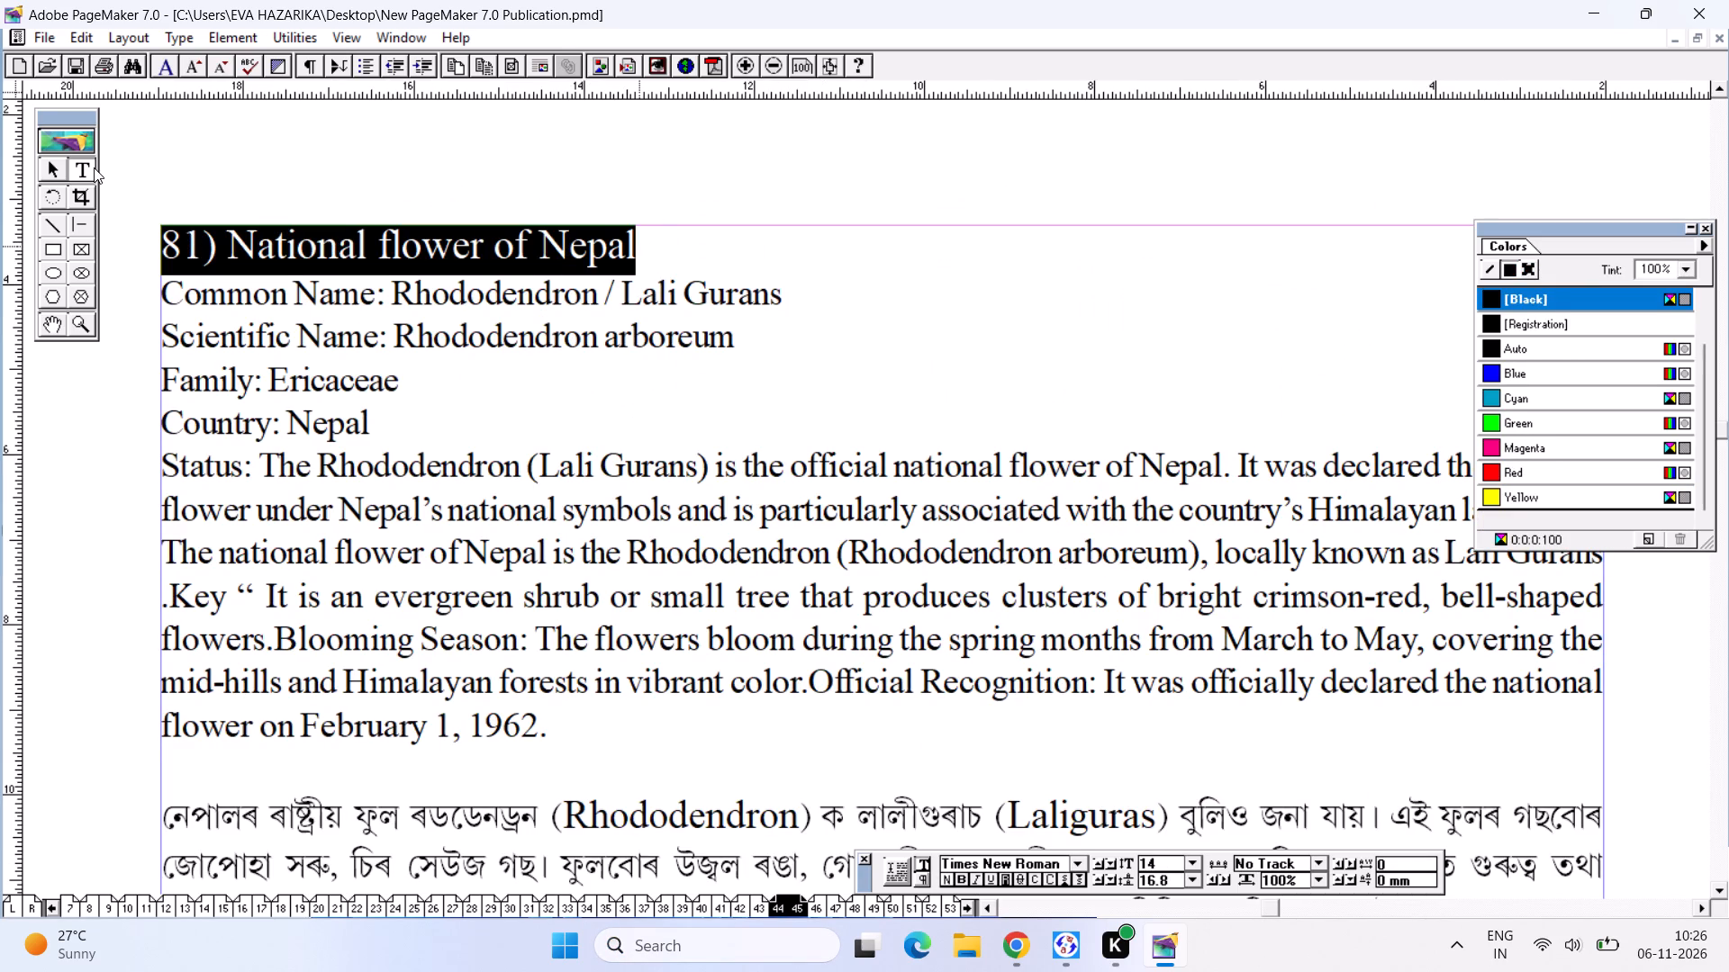
pyautogui.hotkey('ctrl', 'shift', '.')
pyautogui.hotkey('ctrl', 'shift', '.')
pyautogui.hotkey('ctrl', 'shift', '.')
pyautogui.hotkey('ctrl', 'shift', '.')
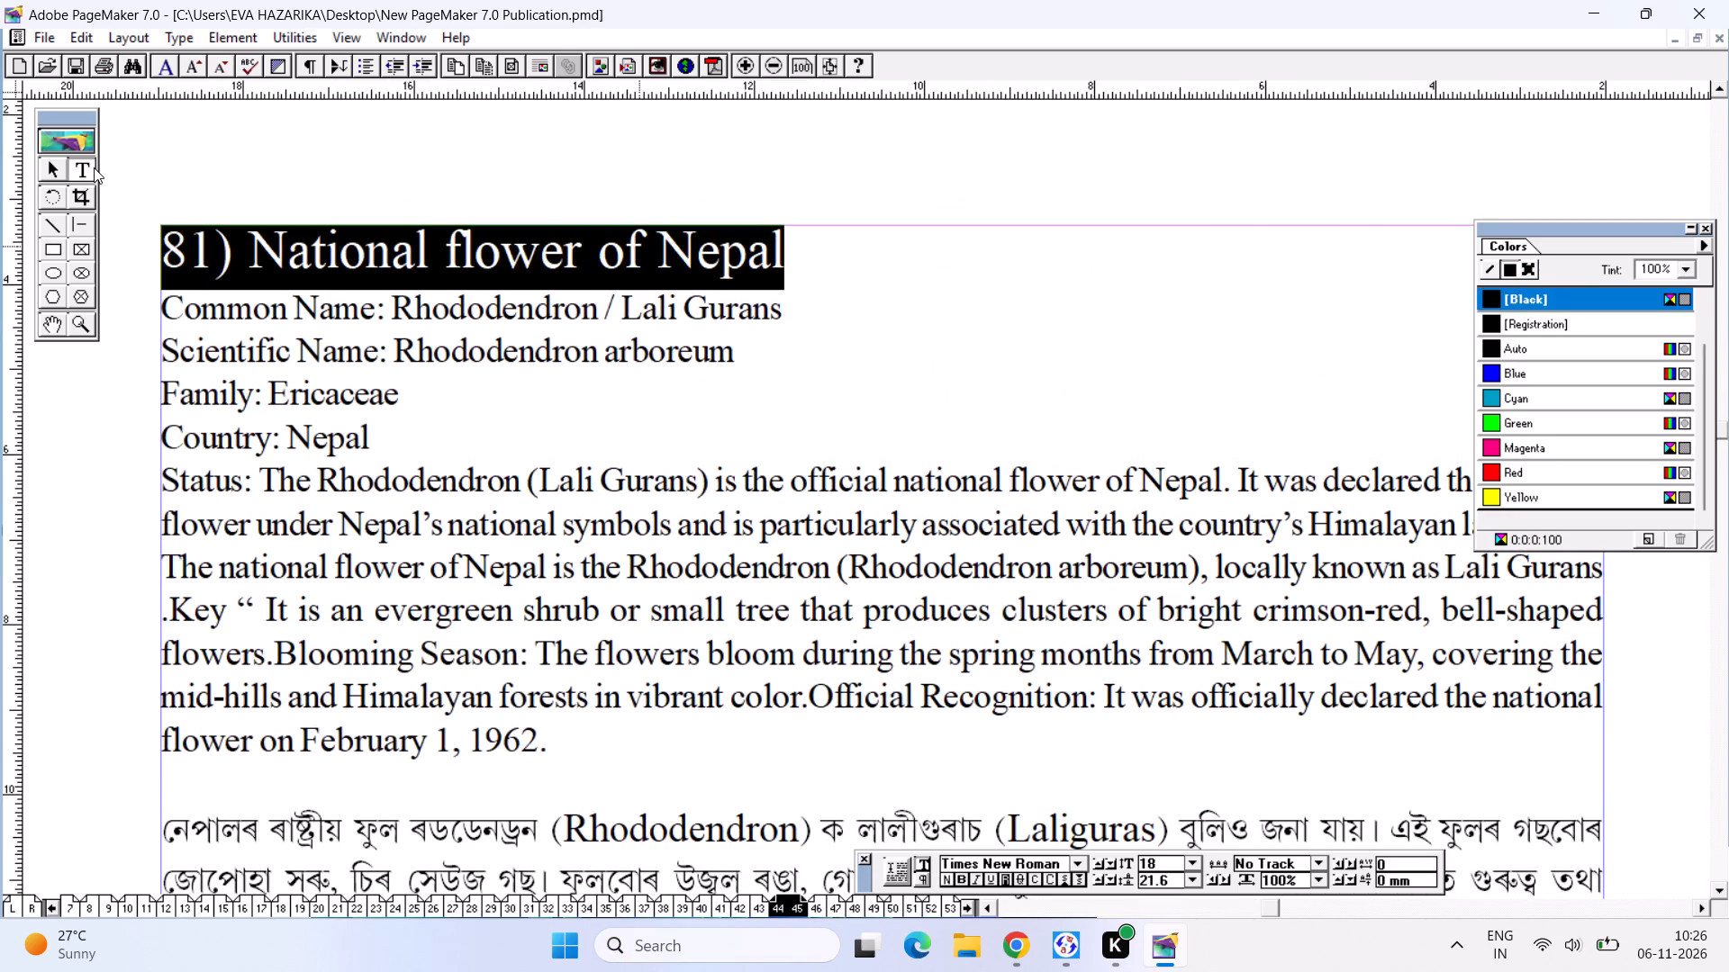
pyautogui.click(1591, 466)
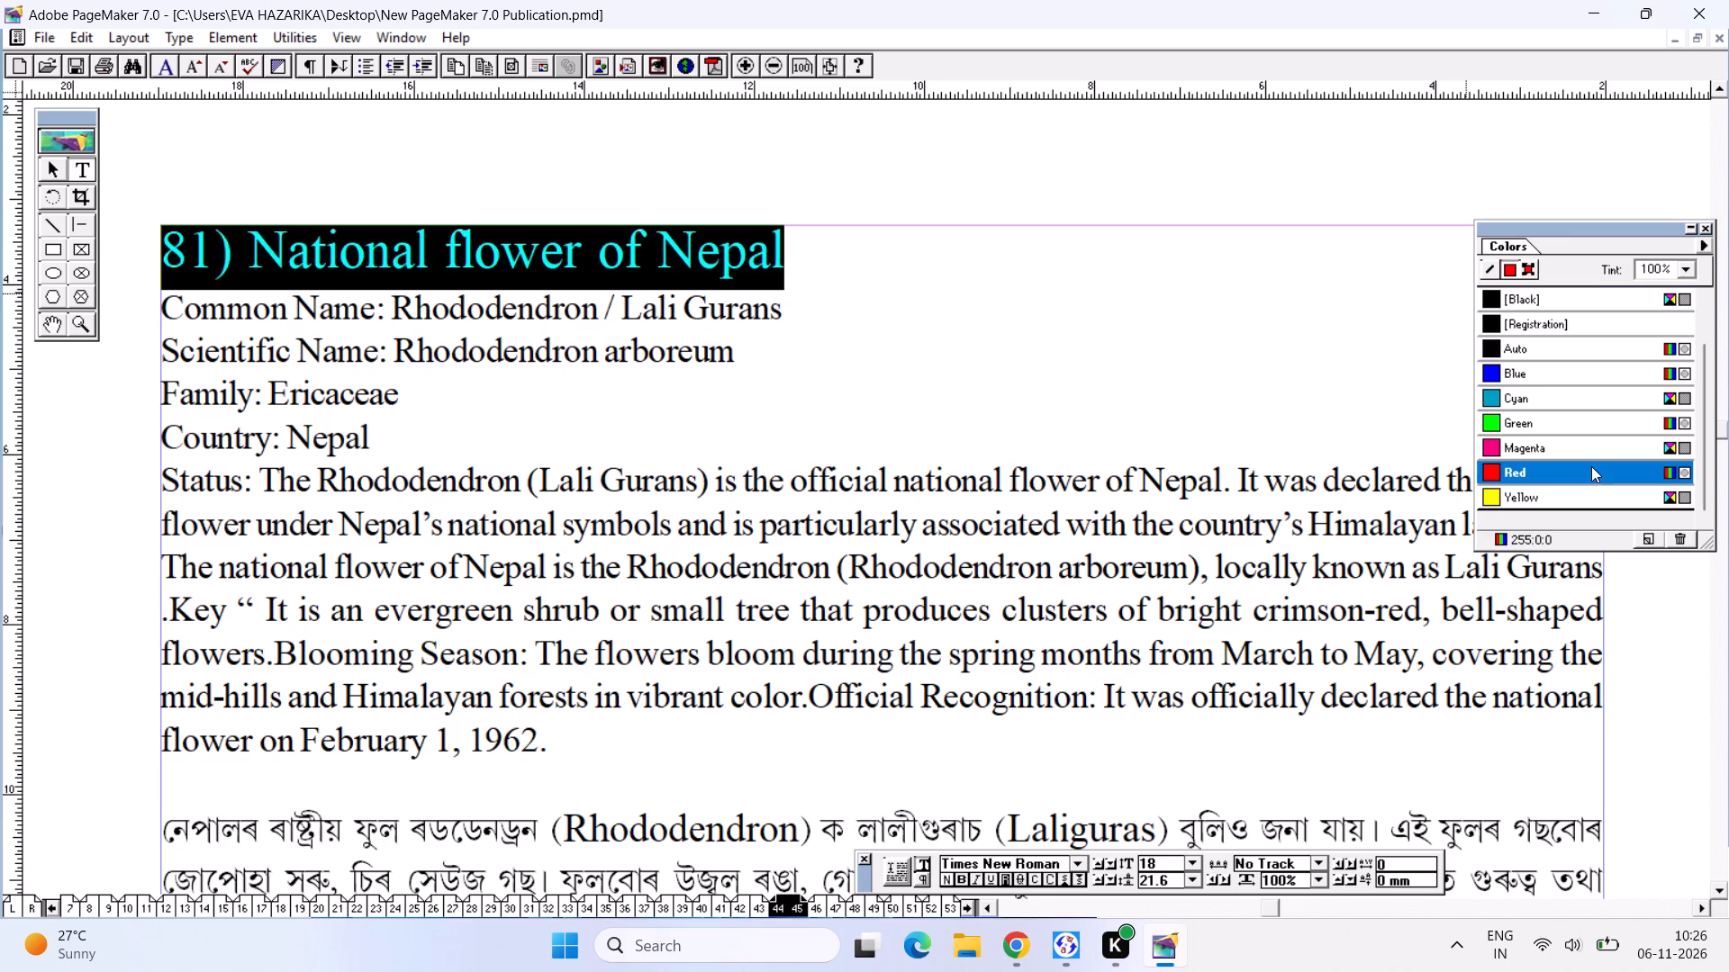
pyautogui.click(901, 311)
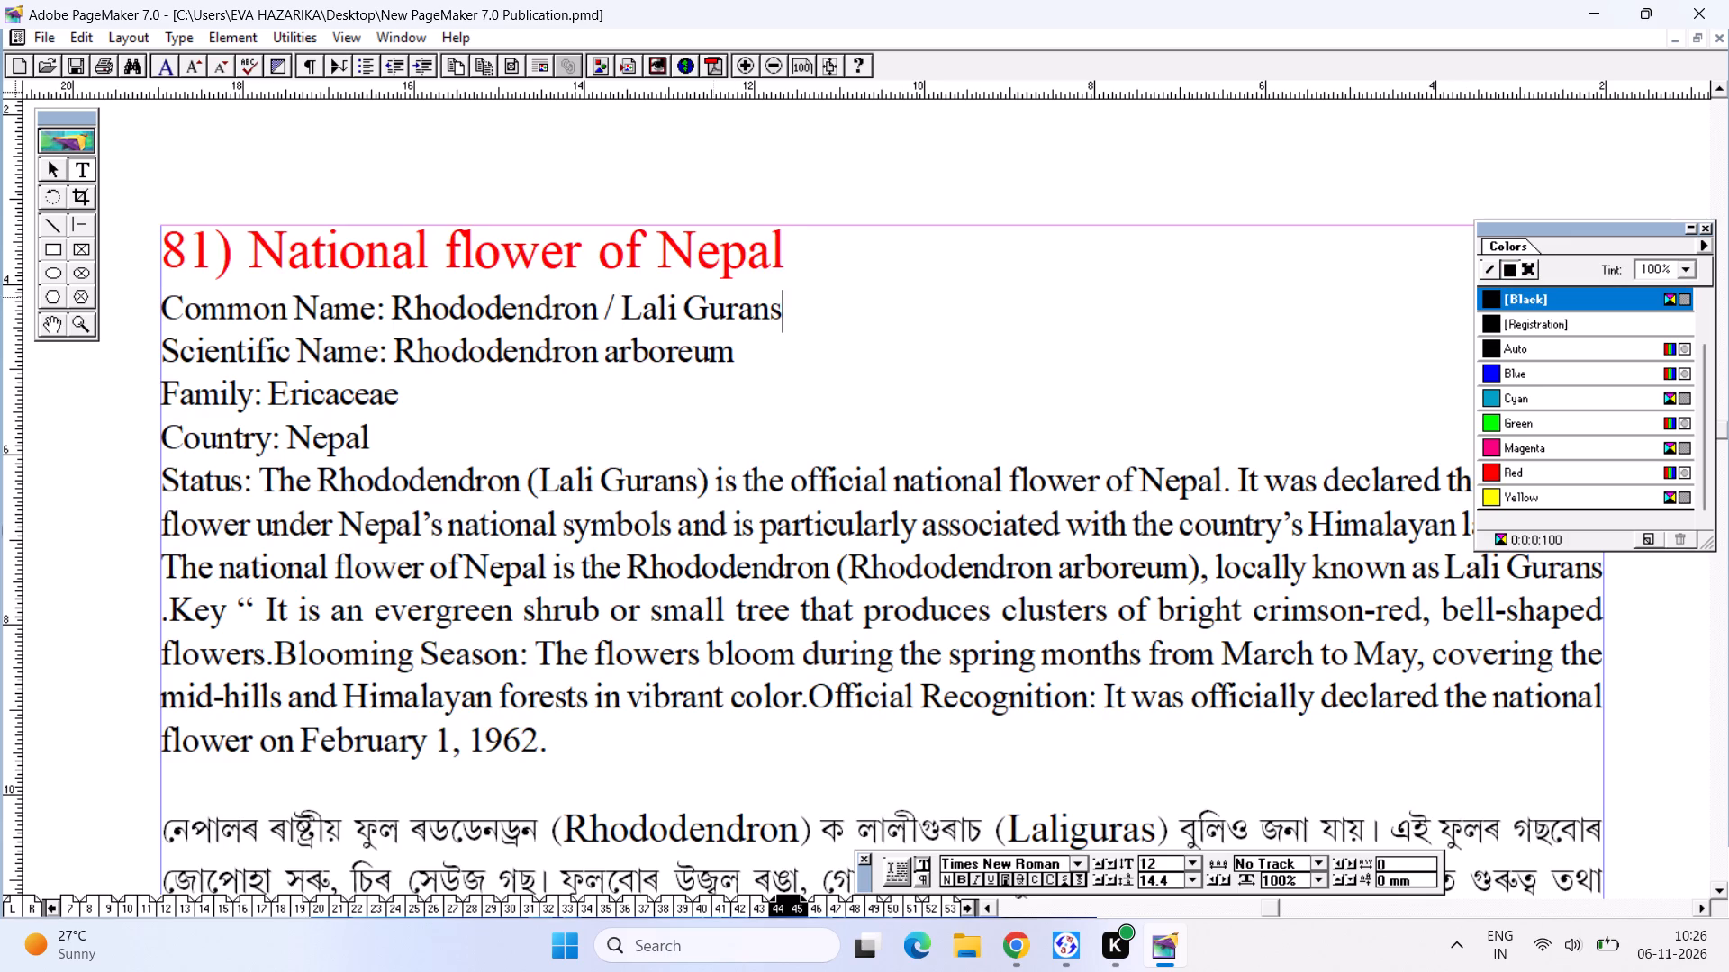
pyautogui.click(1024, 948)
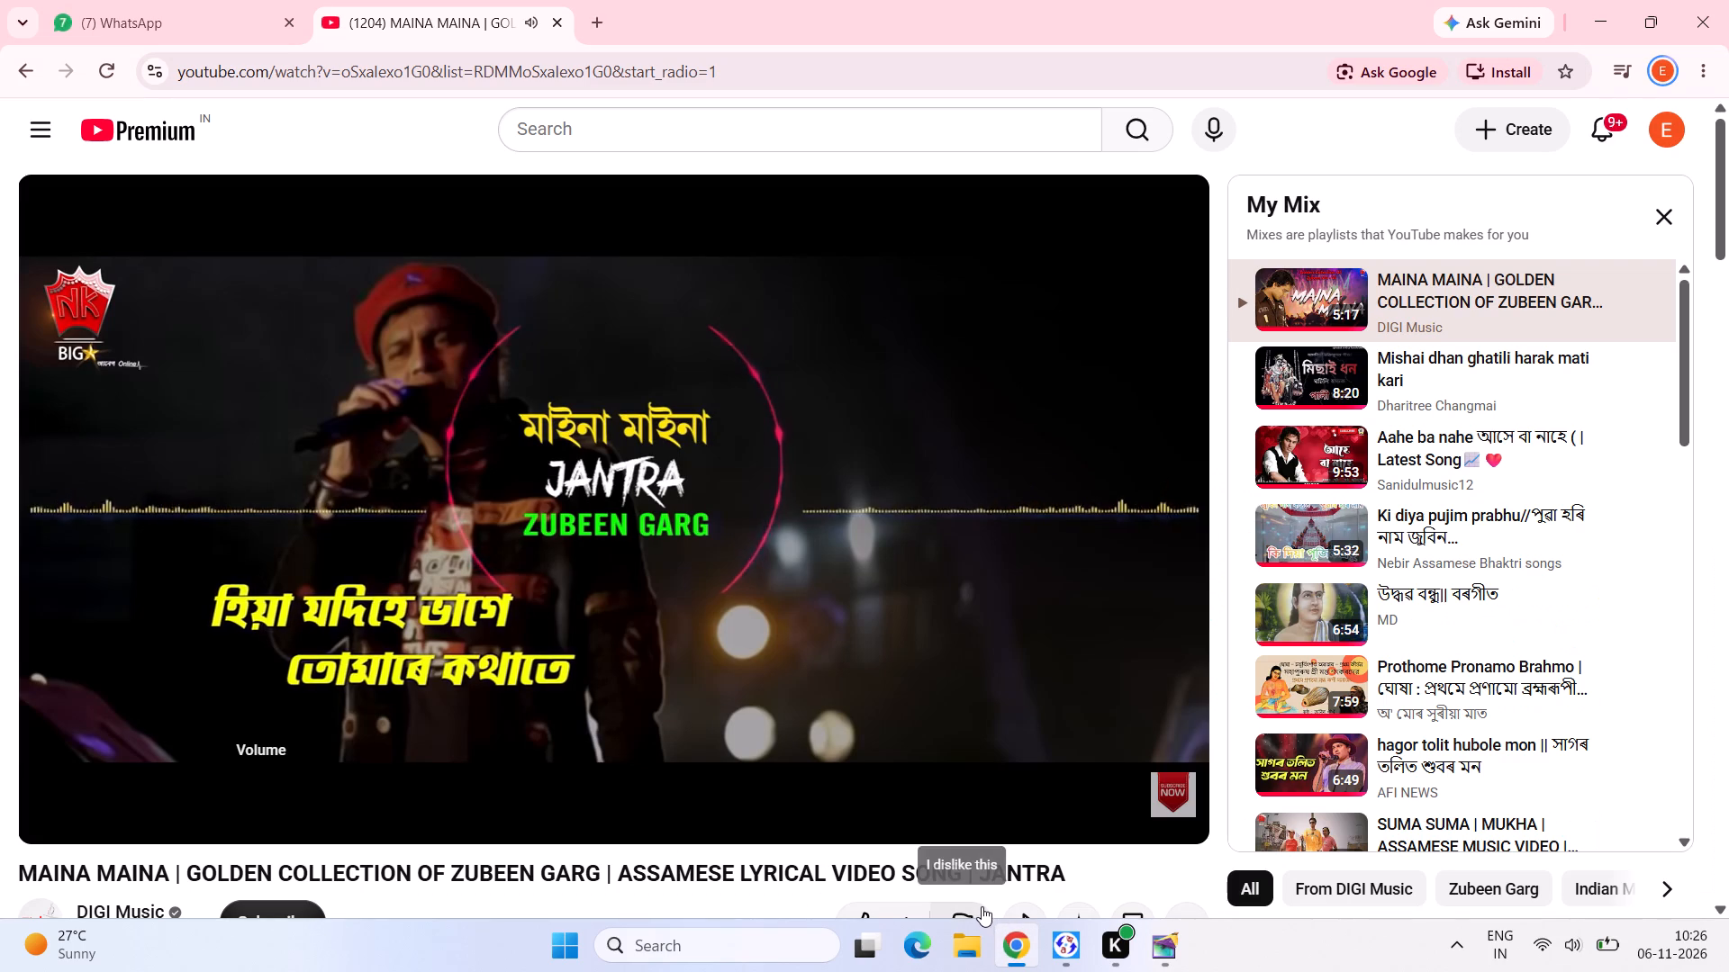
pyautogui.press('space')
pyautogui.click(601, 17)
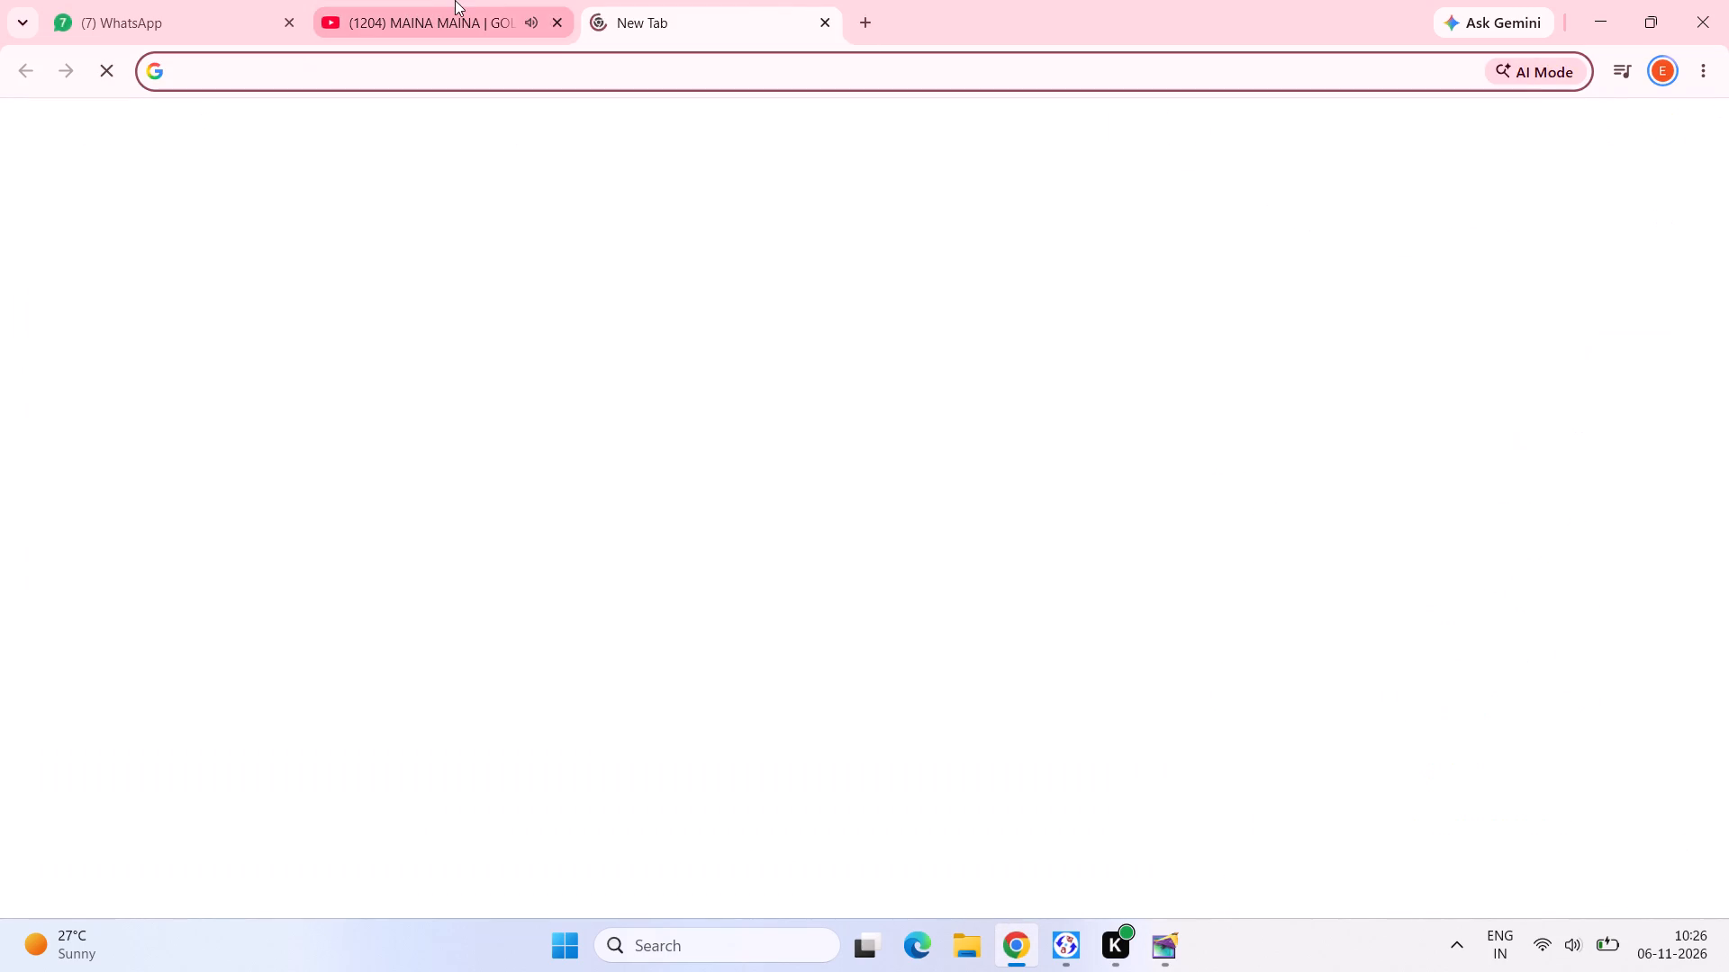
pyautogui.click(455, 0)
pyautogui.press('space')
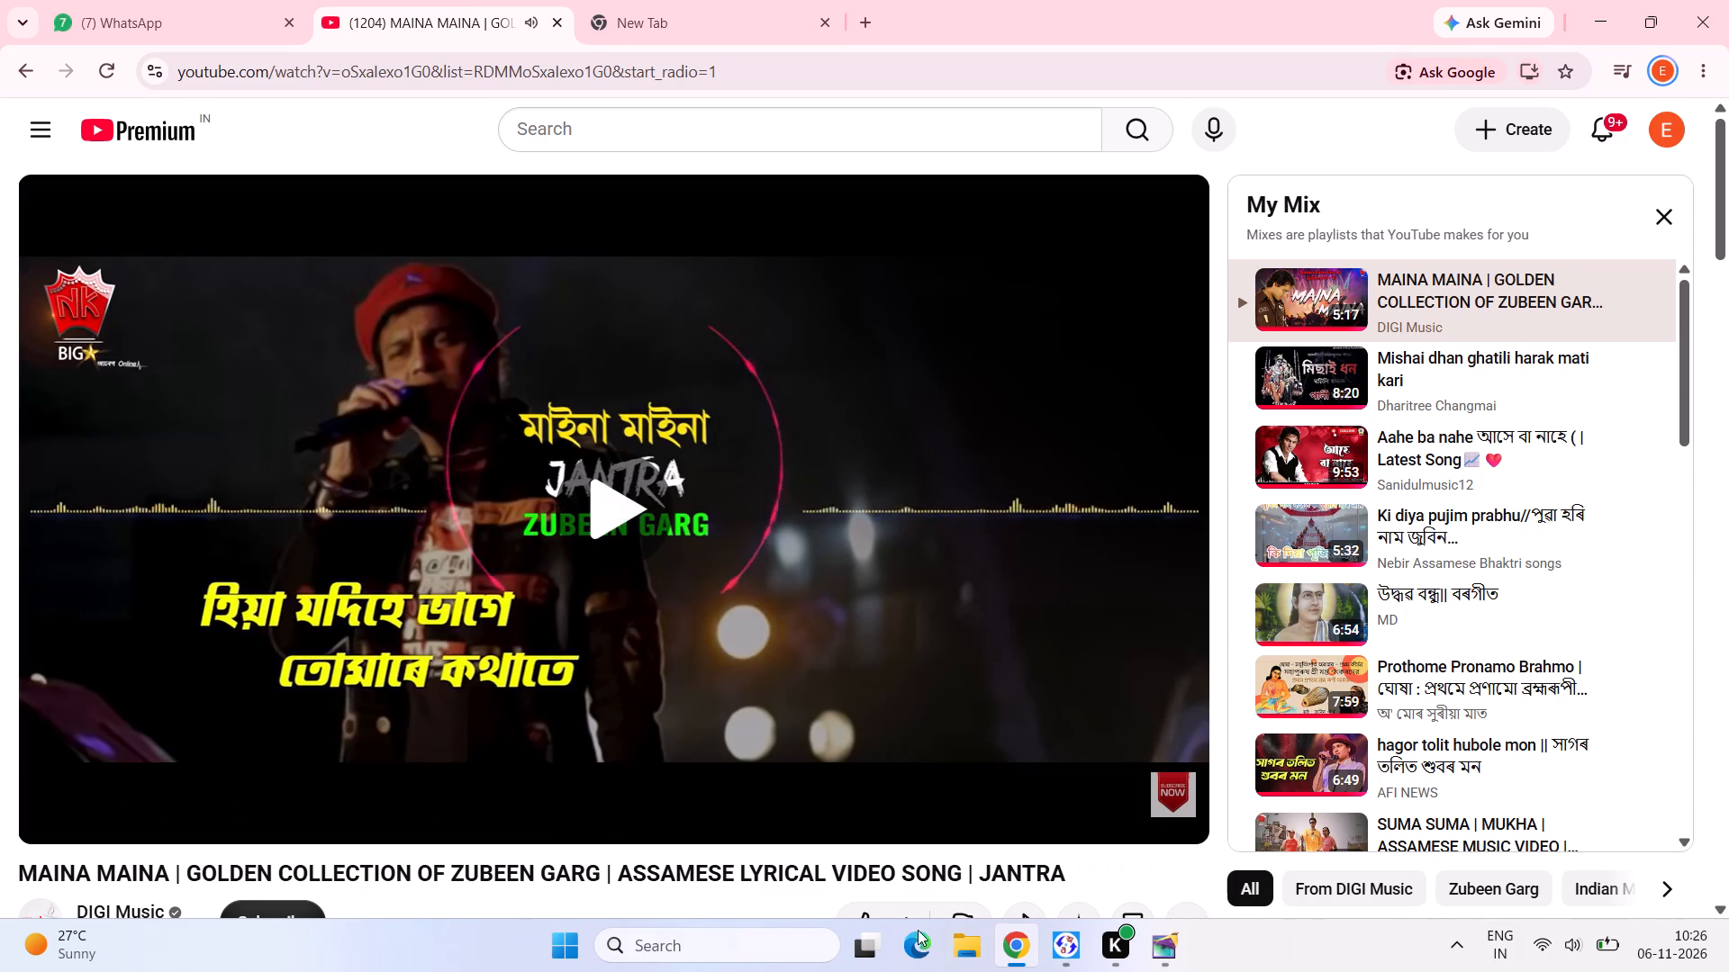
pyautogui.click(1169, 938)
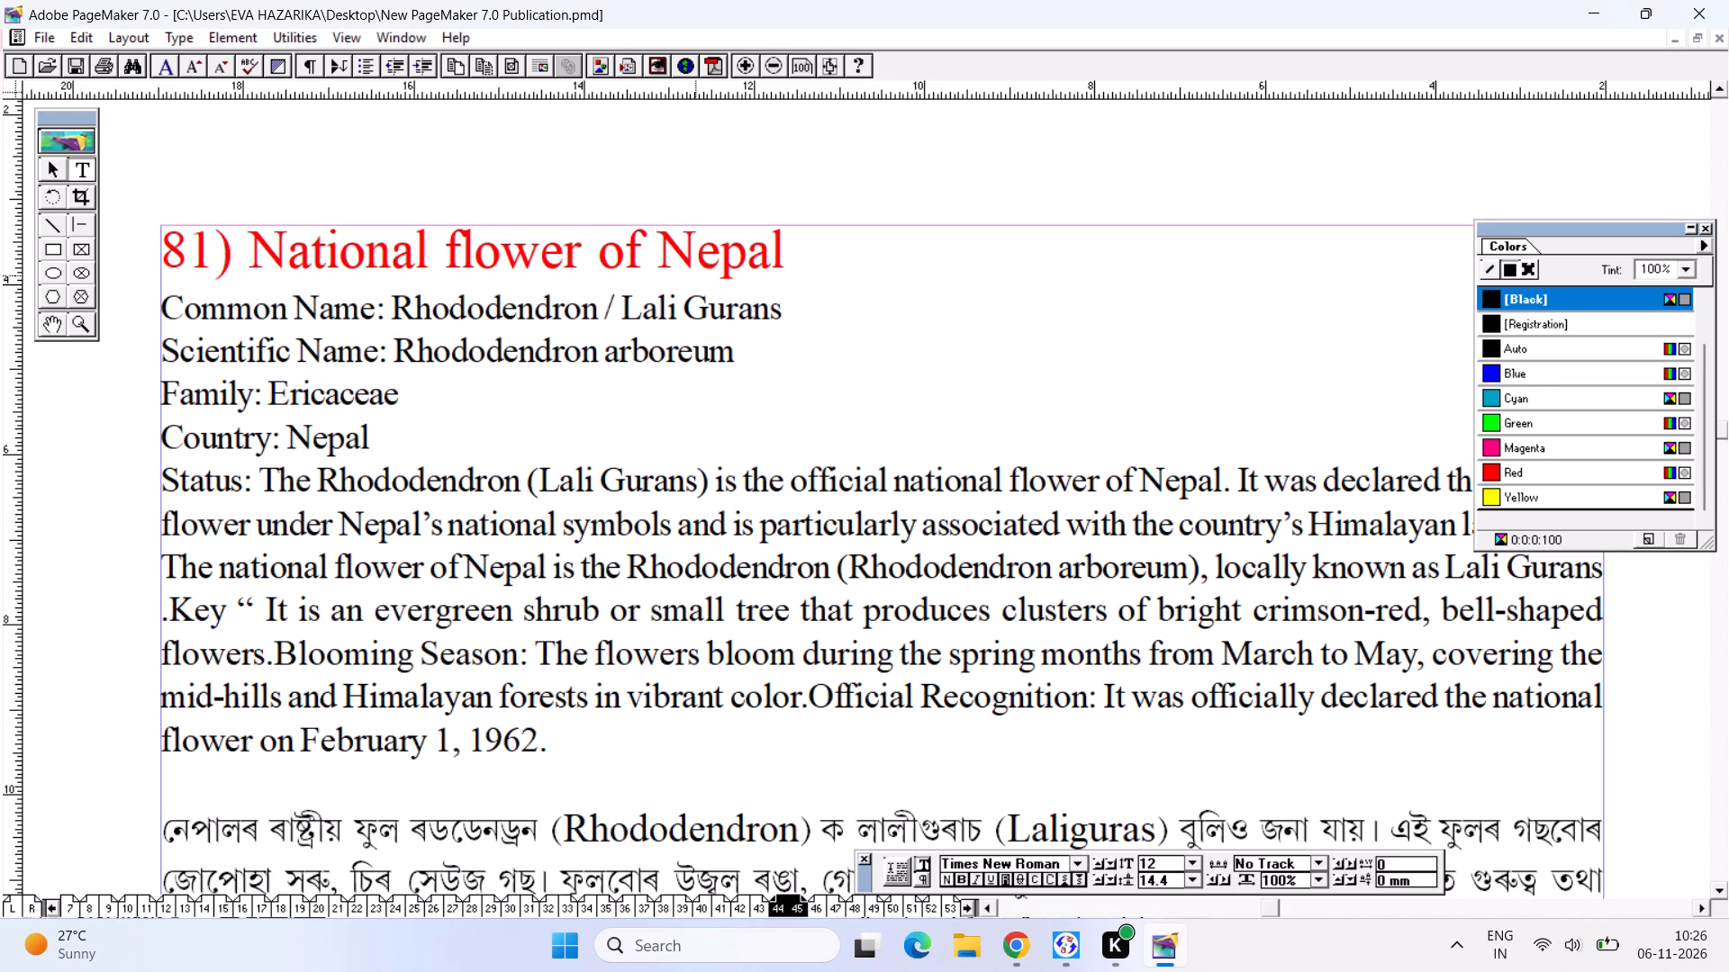
# Insert tab spacing before the Common Name and Scientific Name values of the Nepal entry so they line up in a column.
pyautogui.click(692, 288)
pyautogui.click(402, 298)
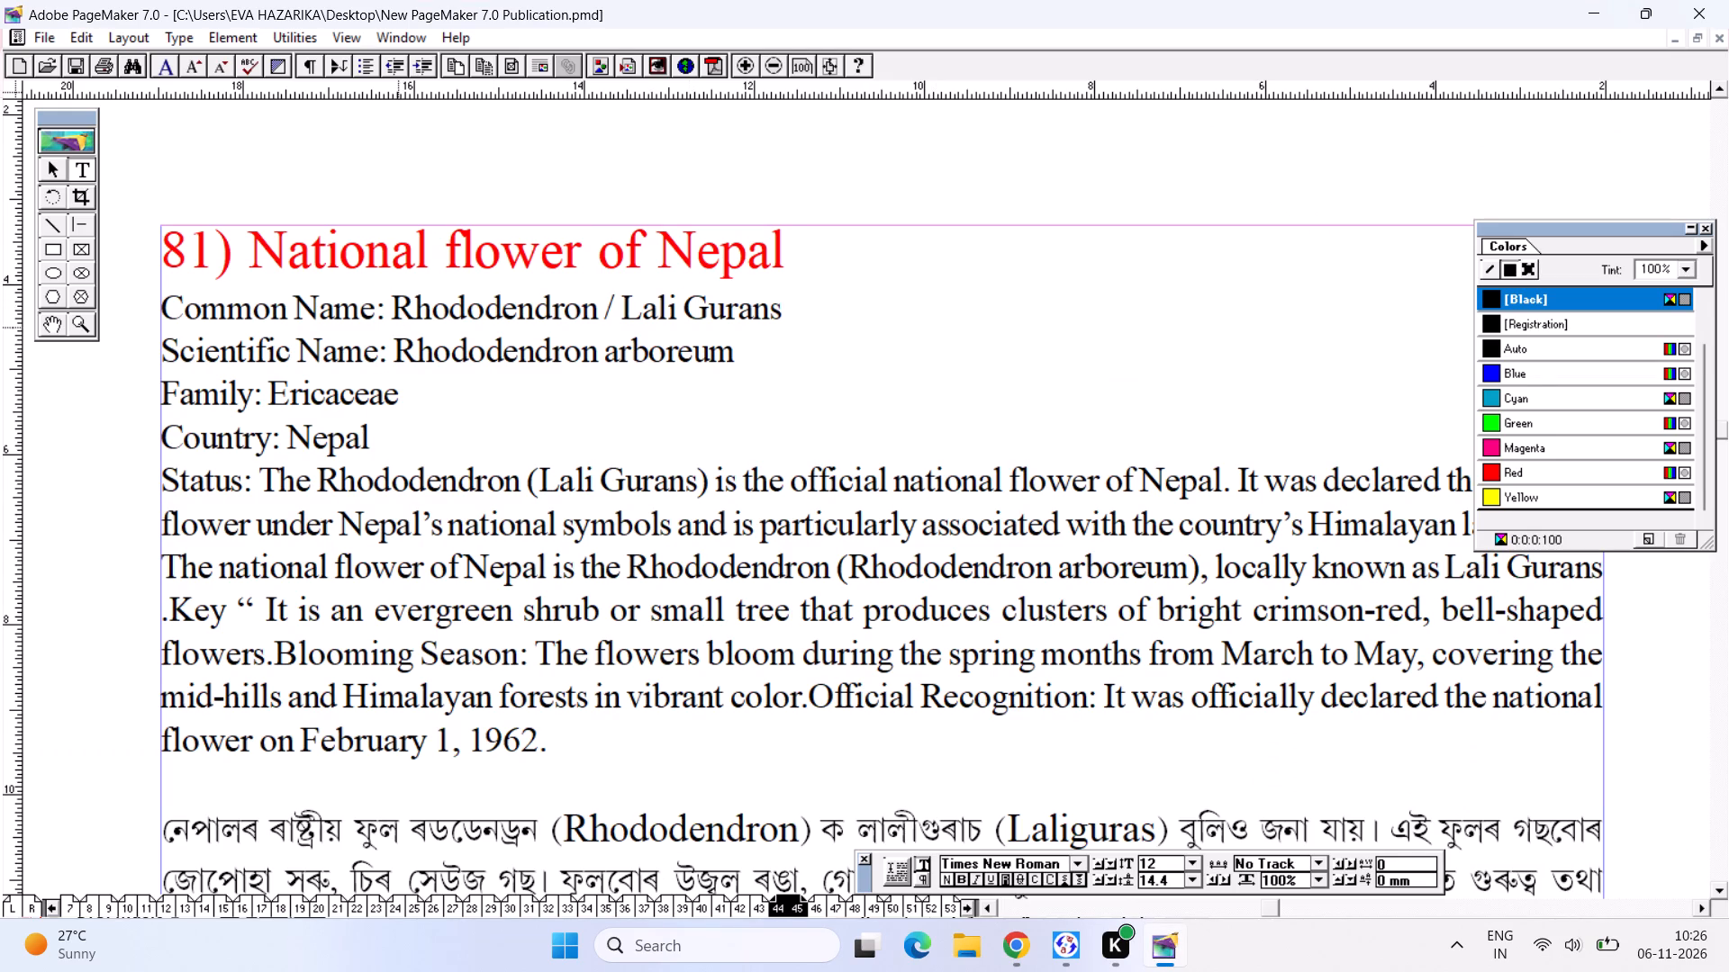
pyautogui.press('Tab')
pyautogui.click(396, 343)
pyautogui.press('Tab')
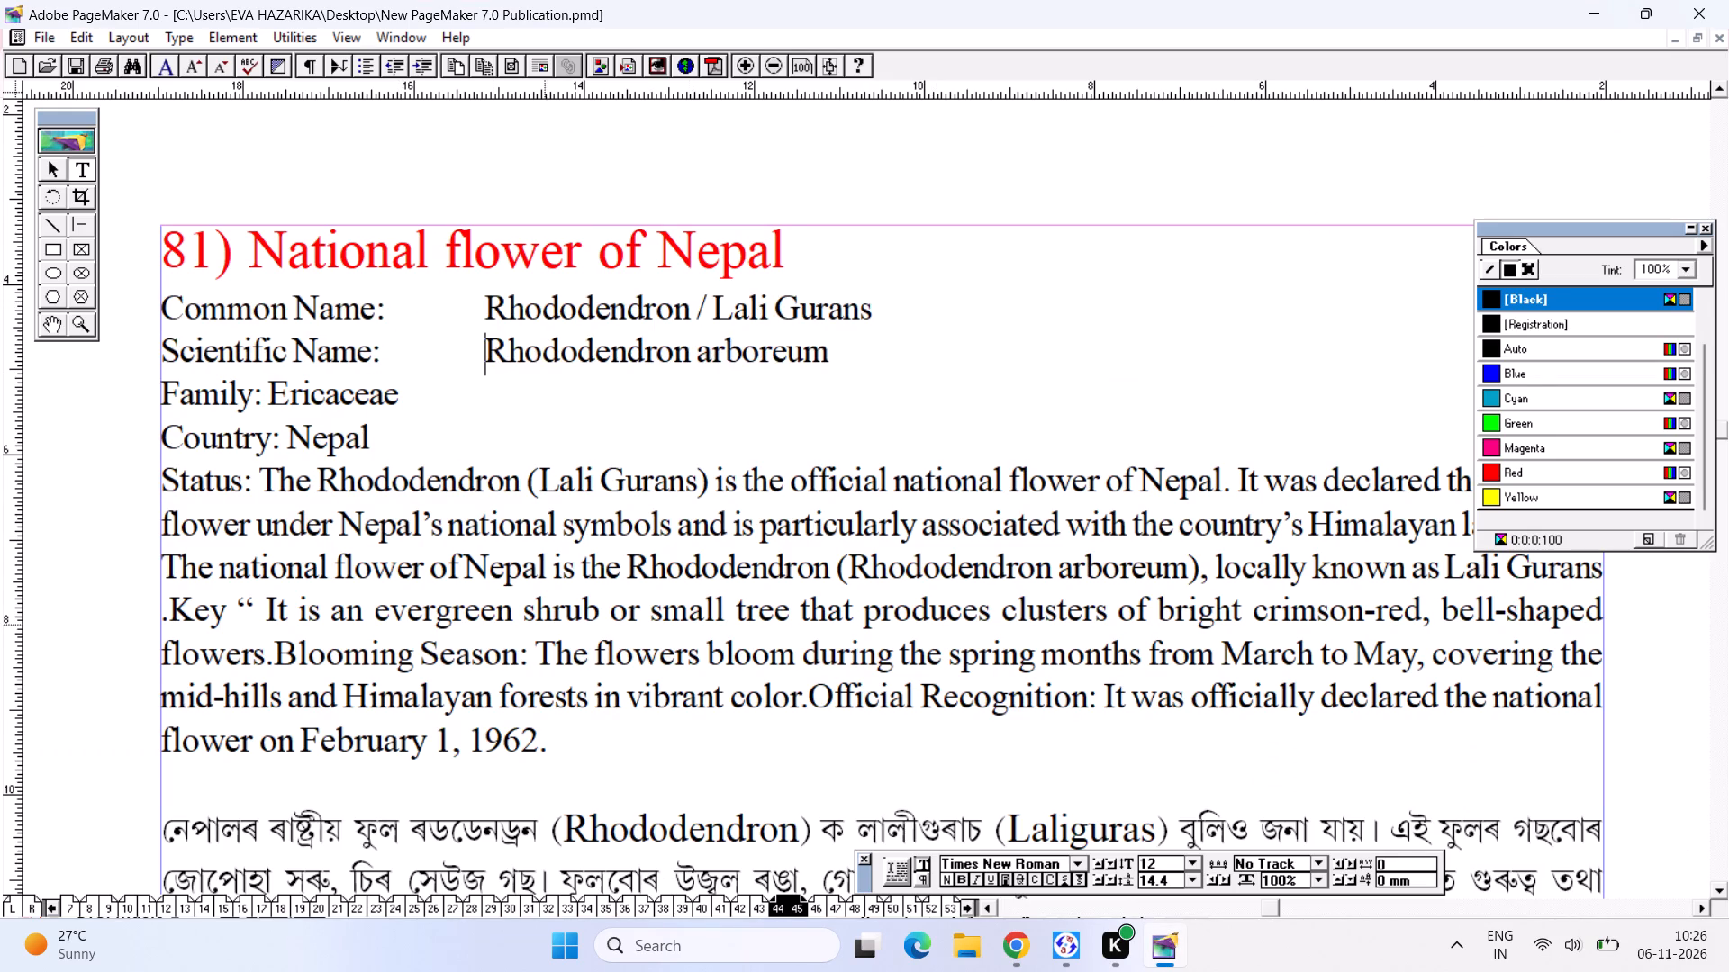
# Switch to the YouTube video in Chrome and raise its volume slightly, returning to the PageMaker publication.
pyautogui.click(1022, 946)
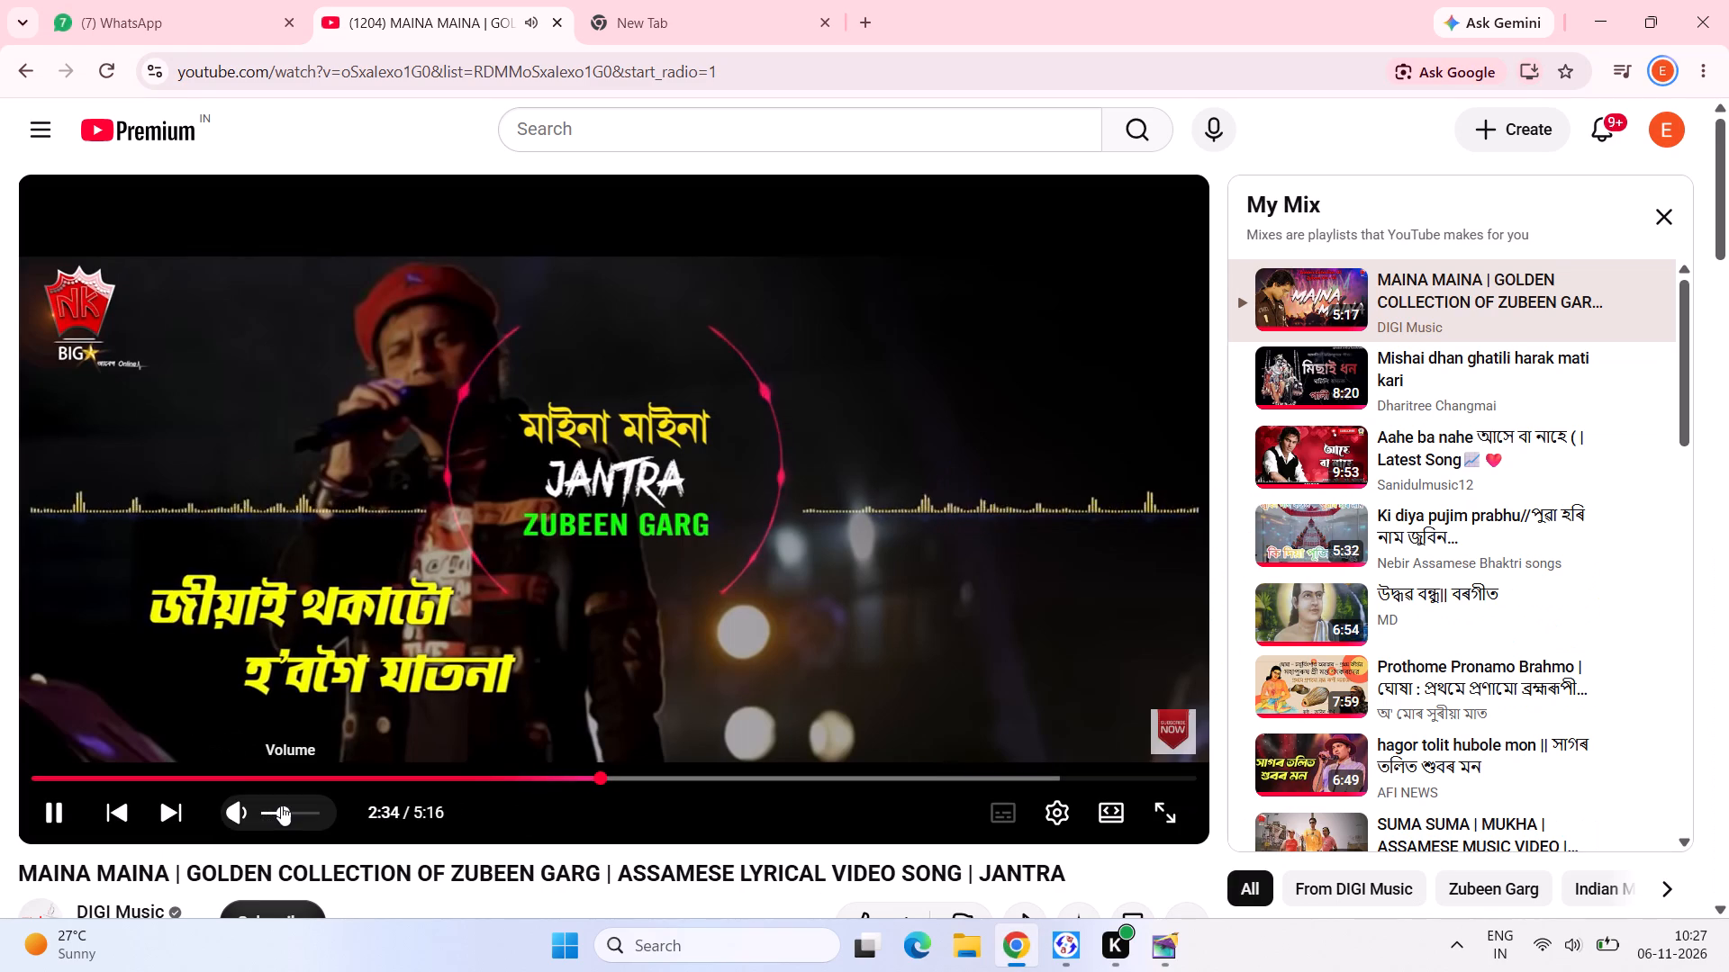
pyautogui.click(281, 805)
pyautogui.click(290, 809)
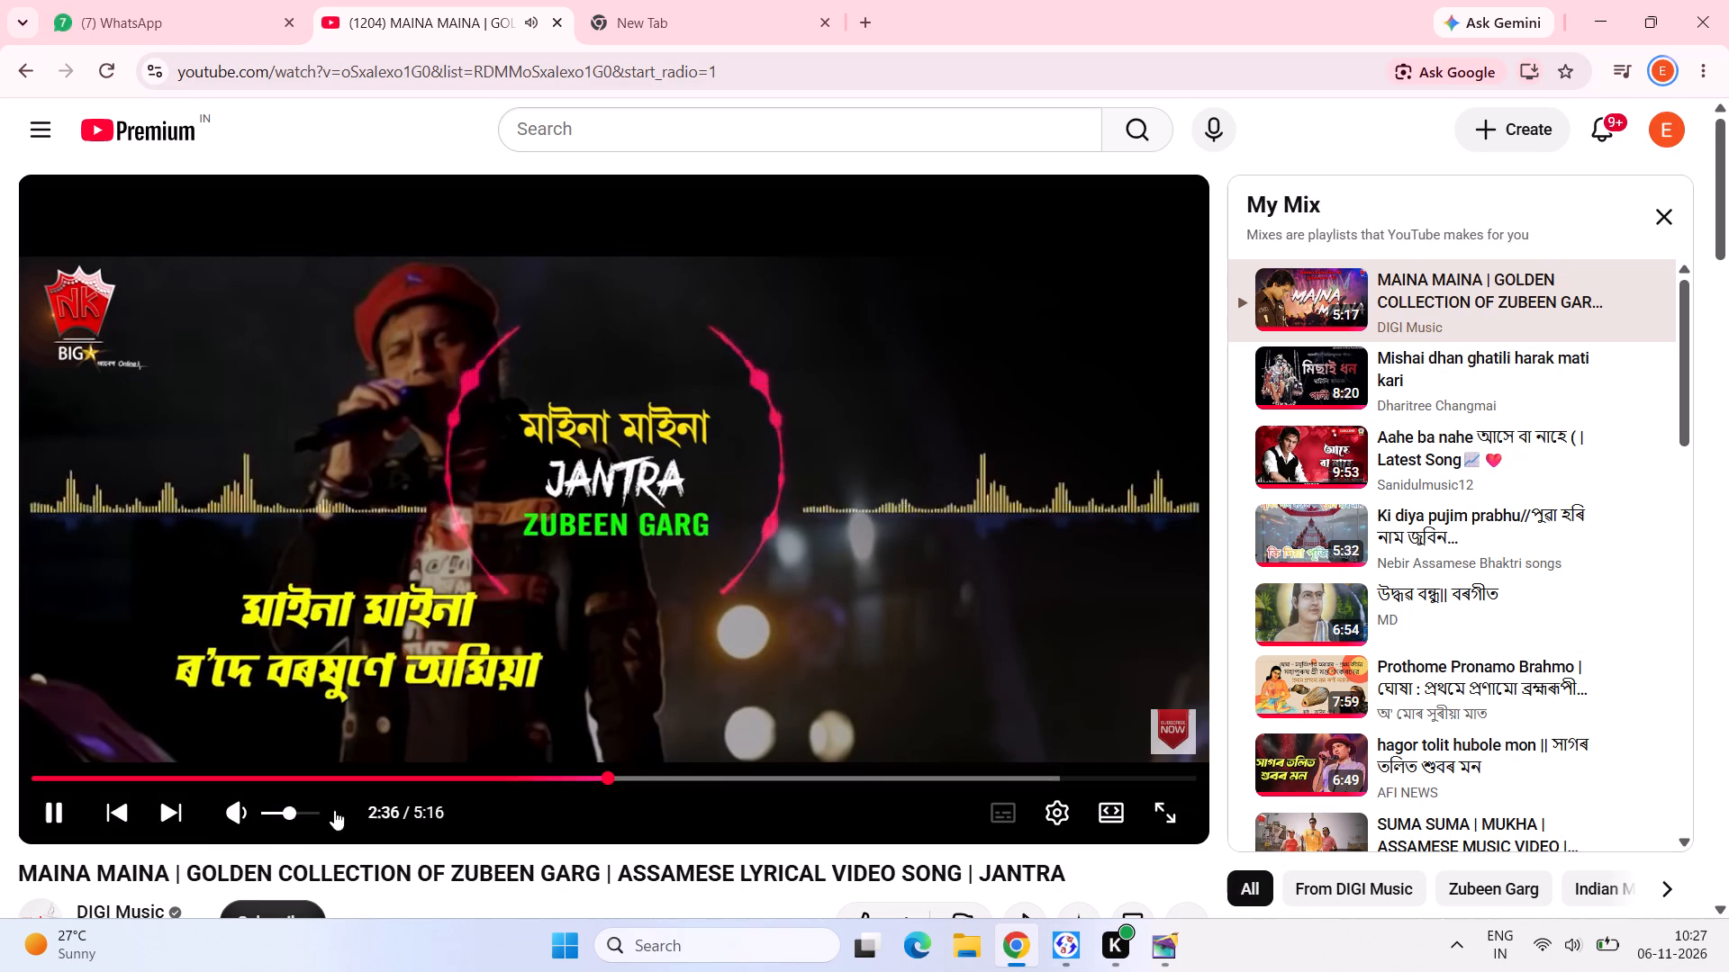
pyautogui.click(295, 806)
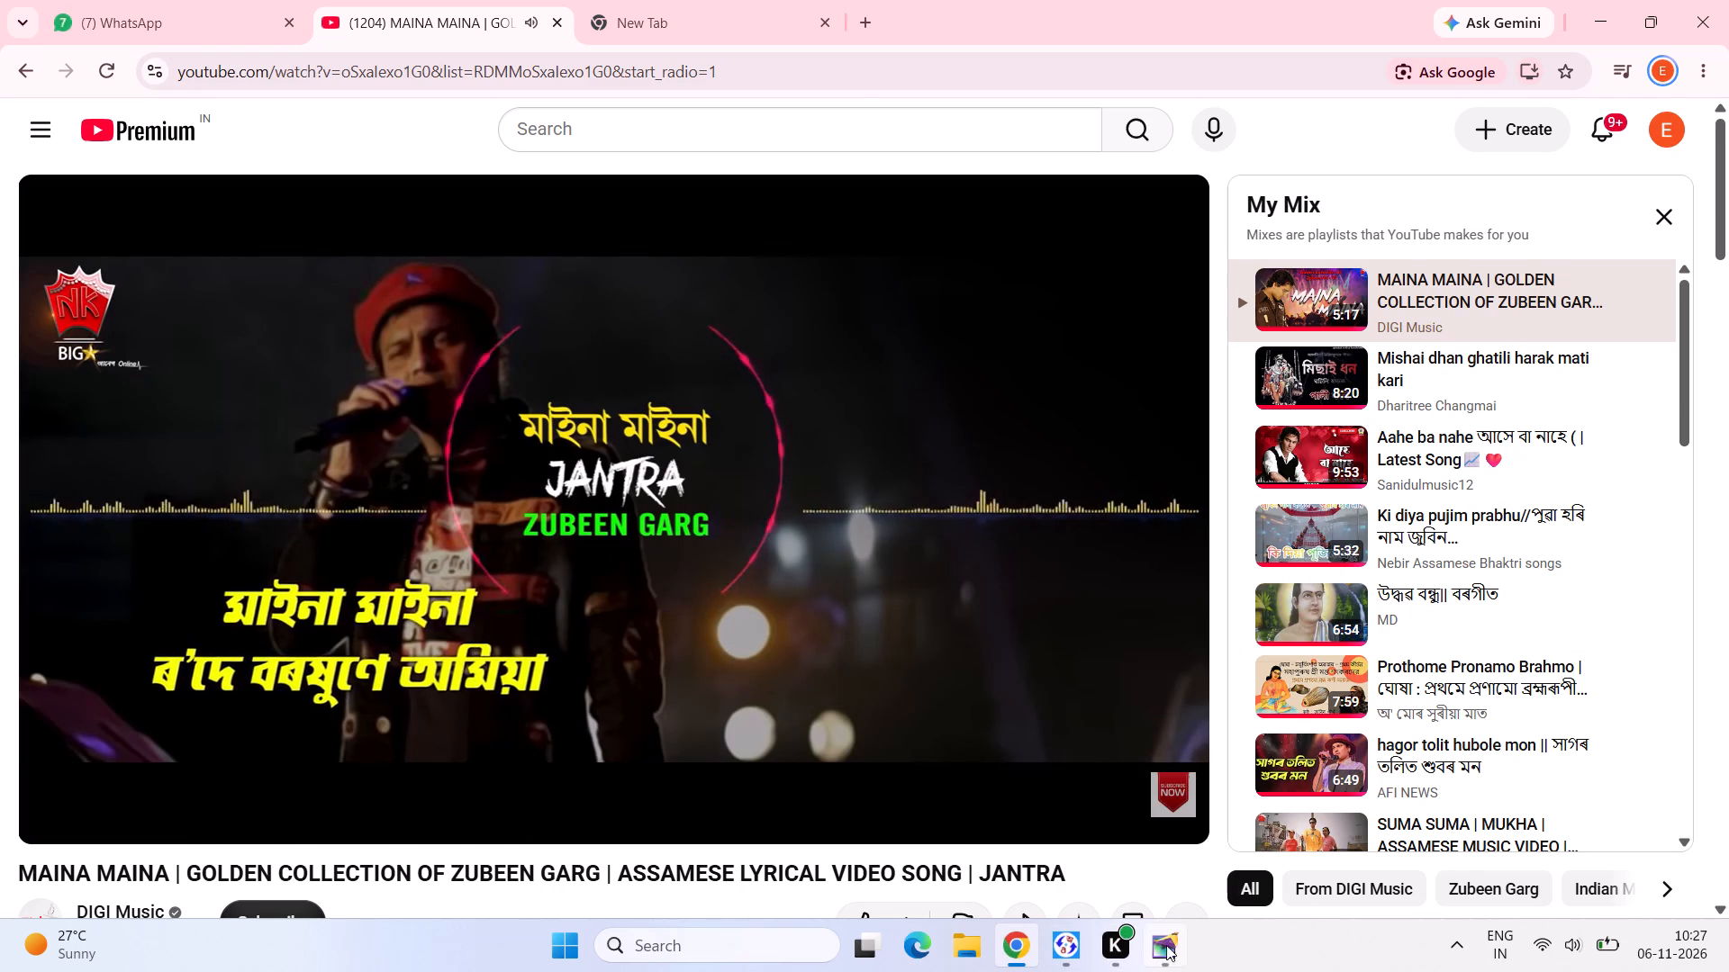
pyautogui.click(1182, 950)
# Insert tab spacing before Ericaceae on the Family line so it aligns with the values above.
pyautogui.click(275, 414)
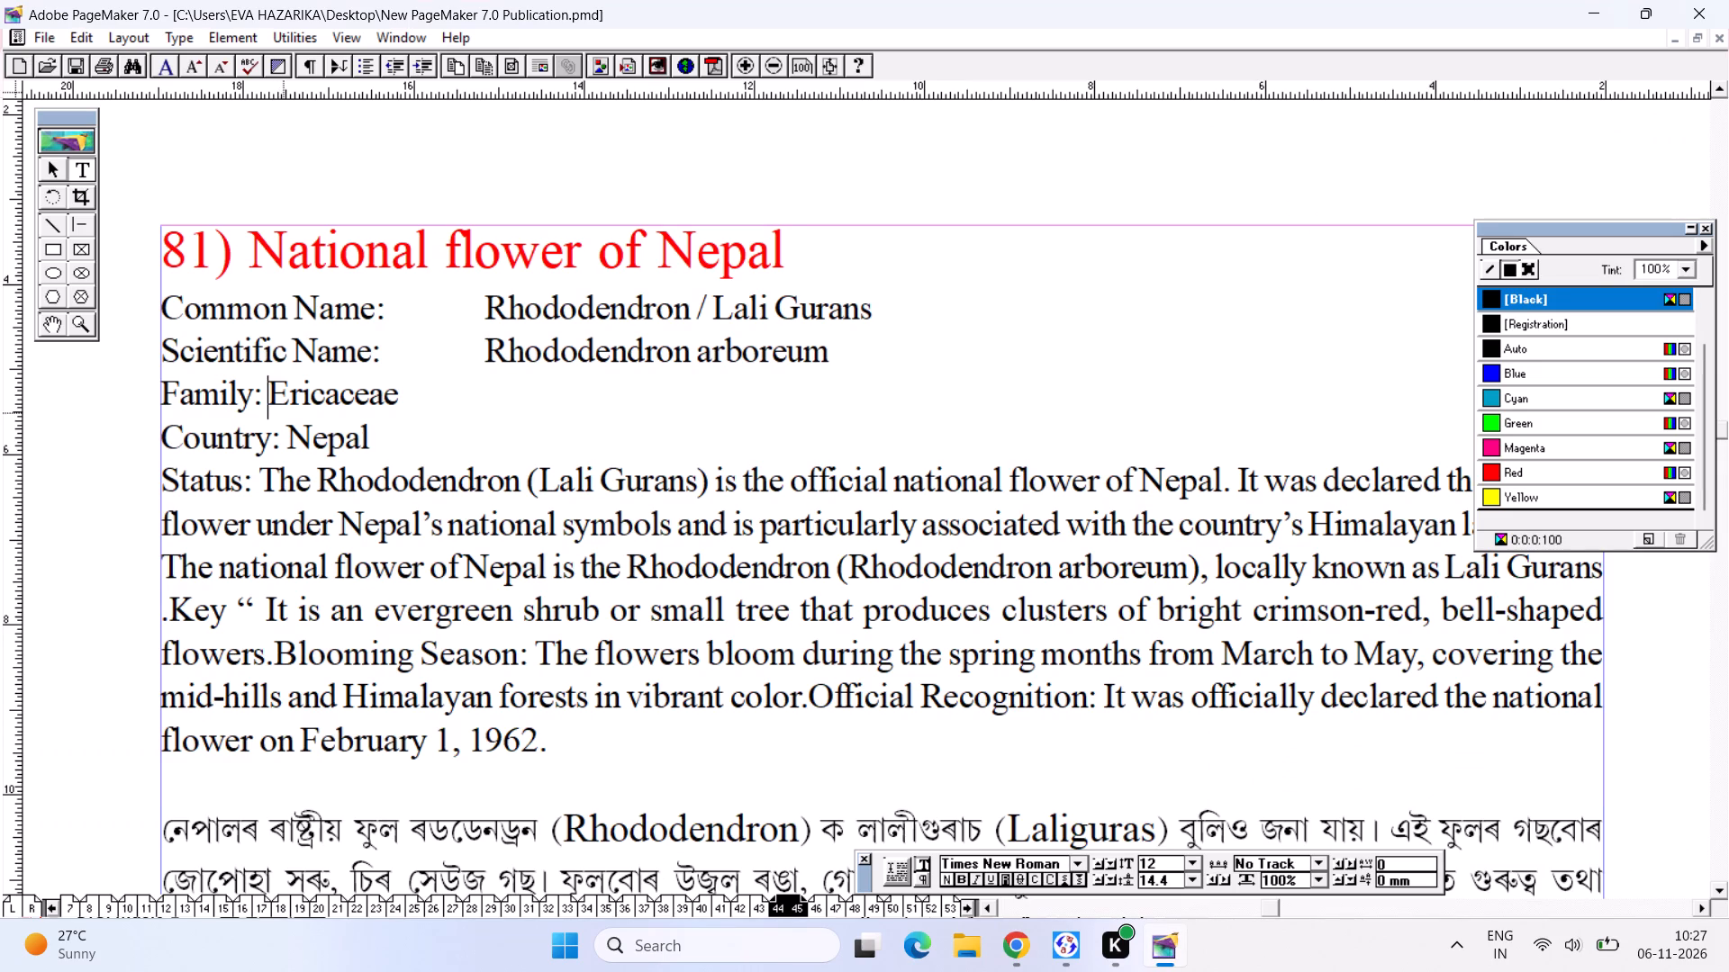
pyautogui.press('Tab')
pyautogui.press('Tab')
pyautogui.press('Tab')
# Delete the whole "Country: Nepal" line from the Nepal entry.
pyautogui.moveTo(404, 451); pyautogui.dragTo(260, 451)
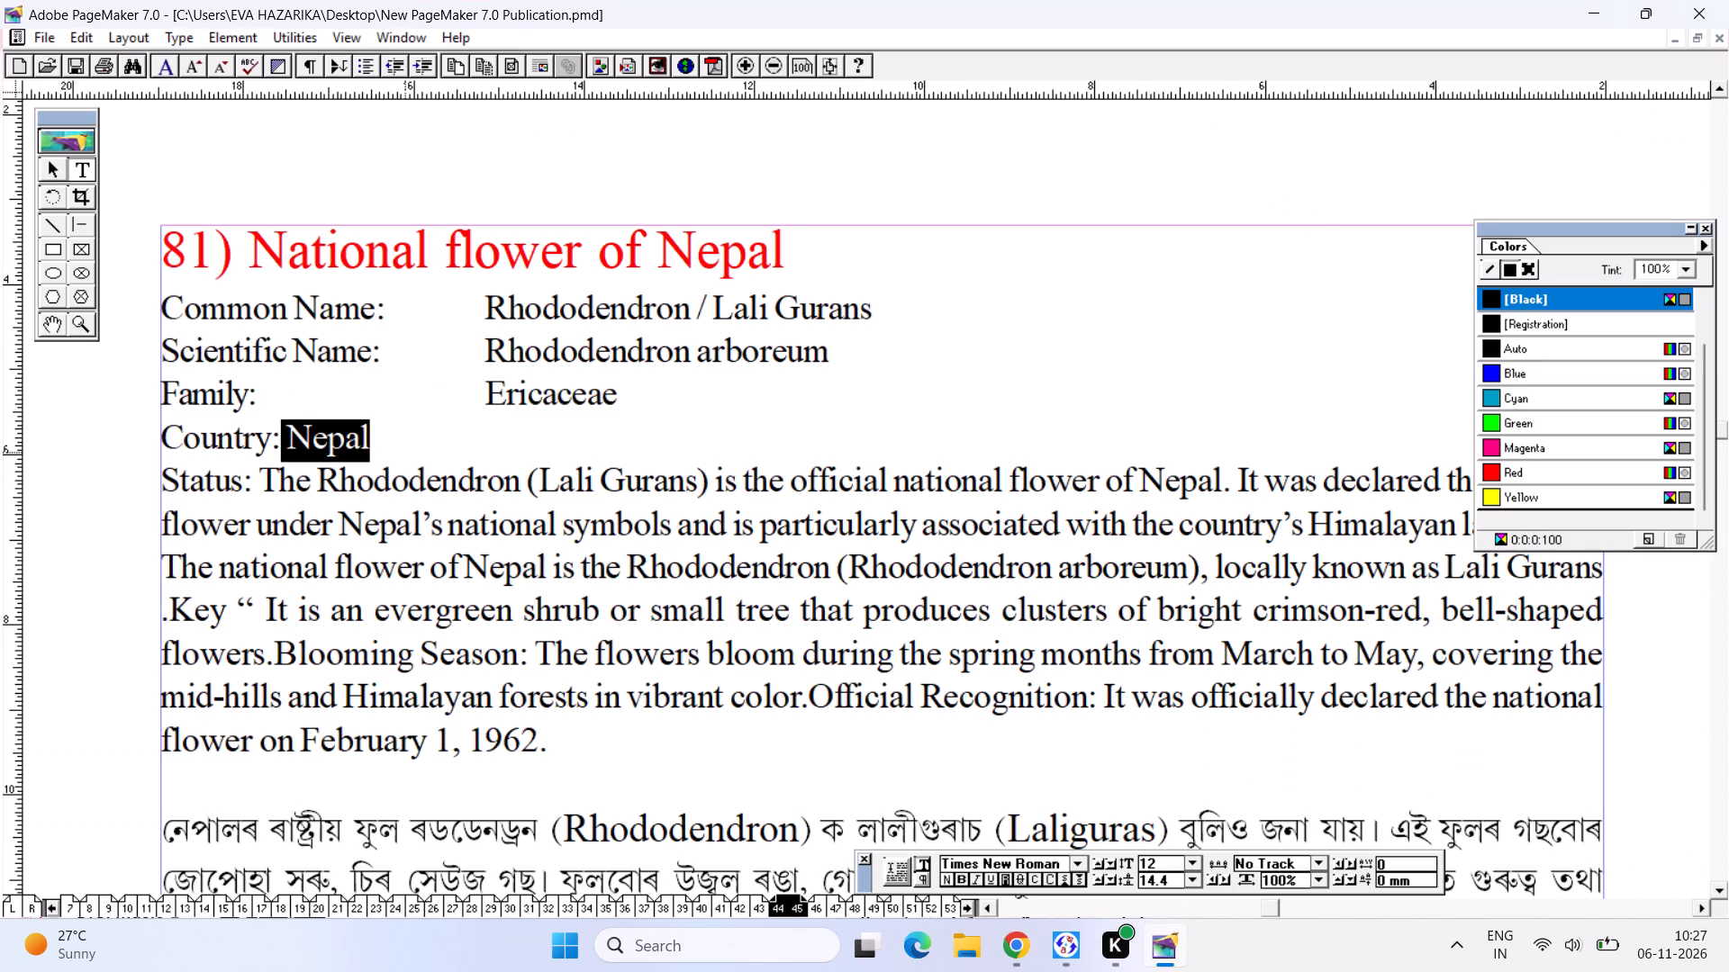
pyautogui.moveTo(260, 451); pyautogui.dragTo(148, 444)
pyautogui.press('BackSpace')
pyautogui.press('BackSpace')
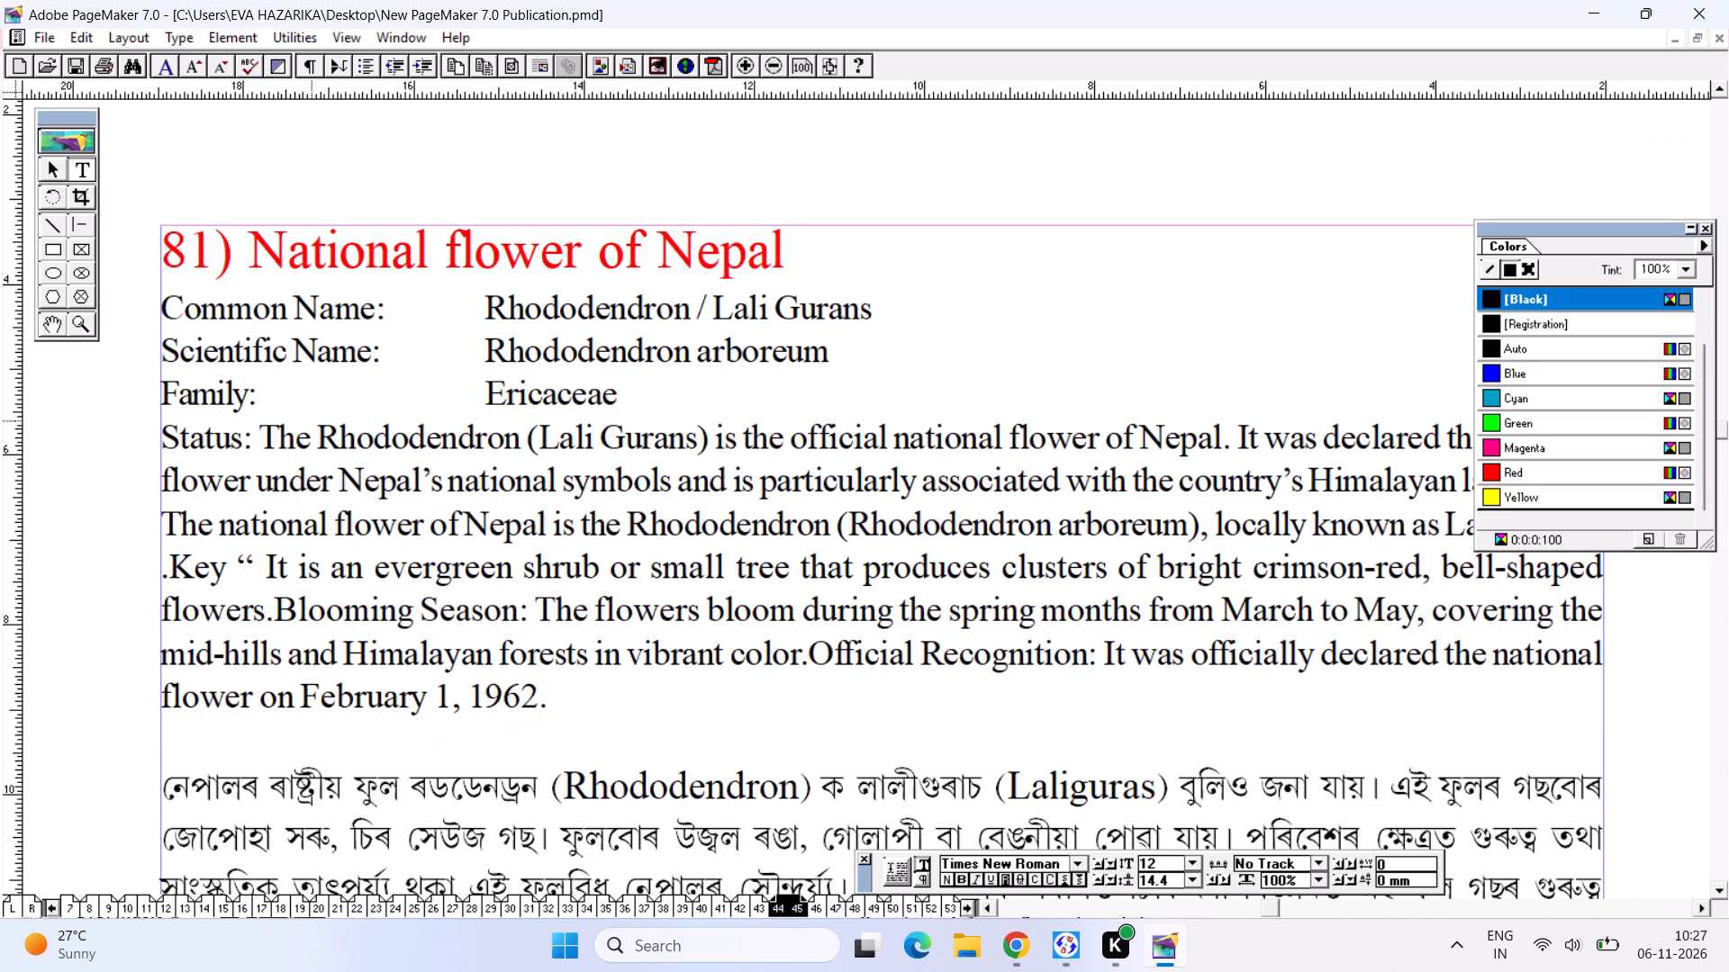
# Italicize the scientific name "Rhododendron arboreum" on the Scientific Name line and save the publication.
pyautogui.moveTo(466, 351); pyautogui.dragTo(830, 361)
pyautogui.hotkey('ctrl', 'shift', 'i')
pyautogui.hotkey('ctrl', 's')
pyautogui.hotkey('ctrl', 's')
pyautogui.hotkey('ctrl', 's')
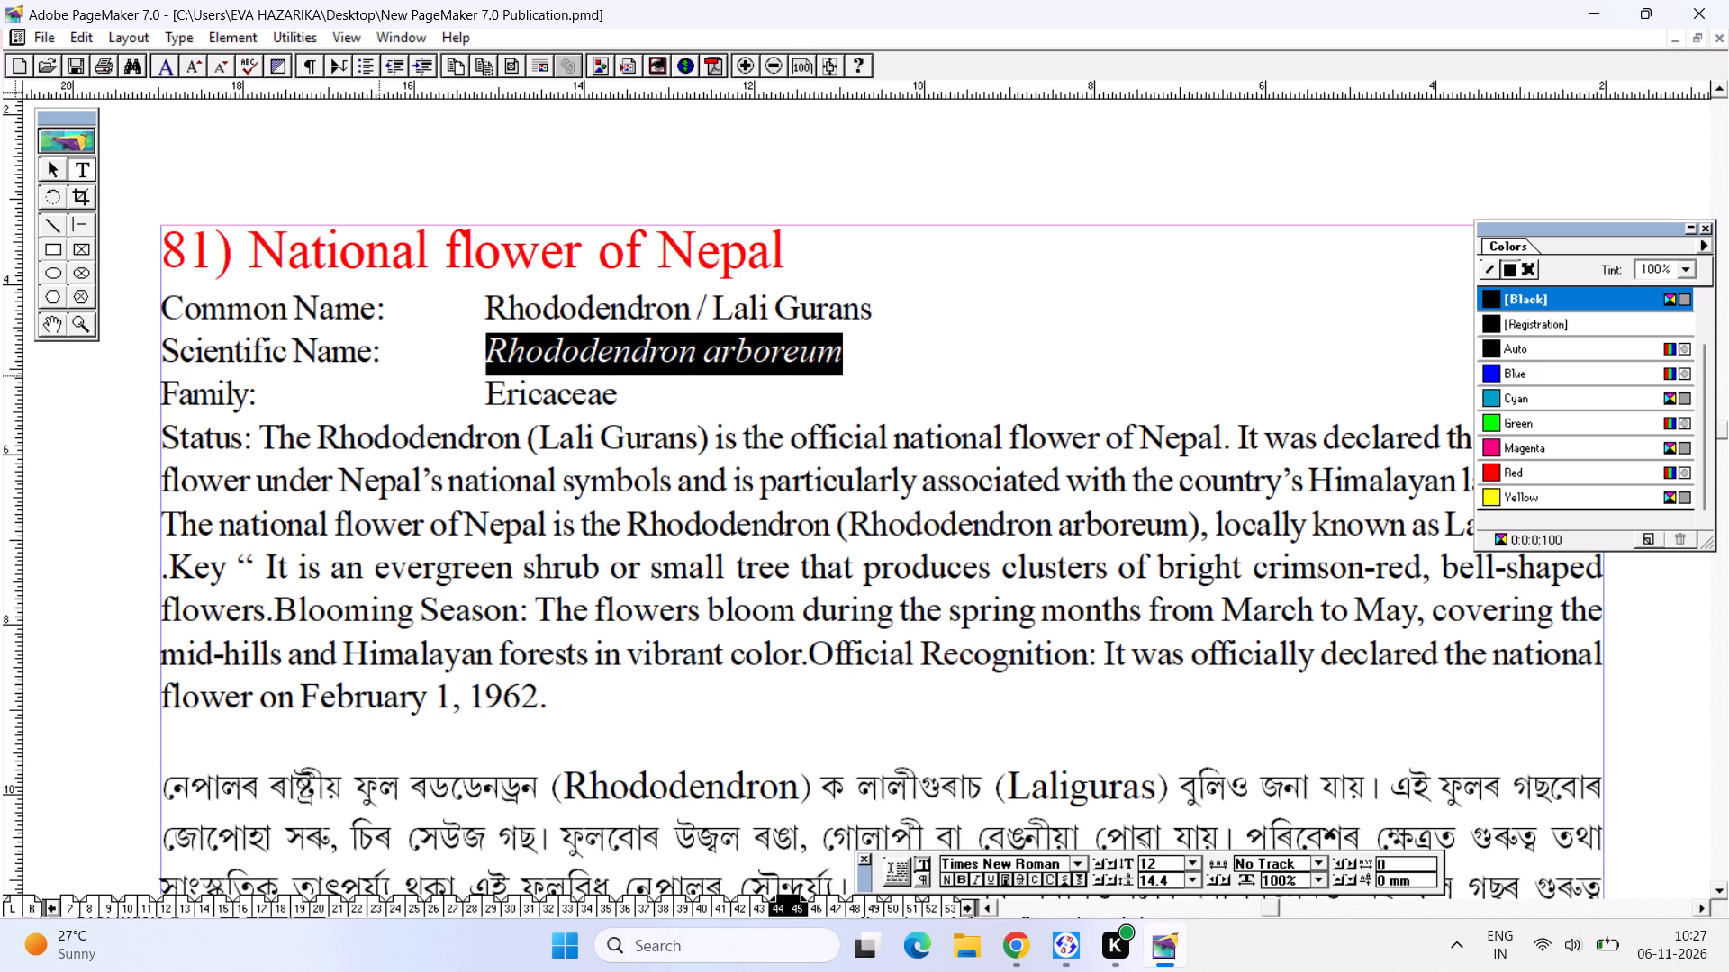
# Move the Colors palette farther out so it covers less of the Nepal entry's text.
pyautogui.click(421, 454)
pyautogui.keyDown('alt'); pyautogui.moveTo(439, 463); pyautogui.dragTo(409, 404); pyautogui.keyUp('alt')
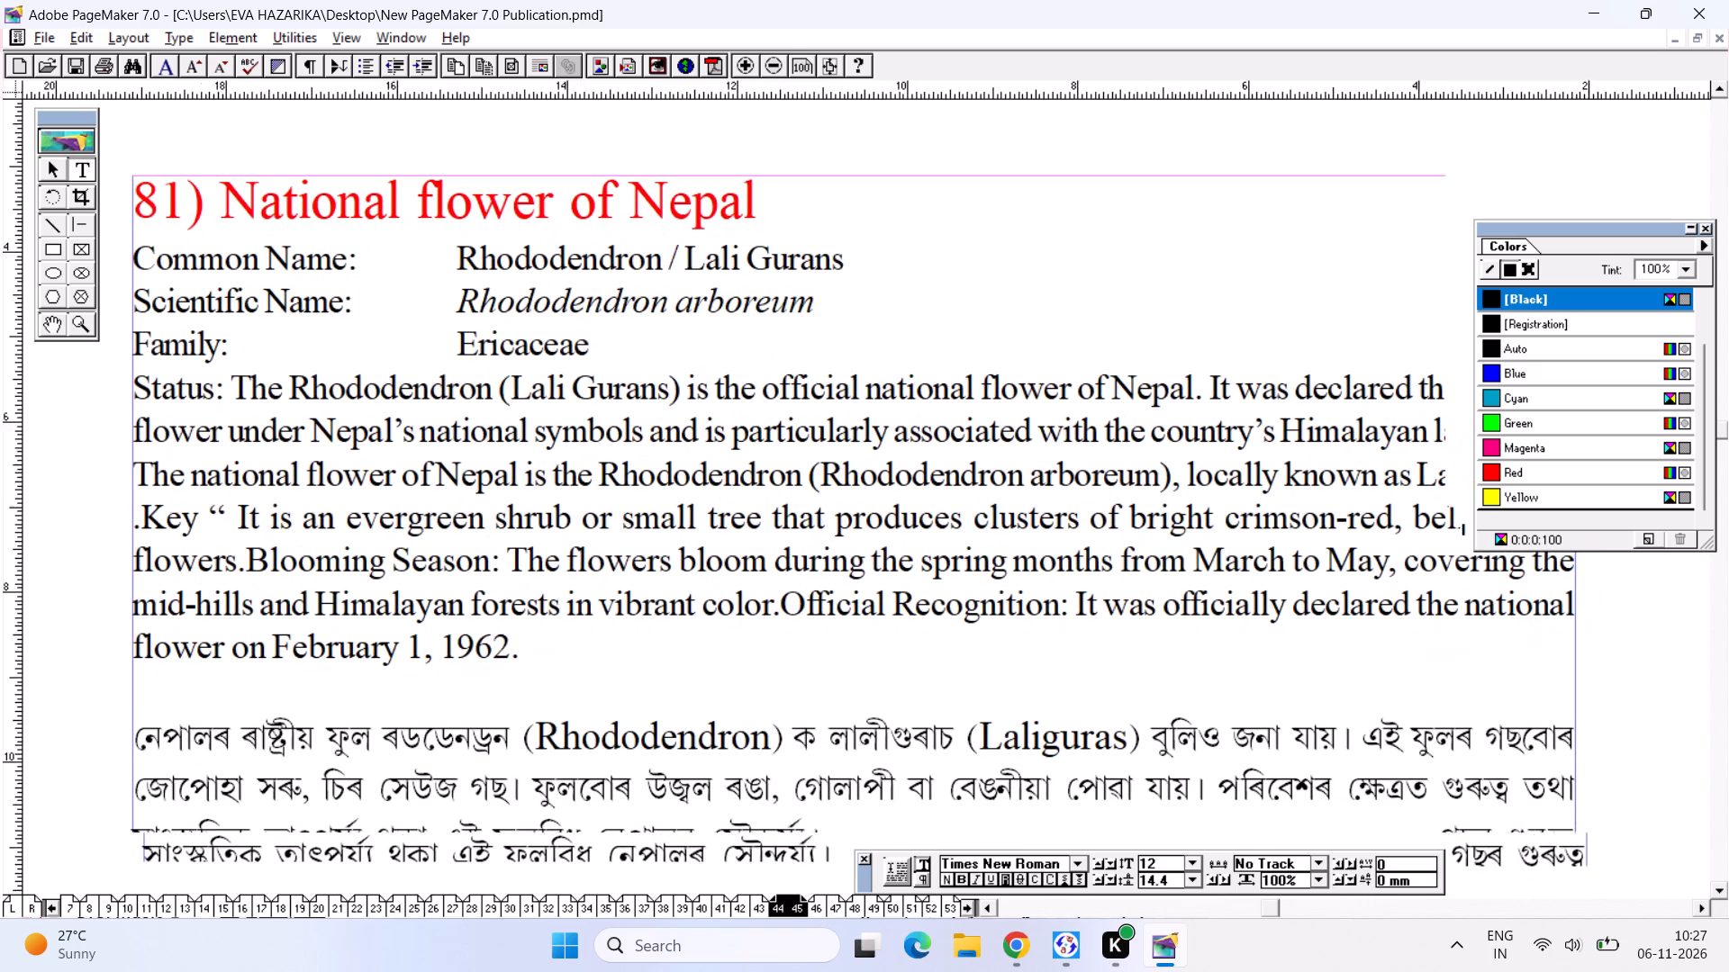
pyautogui.moveTo(1614, 236); pyautogui.dragTo(1634, 192)
pyautogui.moveTo(1593, 222); pyautogui.dragTo(1606, 238)
pyautogui.moveTo(1606, 238); pyautogui.dragTo(1651, 238)
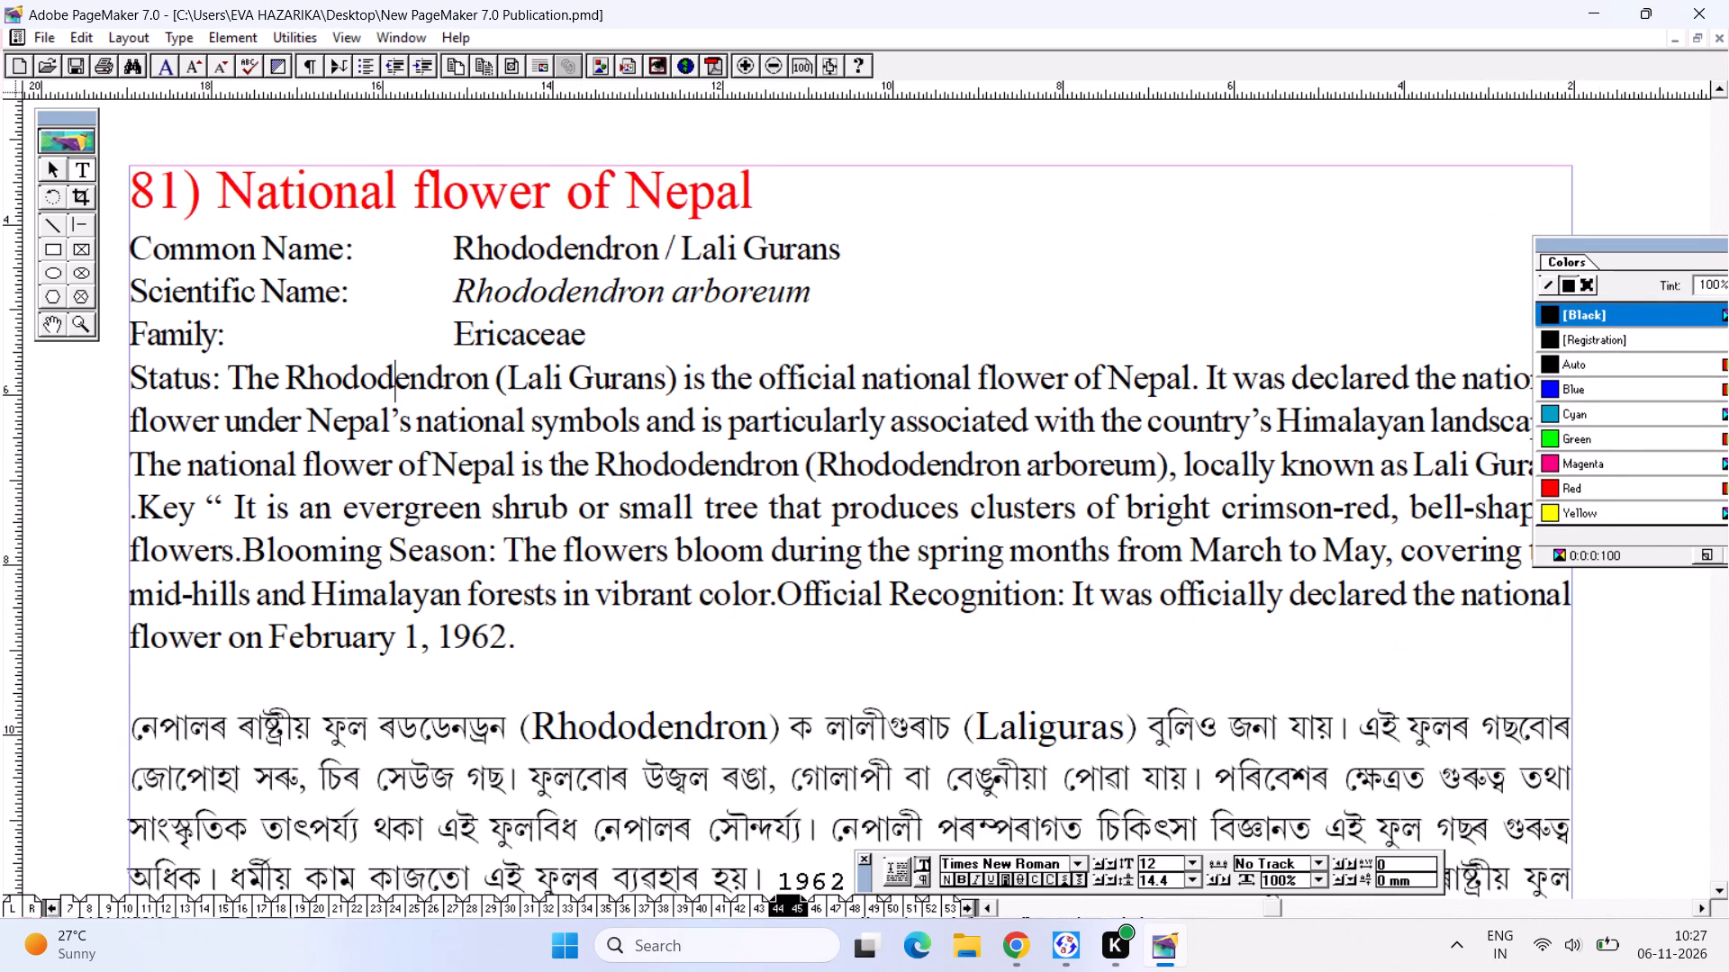
# Delete the stray full stop, the word "Key" and the quotation mark before "It is an evergreen shrub" in the Nepal description.
pyautogui.keyDown('alt'); pyautogui.click(690, 422); pyautogui.keyUp('alt')
pyautogui.keyDown('alt'); pyautogui.click(683, 429); pyautogui.keyUp('alt')
pyautogui.keyDown('alt'); pyautogui.click(392, 435); pyautogui.keyUp('alt')
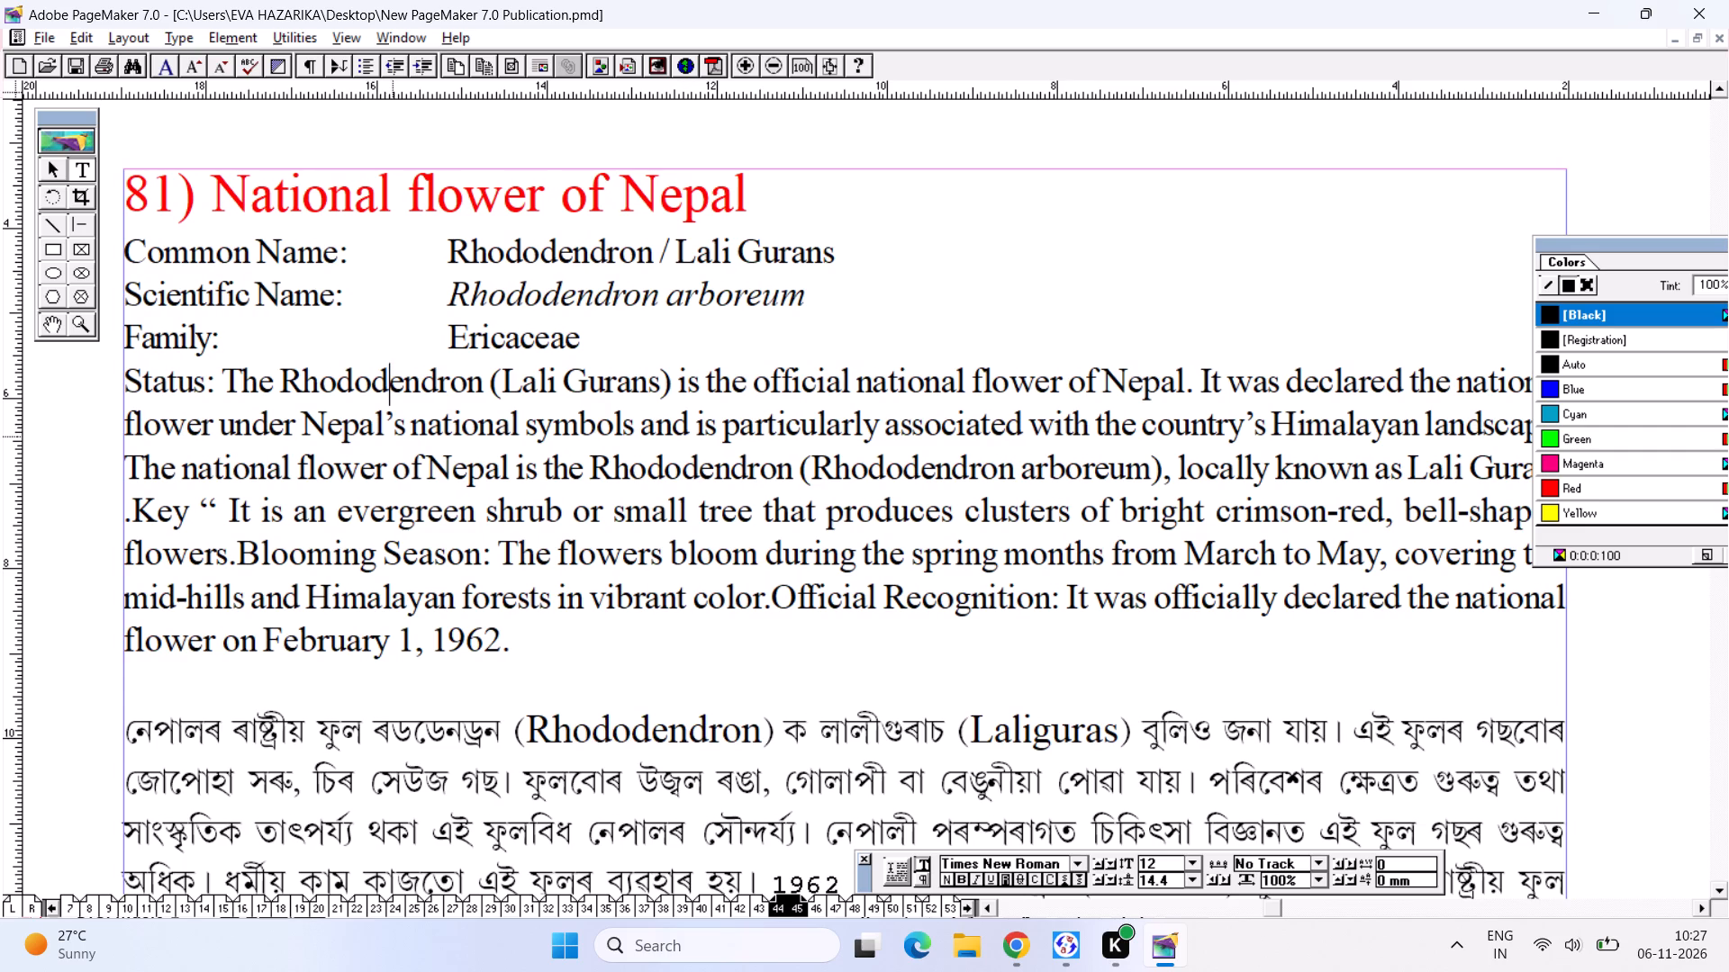
pyautogui.keyDown('alt'); pyautogui.moveTo(467, 499); pyautogui.dragTo(411, 373); pyautogui.keyUp('alt')
pyautogui.keyDown('alt'); pyautogui.moveTo(498, 455); pyautogui.dragTo(504, 482); pyautogui.keyUp('alt')
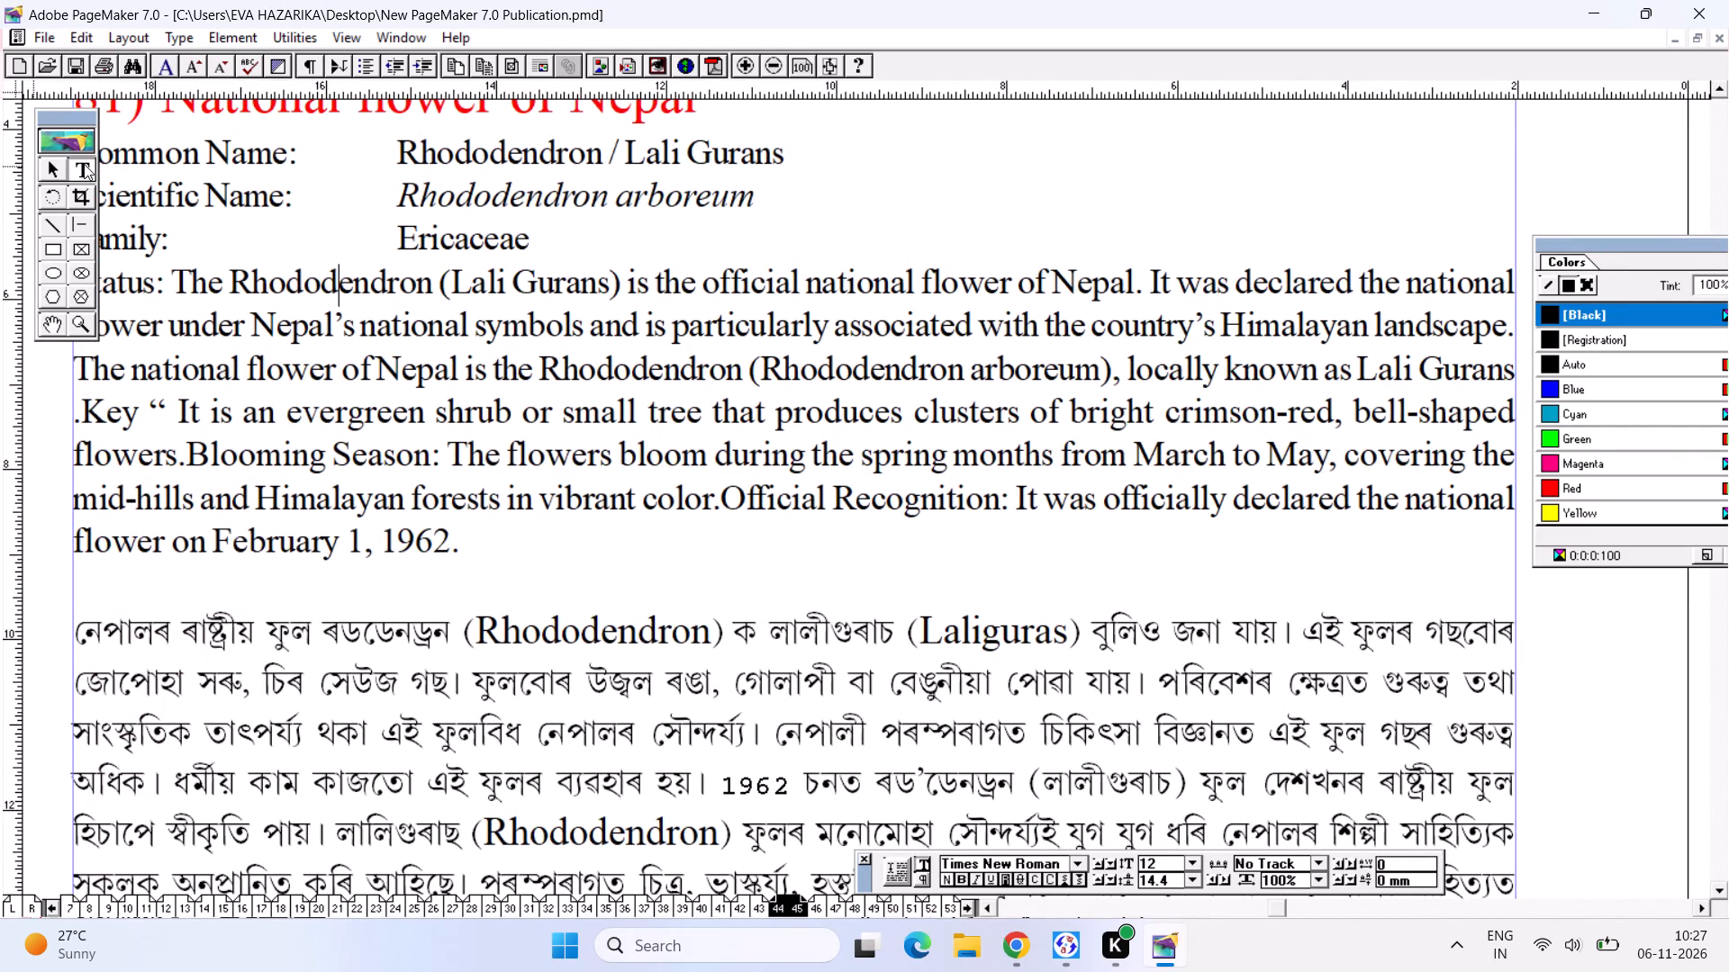
pyautogui.click(84, 175)
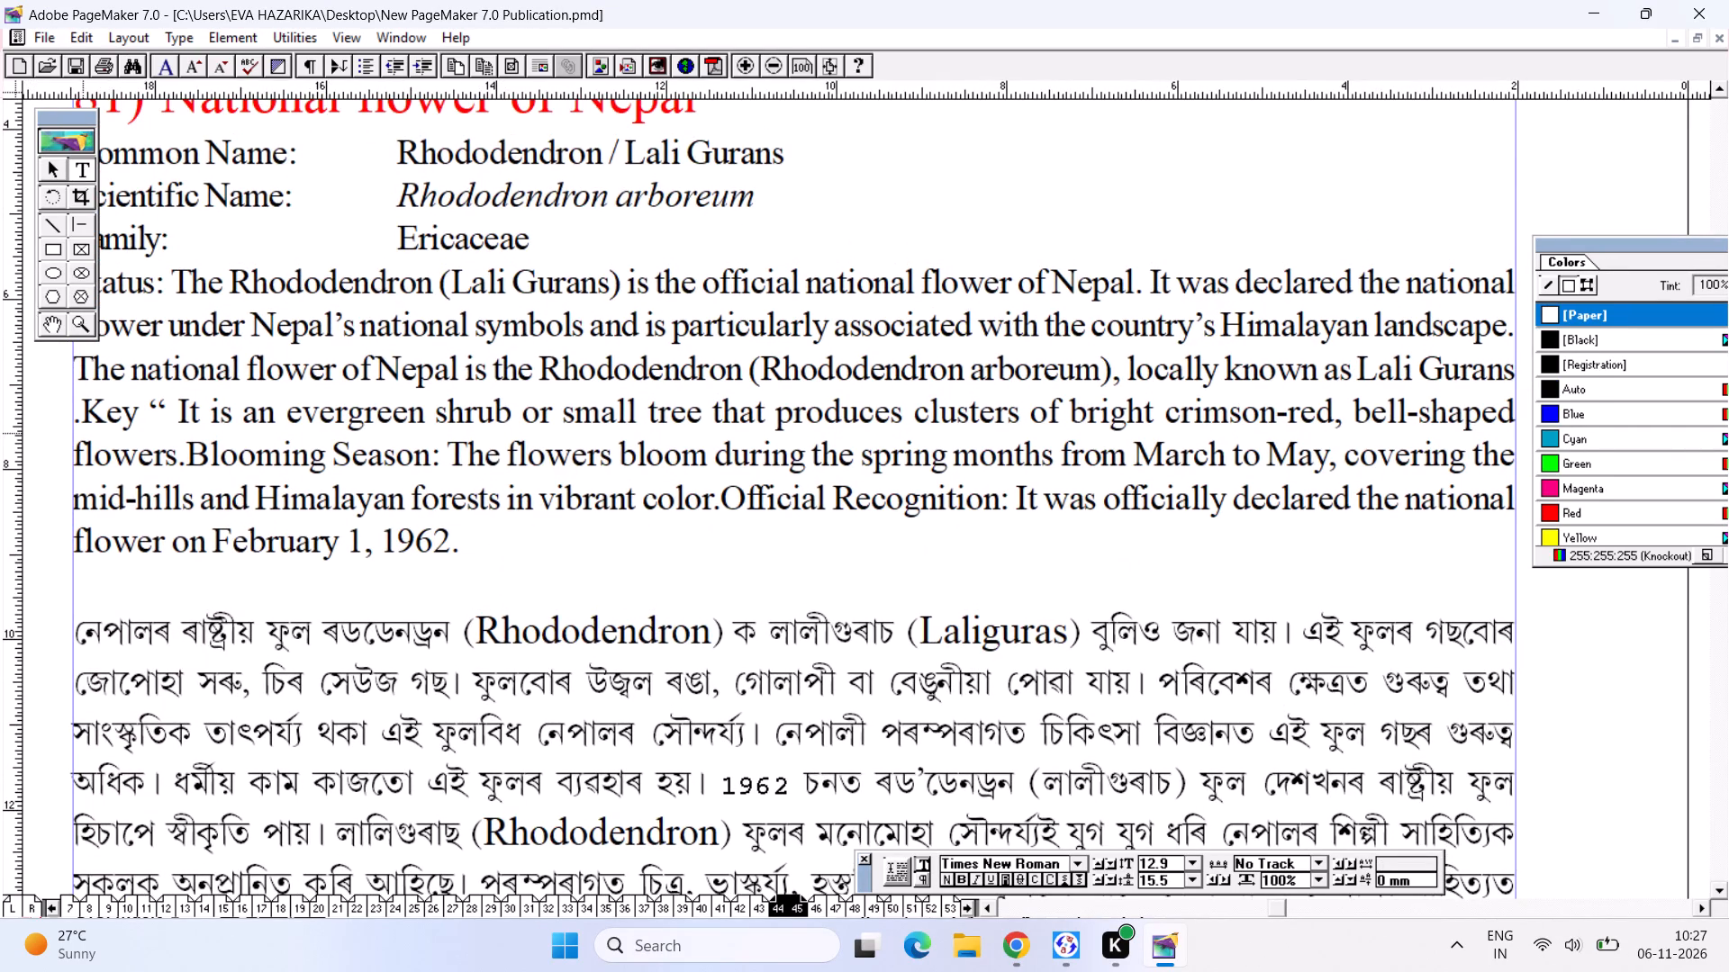
pyautogui.click(80, 427)
pyautogui.moveTo(166, 412); pyautogui.dragTo(155, 400)
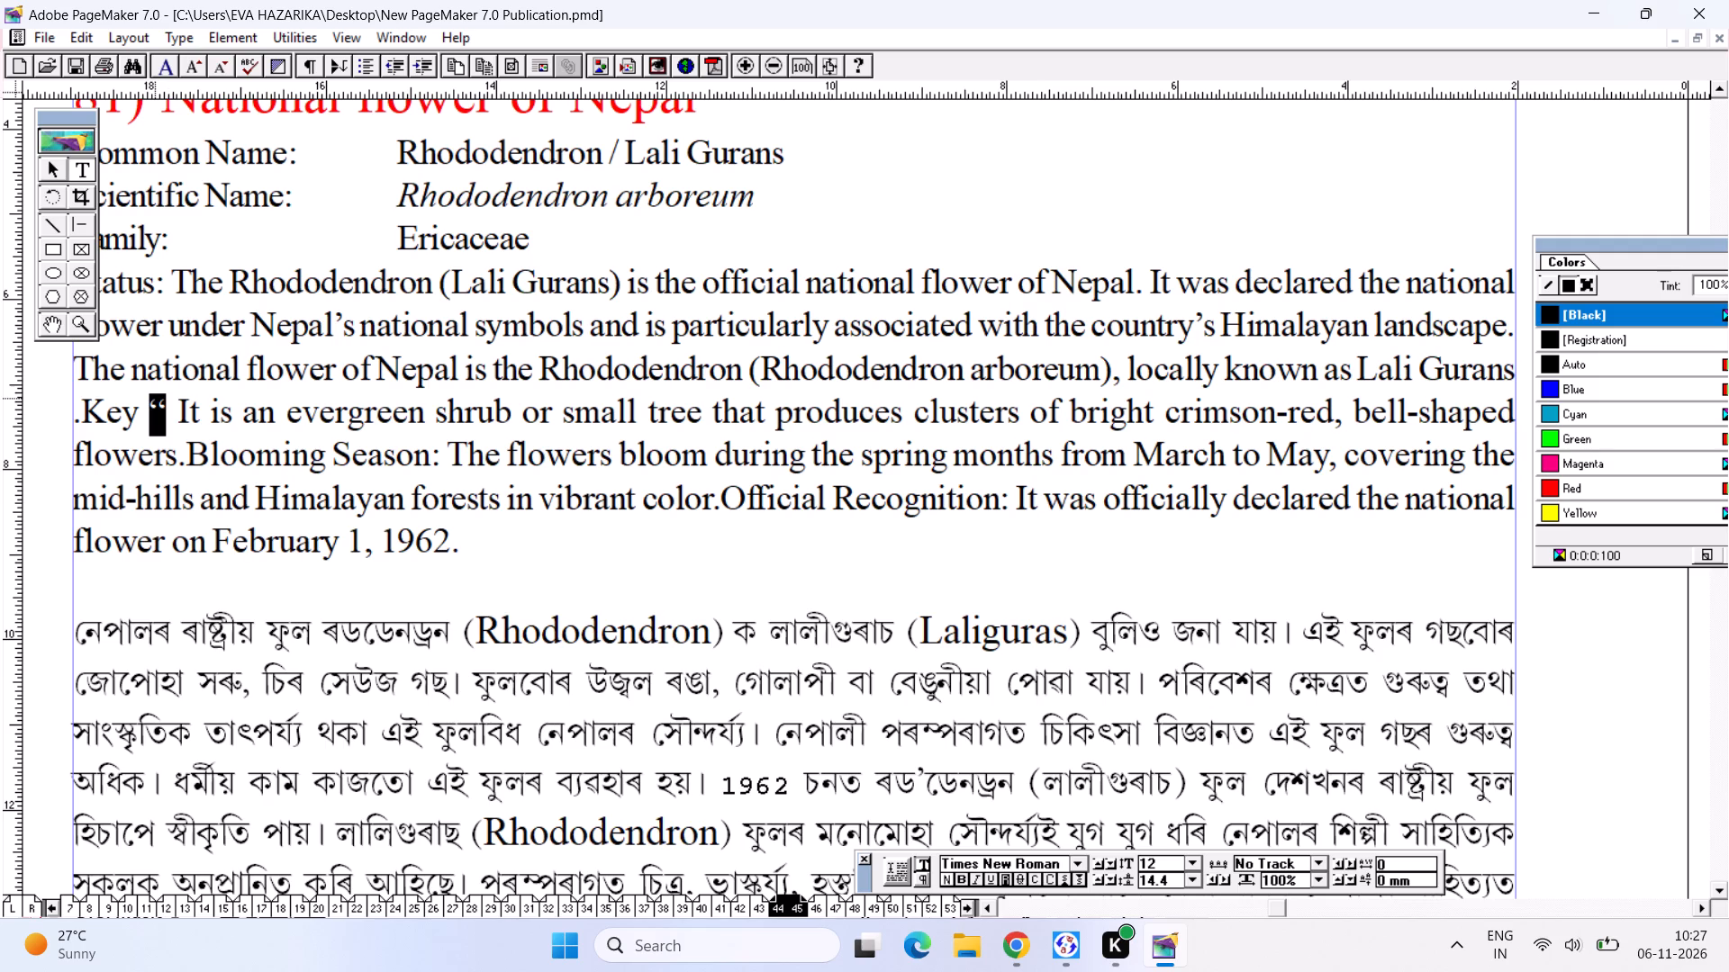
pyautogui.press('BackSpace')
pyautogui.click(78, 421)
pyautogui.press('BackSpace')
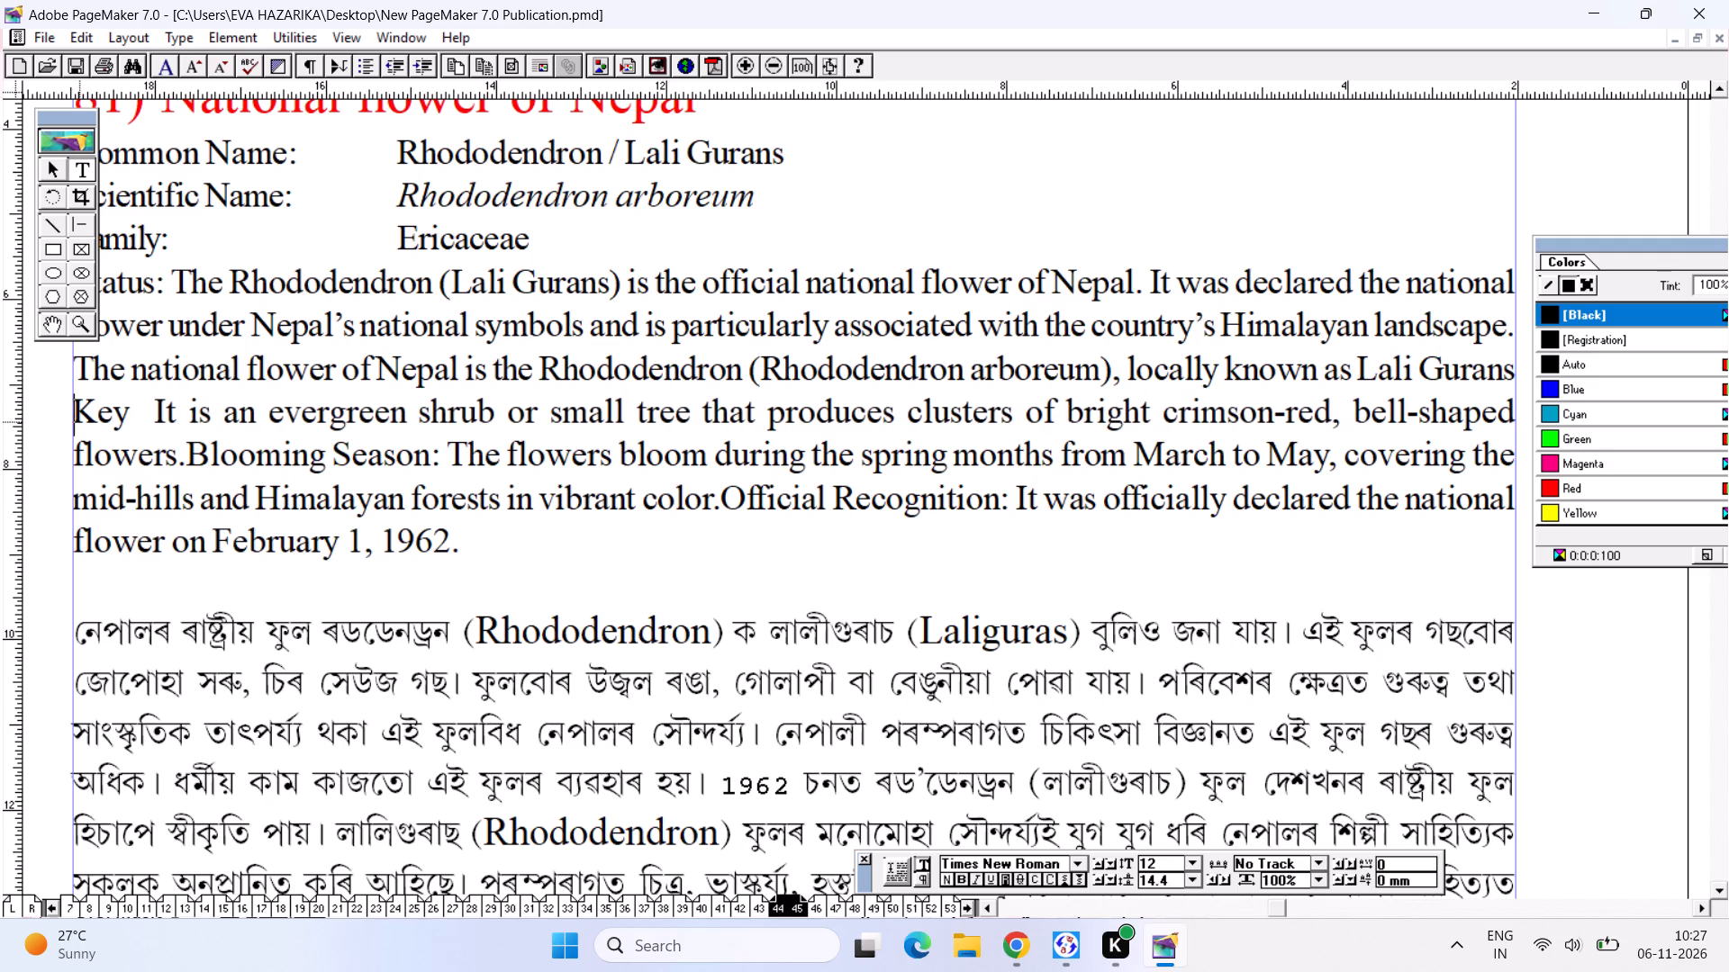
pyautogui.press('BackSpace')
pyautogui.press('space')
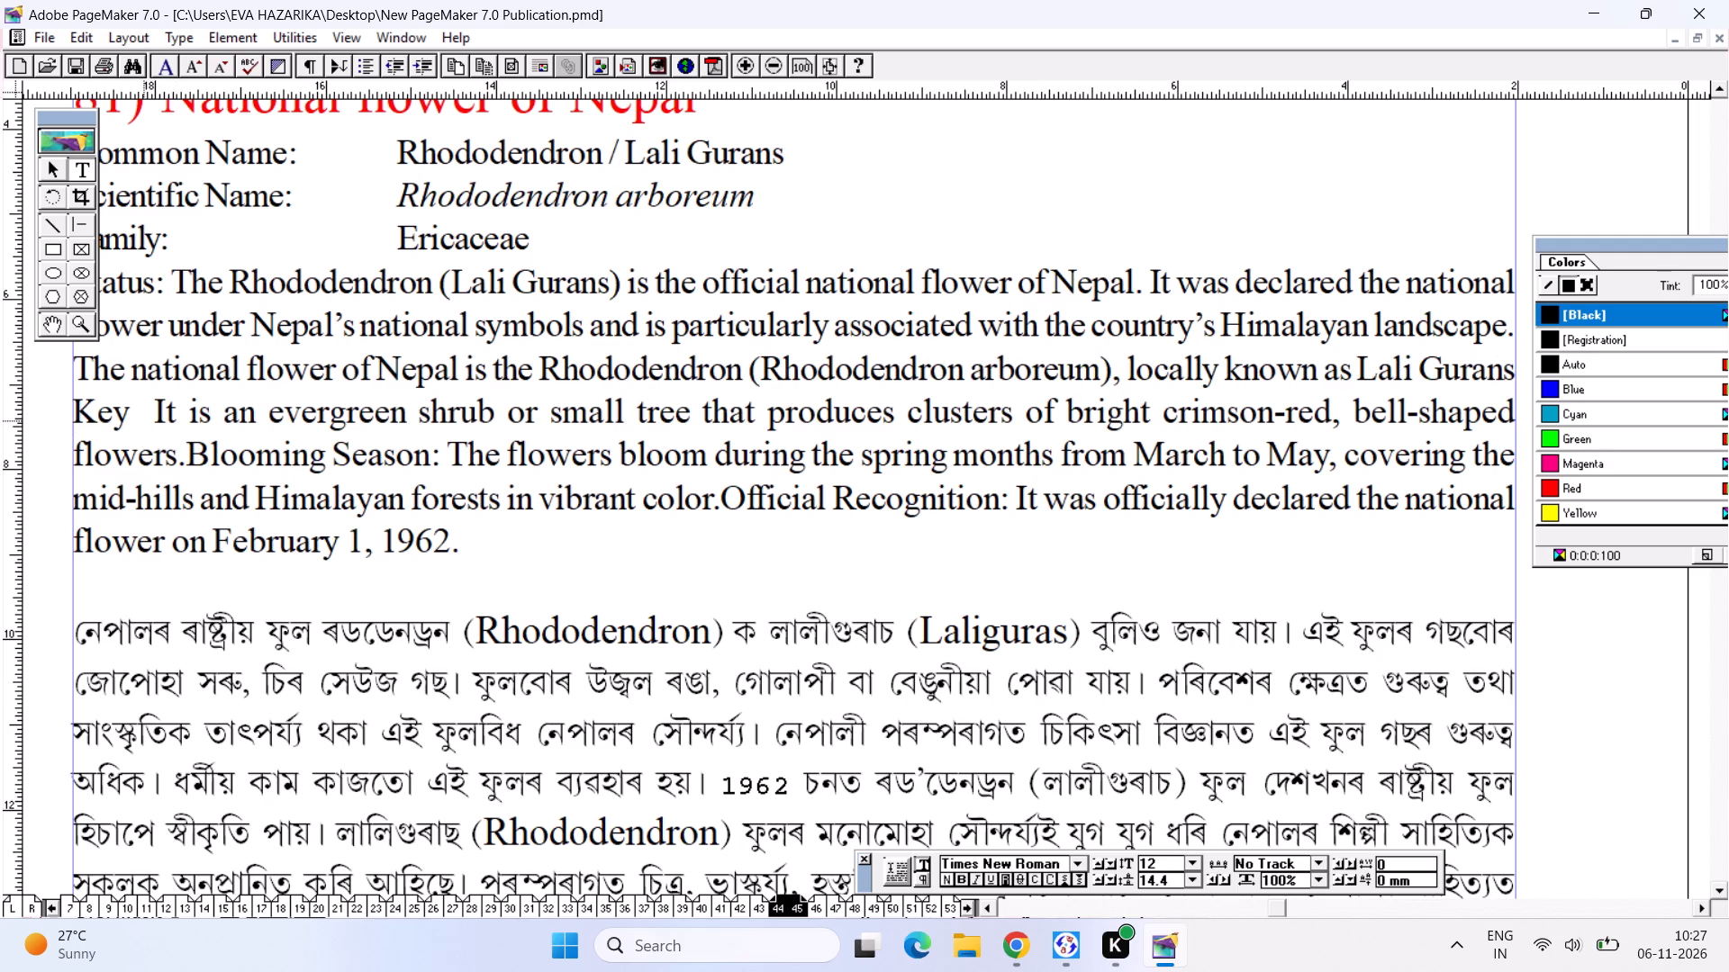
pyautogui.click(143, 418)
pyautogui.press('BackSpace')
pyautogui.press('BackSpace')
pyautogui.press('BackSpace')
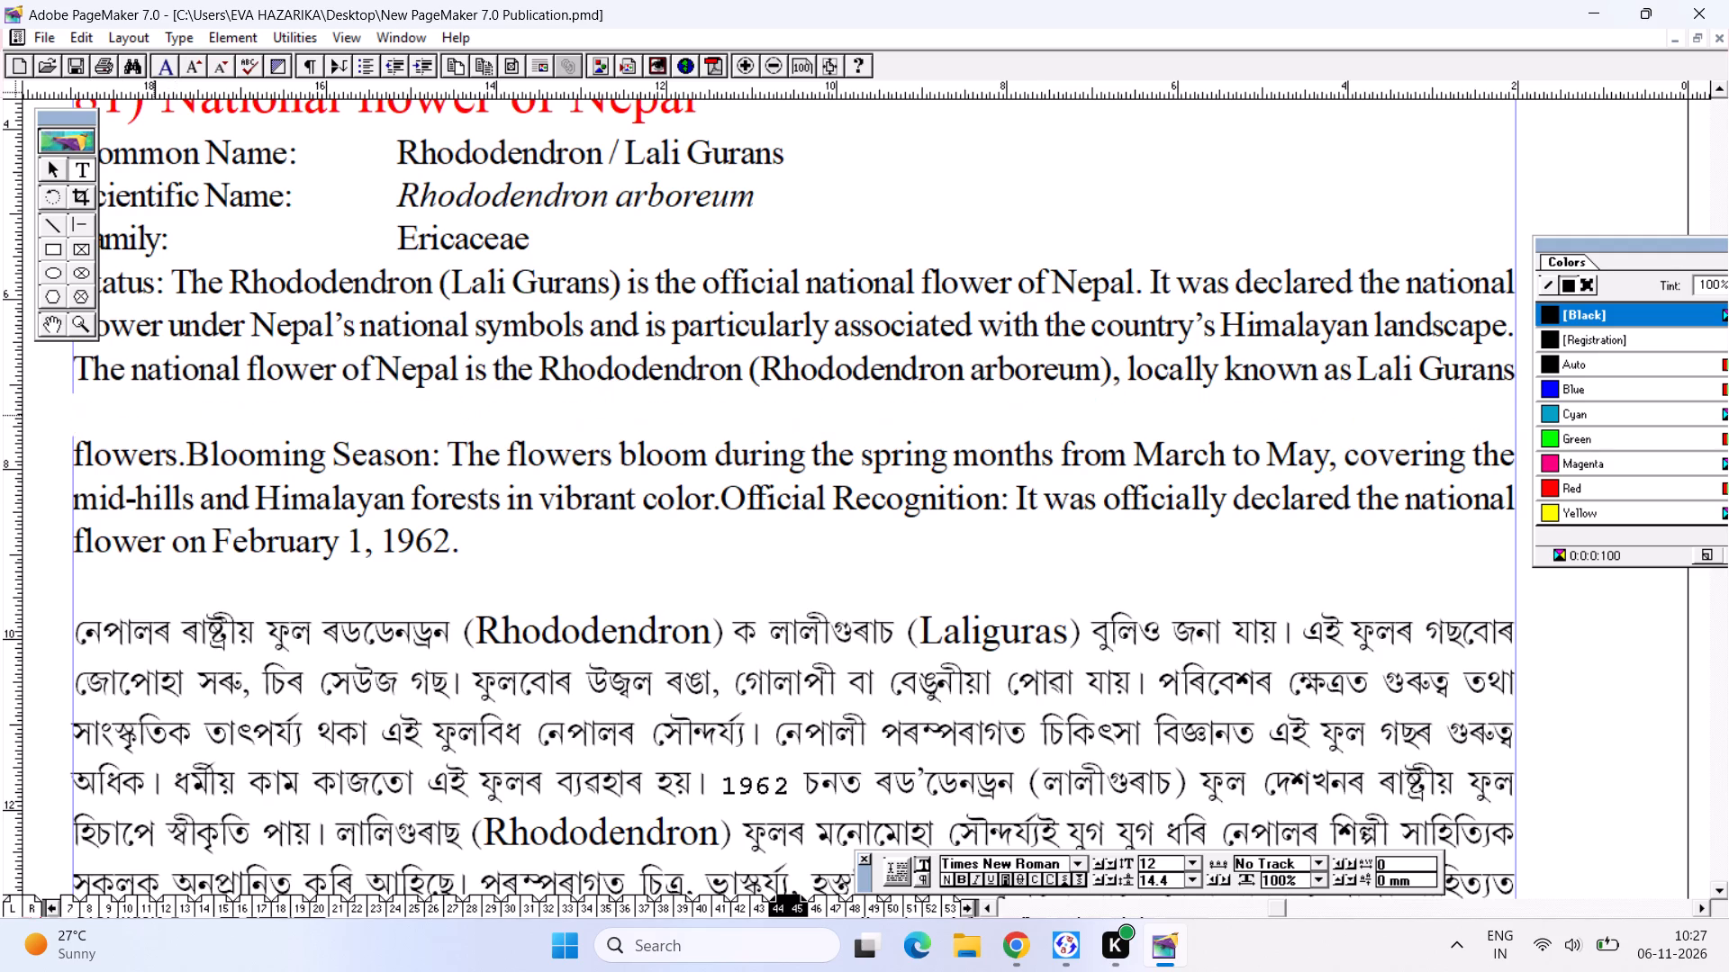
pyautogui.press('BackSpace')
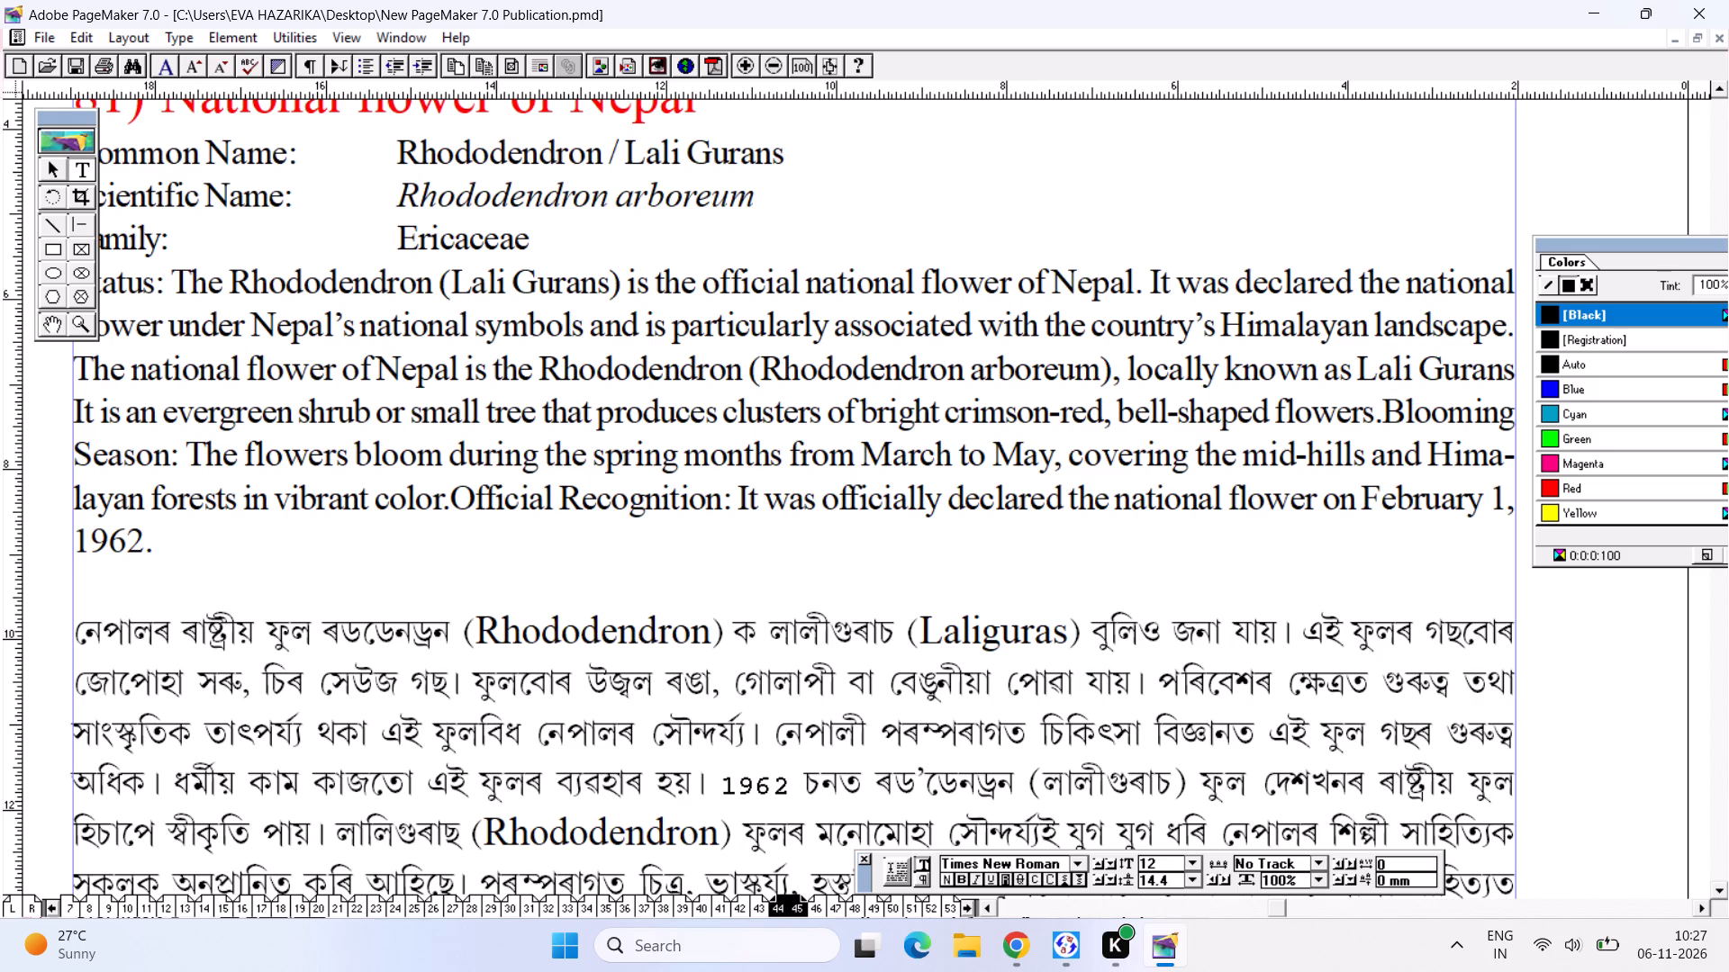
# Review the Nepal entry's English description and Assamese paragraphs from heading to last line.
pyautogui.scroll(-5, 792, 544)
pyautogui.keyDown('alt'); pyautogui.moveTo(754, 600); pyautogui.dragTo(774, 492); pyautogui.keyUp('alt')
pyautogui.click(637, 549)
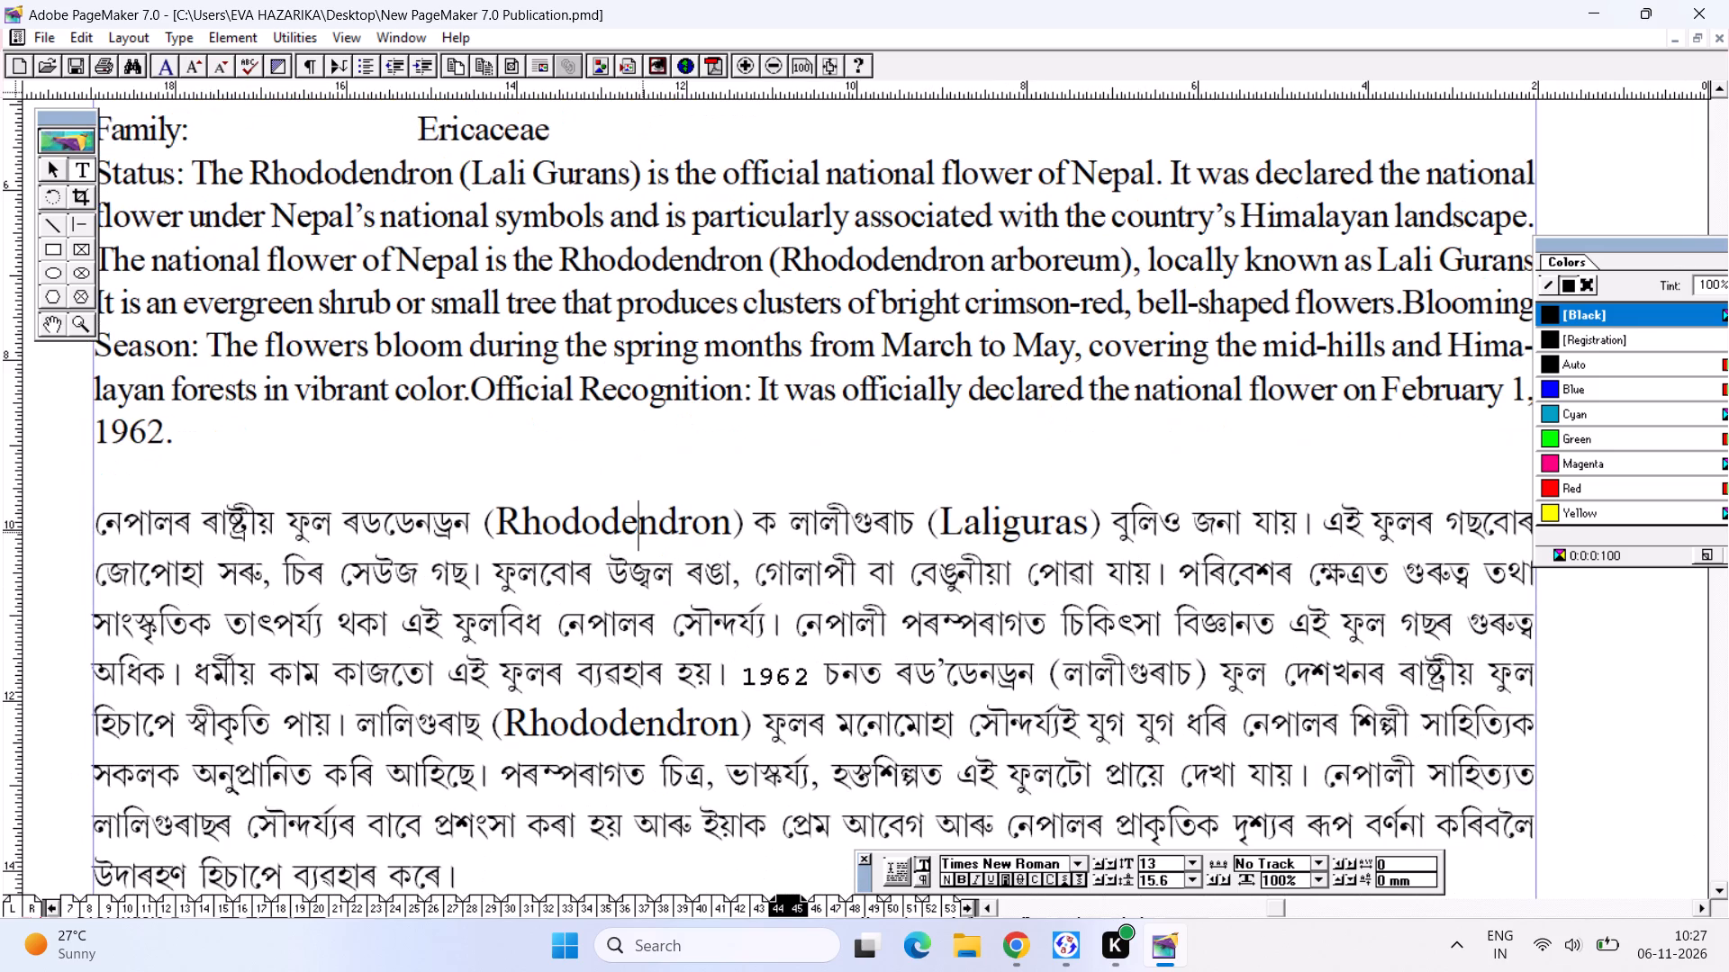
pyautogui.click(416, 556)
pyautogui.keyDown('alt'); pyautogui.moveTo(752, 674); pyautogui.dragTo(759, 399); pyautogui.keyUp('alt')
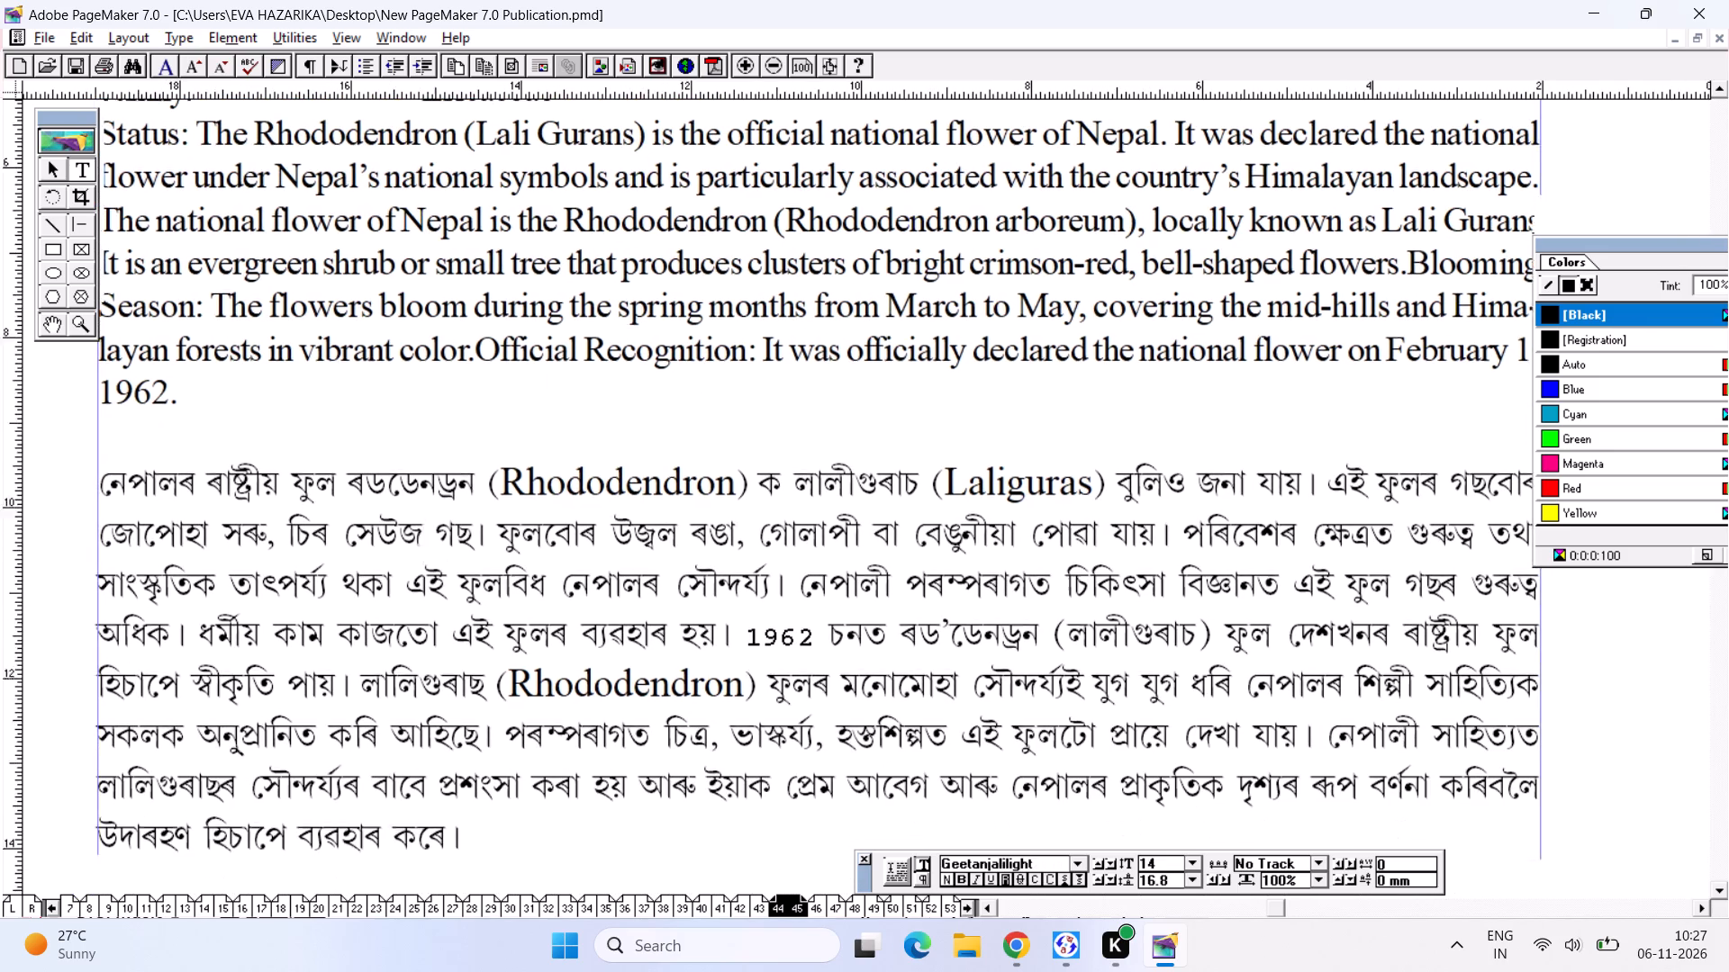
pyautogui.click(542, 640)
pyautogui.keyDown('alt'); pyautogui.moveTo(711, 476); pyautogui.dragTo(720, 544); pyautogui.keyUp('alt')
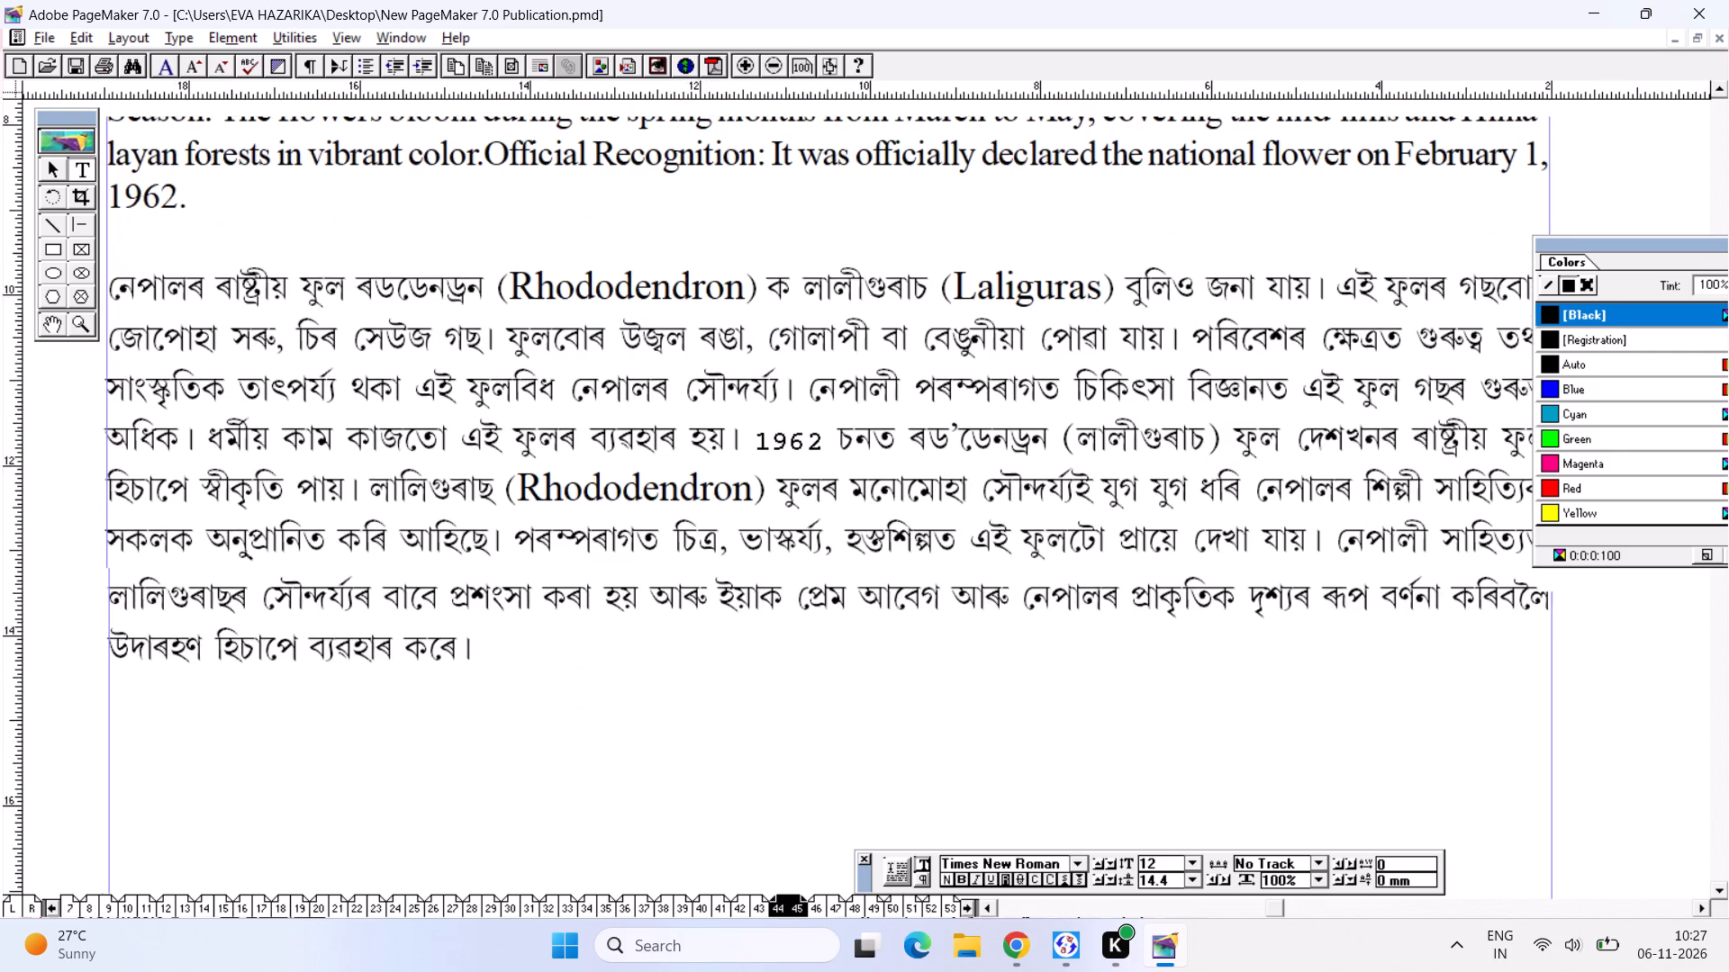
pyautogui.keyDown('alt'); pyautogui.moveTo(720, 544); pyautogui.dragTo(713, 659); pyautogui.keyUp('alt')
pyautogui.keyDown('alt'); pyautogui.moveTo(747, 323); pyautogui.dragTo(721, 577); pyautogui.keyUp('alt')
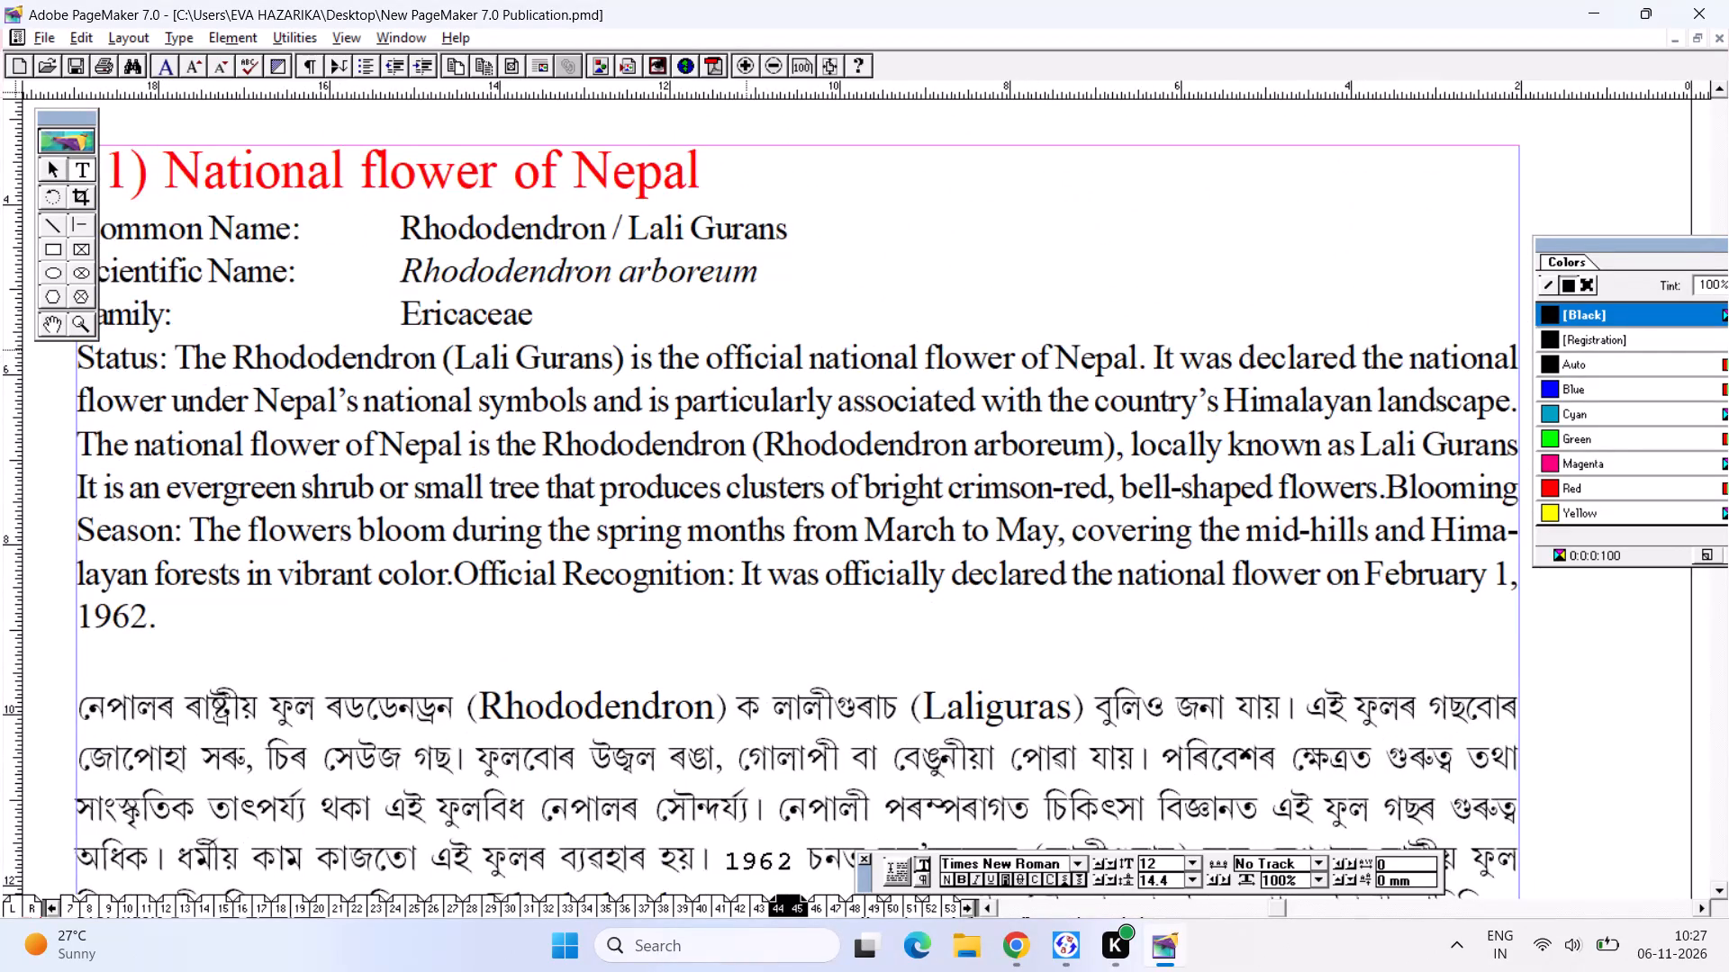
pyautogui.keyDown('alt'); pyautogui.moveTo(746, 349); pyautogui.dragTo(778, 368); pyautogui.keyUp('alt')
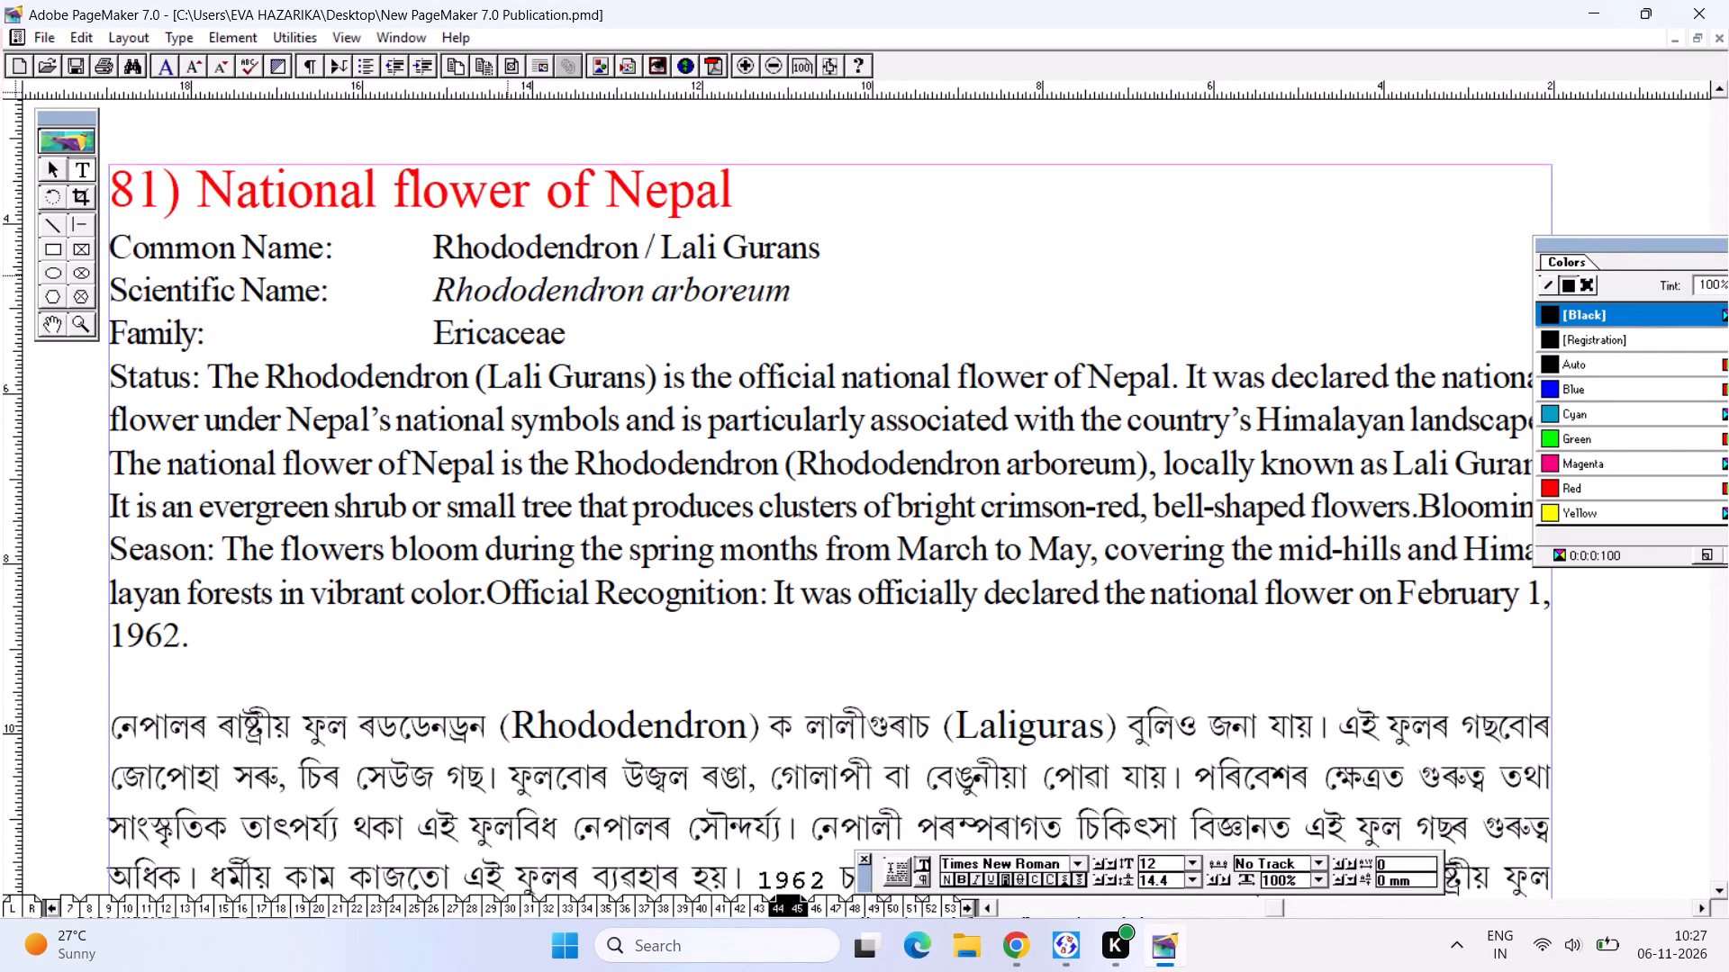
# Check the layout of pages 42 and 43, return to the full spread of pages 44 and 45, and save the publication.
pyautogui.click(756, 901)
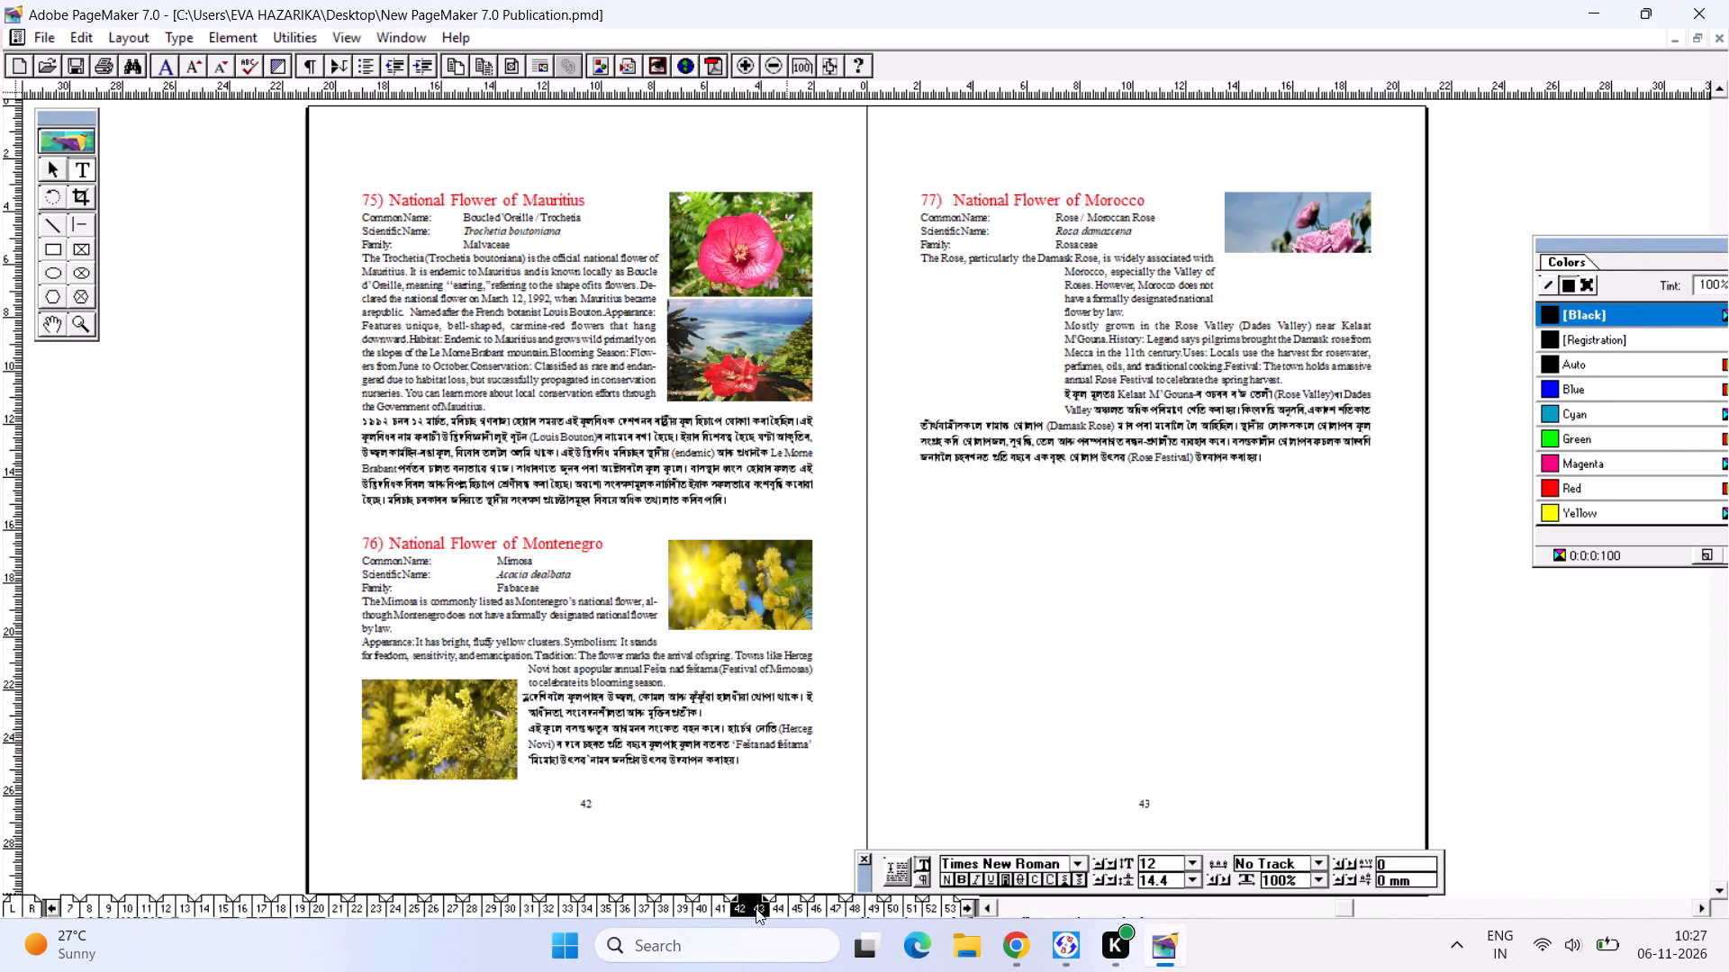
pyautogui.click(780, 904)
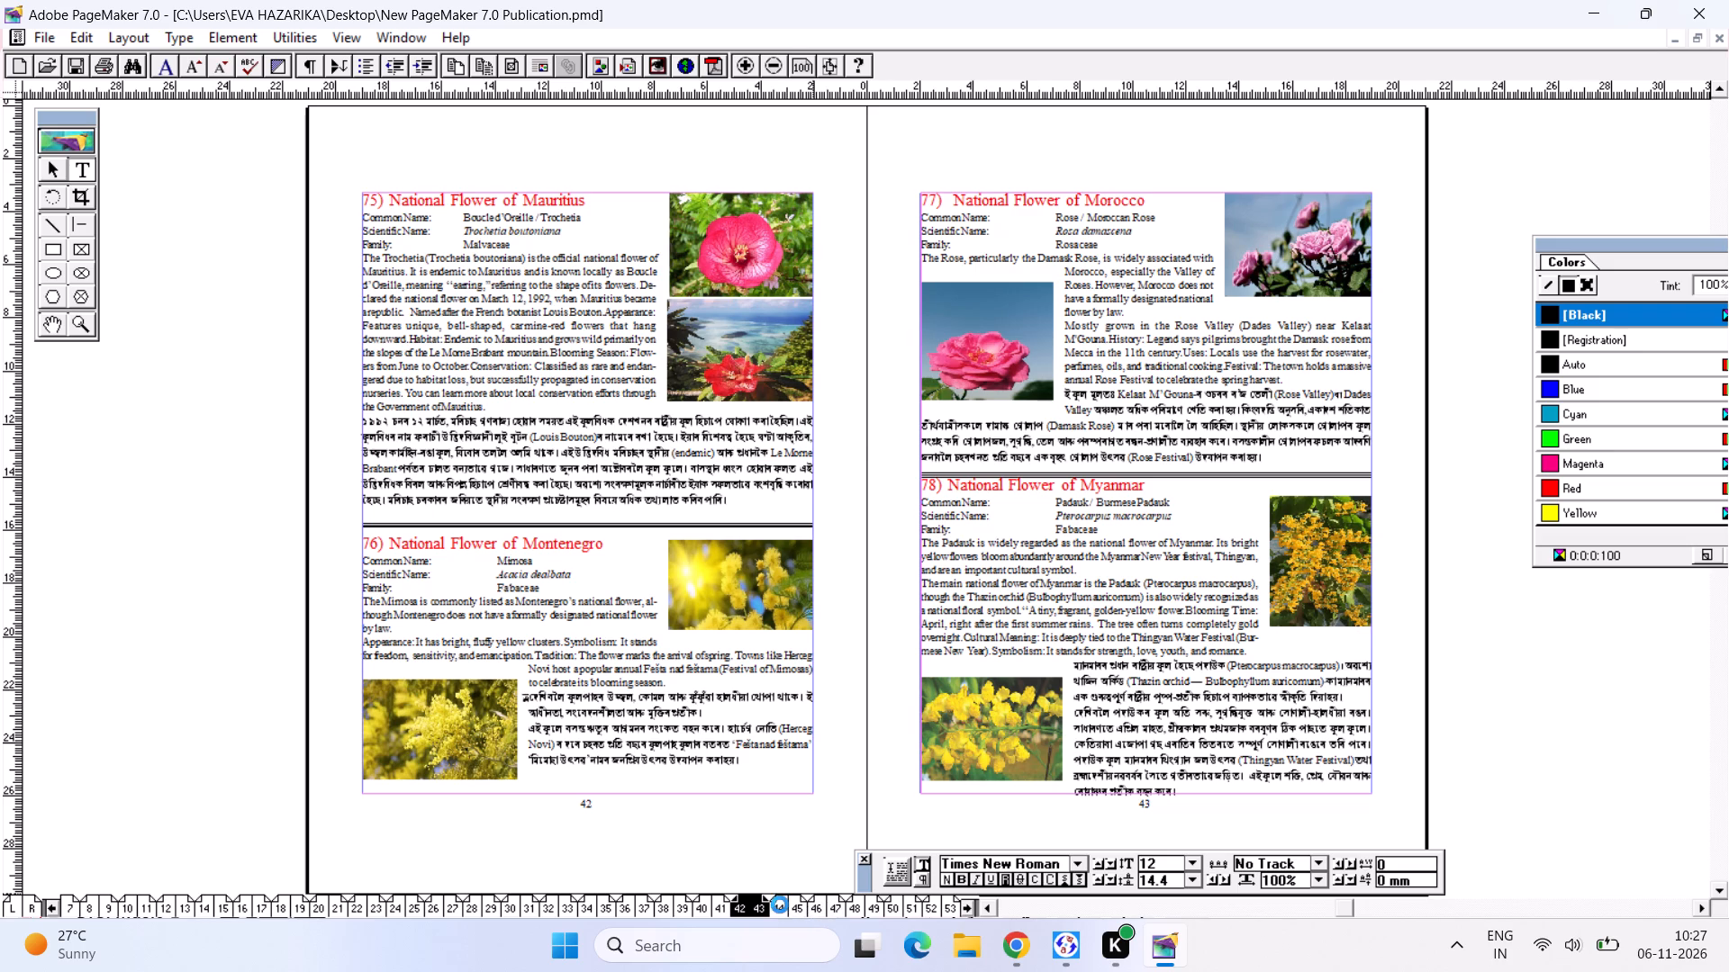
pyautogui.hotkey('ctrl', '0')
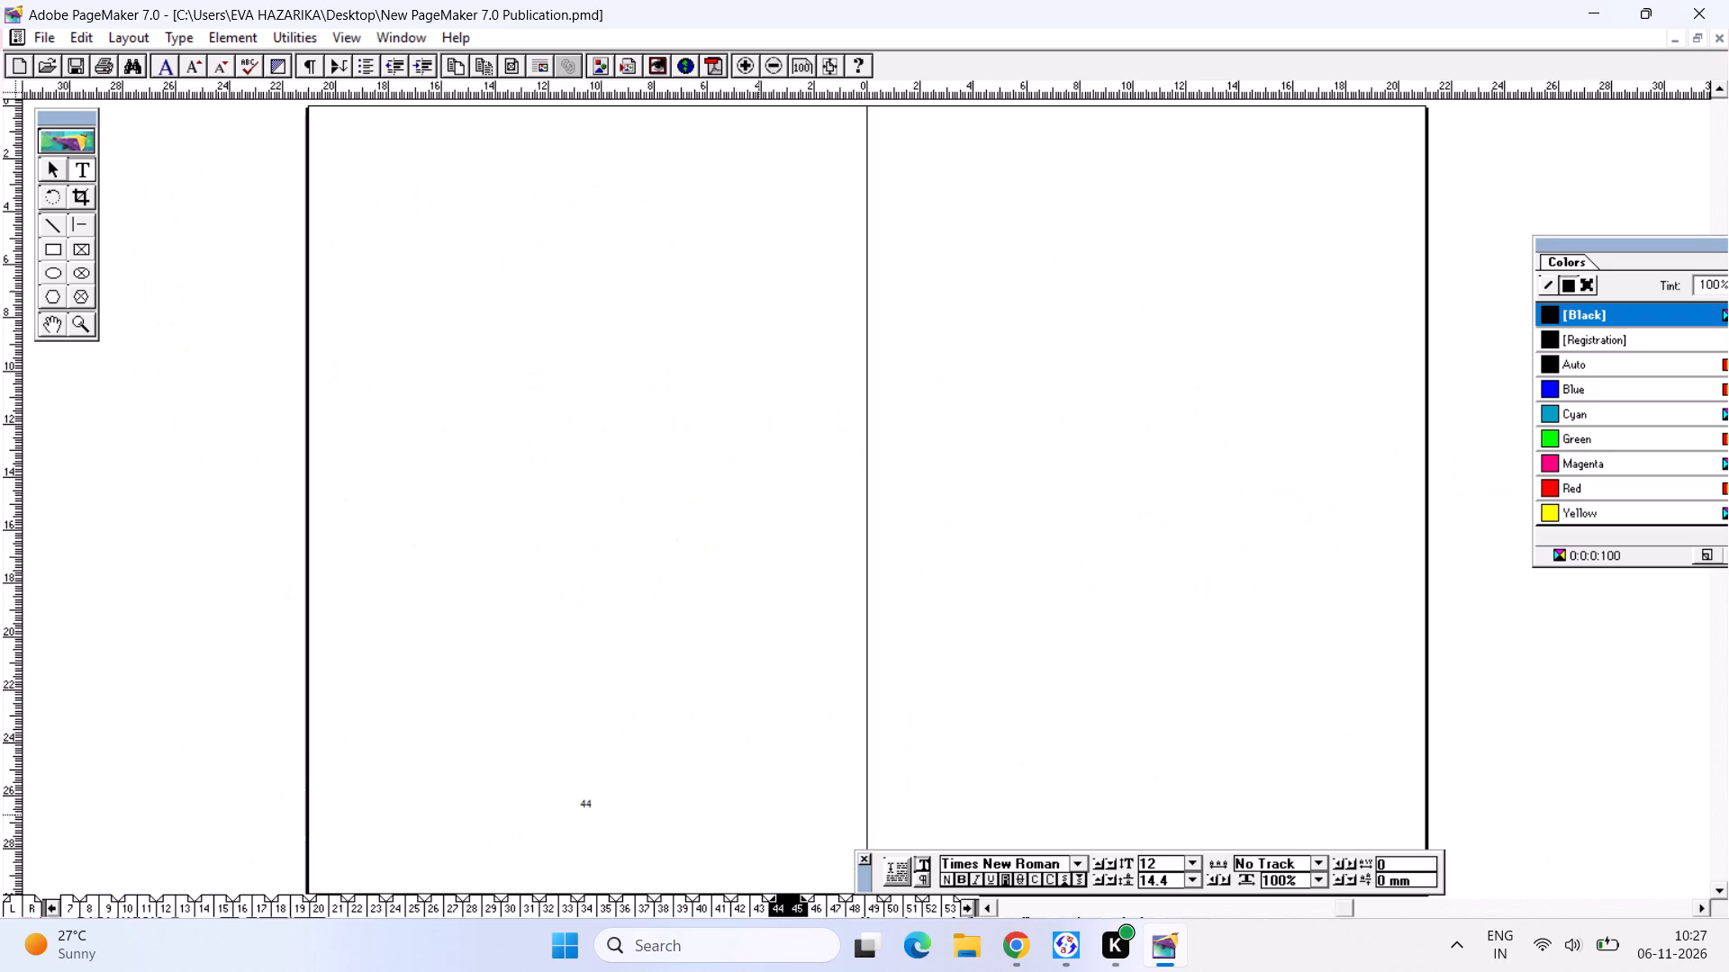
pyautogui.click(758, 814)
pyautogui.hotkey('ctrl', 's')
pyautogui.hotkey('ctrl', 's')
pyautogui.hotkey('ctrl', 's')
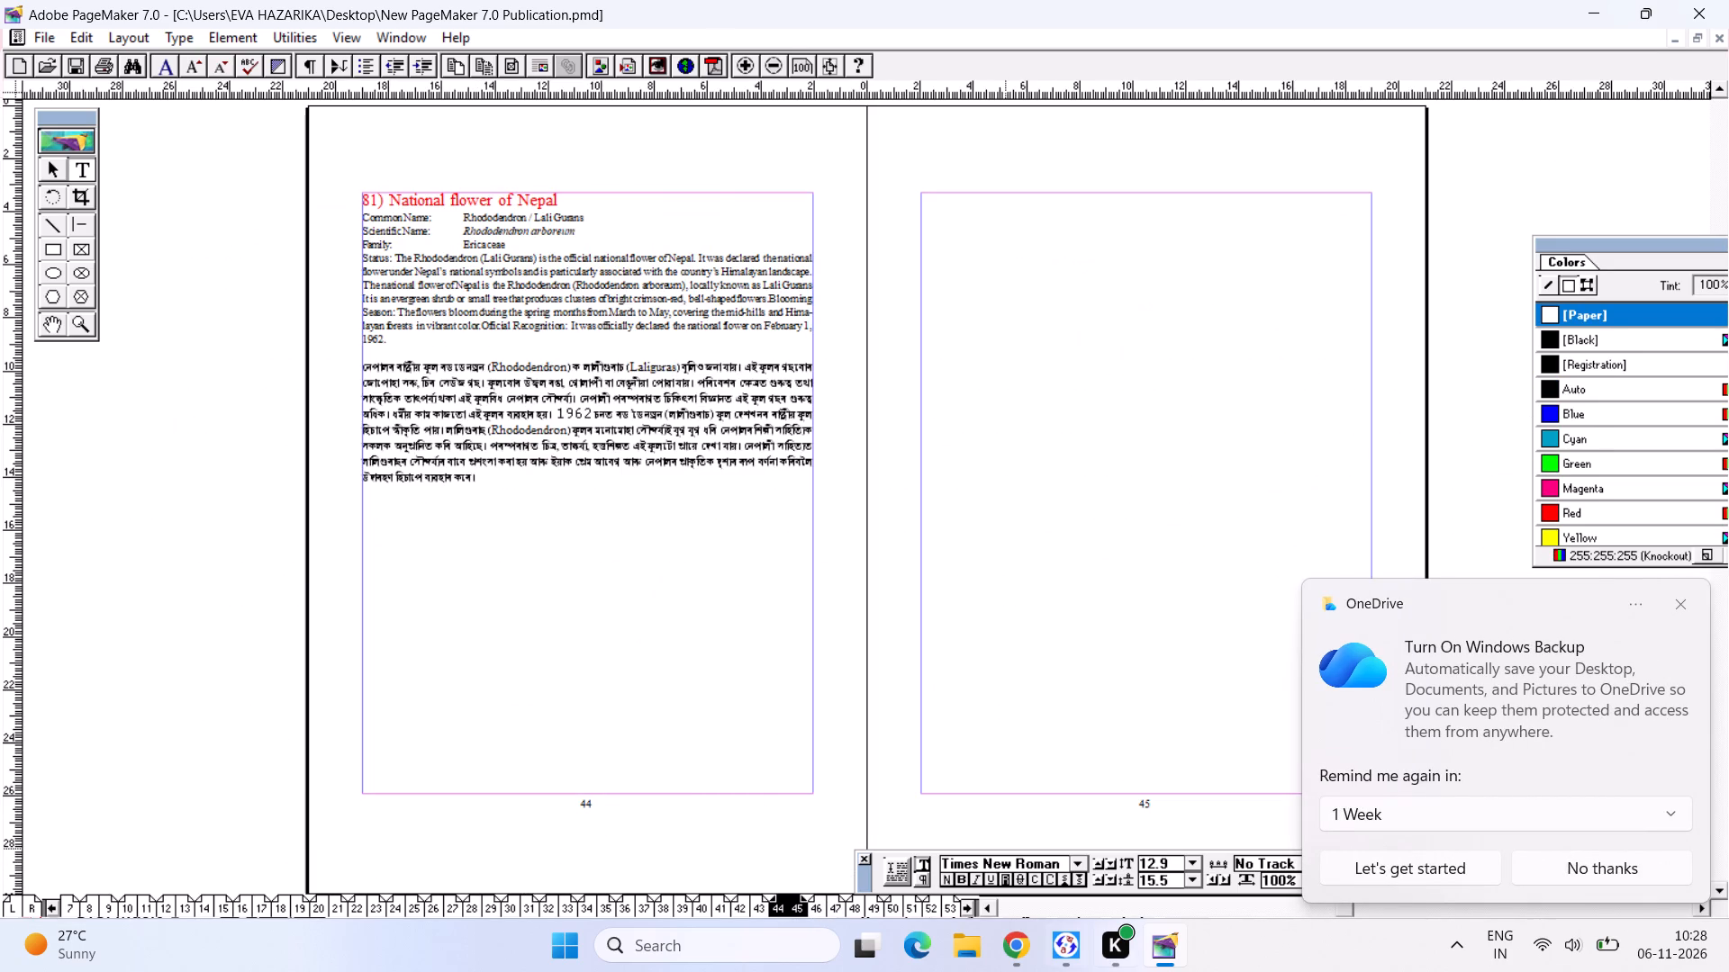
pyautogui.click(1693, 618)
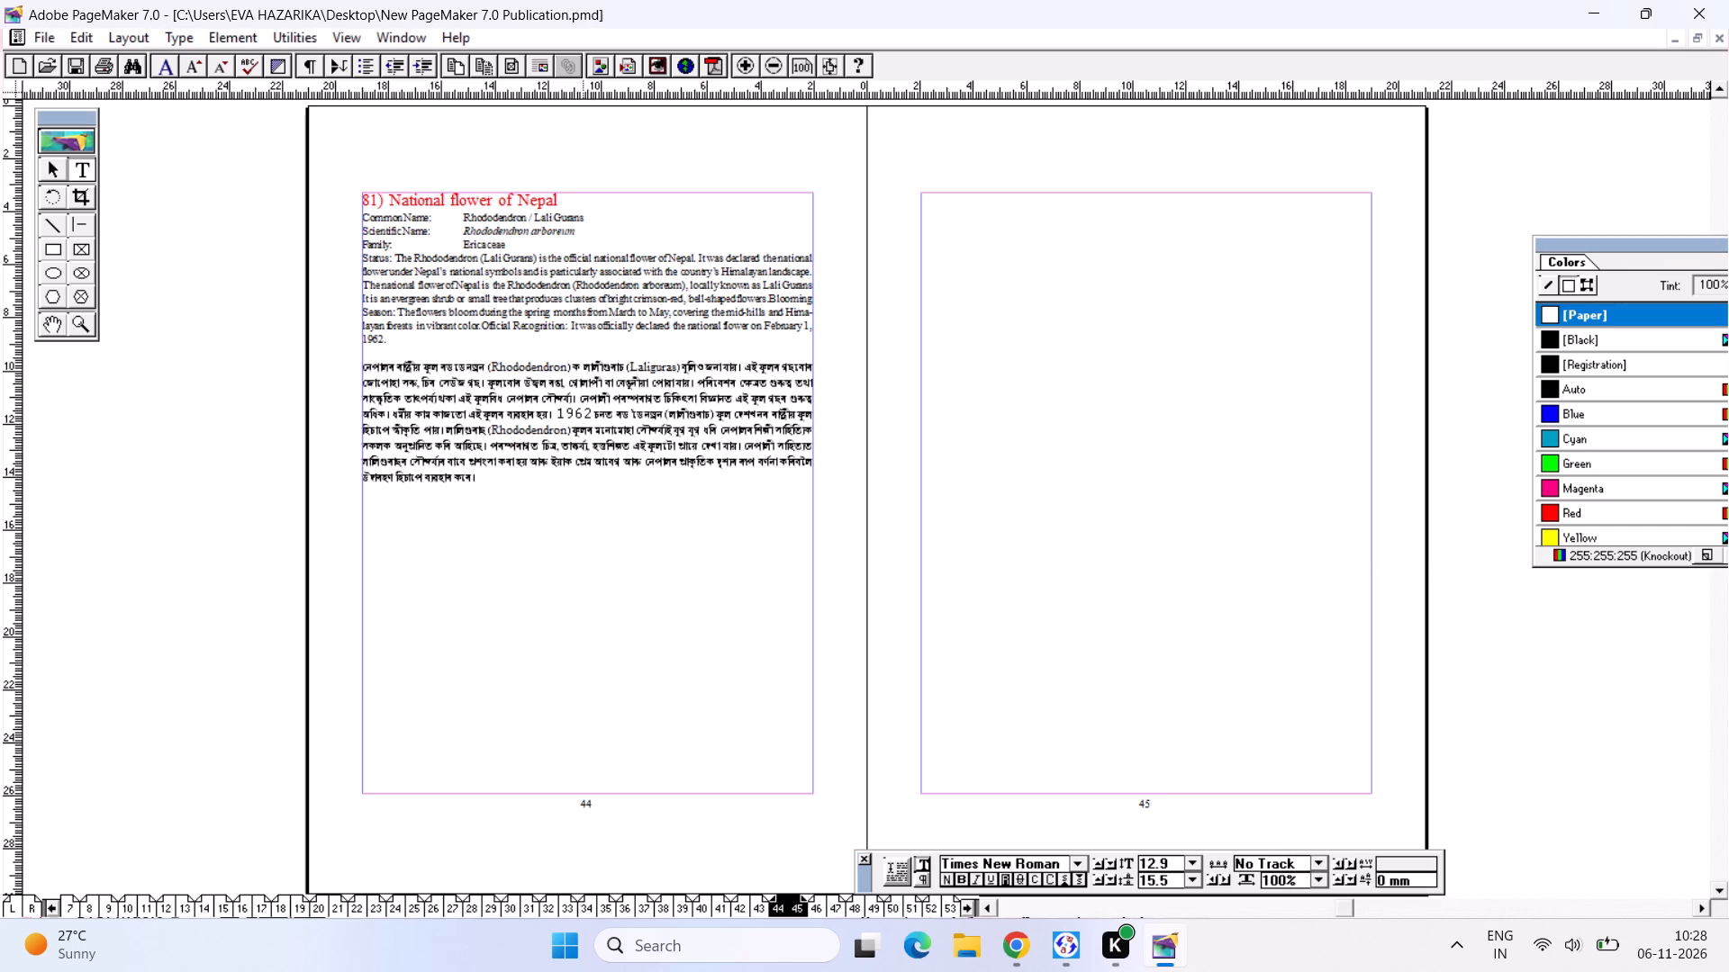
# Copy the heading "81) National flower of Nepal" and search Google Images for it in Chrome.
pyautogui.moveTo(582, 194); pyautogui.dragTo(308, 184)
pyautogui.hotkey('ctrl', 'c')
pyautogui.hotkey('ctrl', 'c')
pyautogui.hotkey('ctrl', 'c')
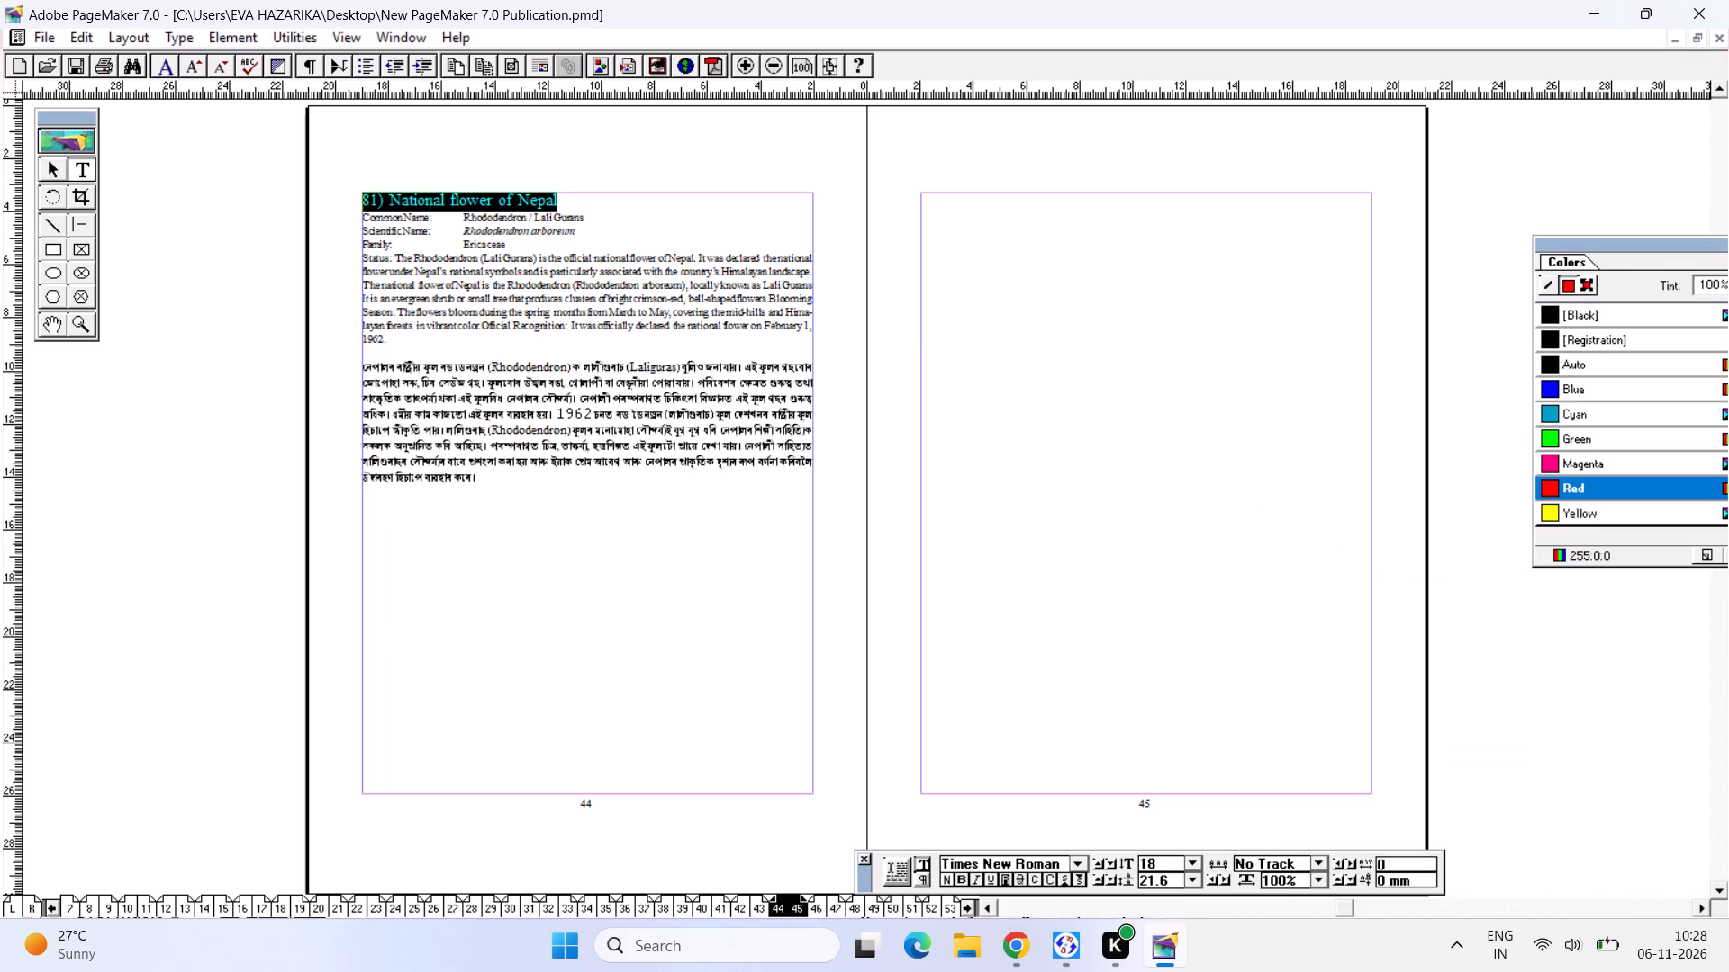
pyautogui.hotkey('ctrl', 'c')
pyautogui.hotkey('ctrl', 'c')
pyautogui.hotkey('ctrl', 'c')
pyautogui.hotkey('ctrl', 'c')
pyautogui.click(1012, 952)
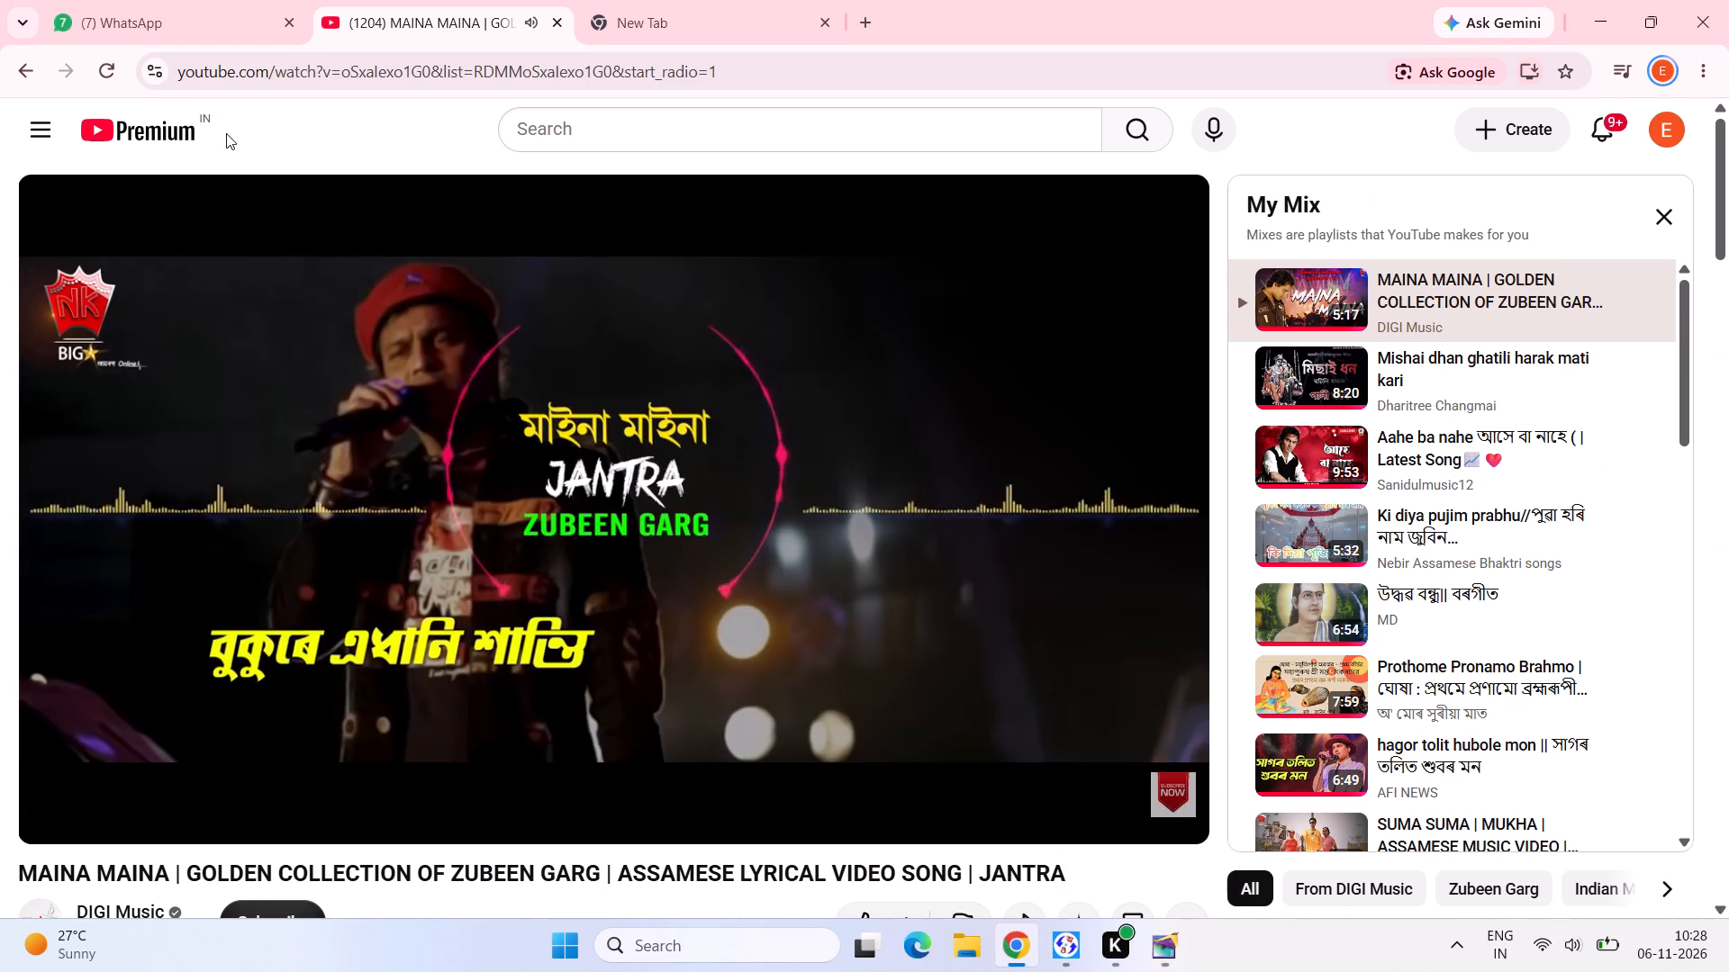
pyautogui.click(677, 0)
pyautogui.hotkey('ctrl', 'v')
pyautogui.press('Return')
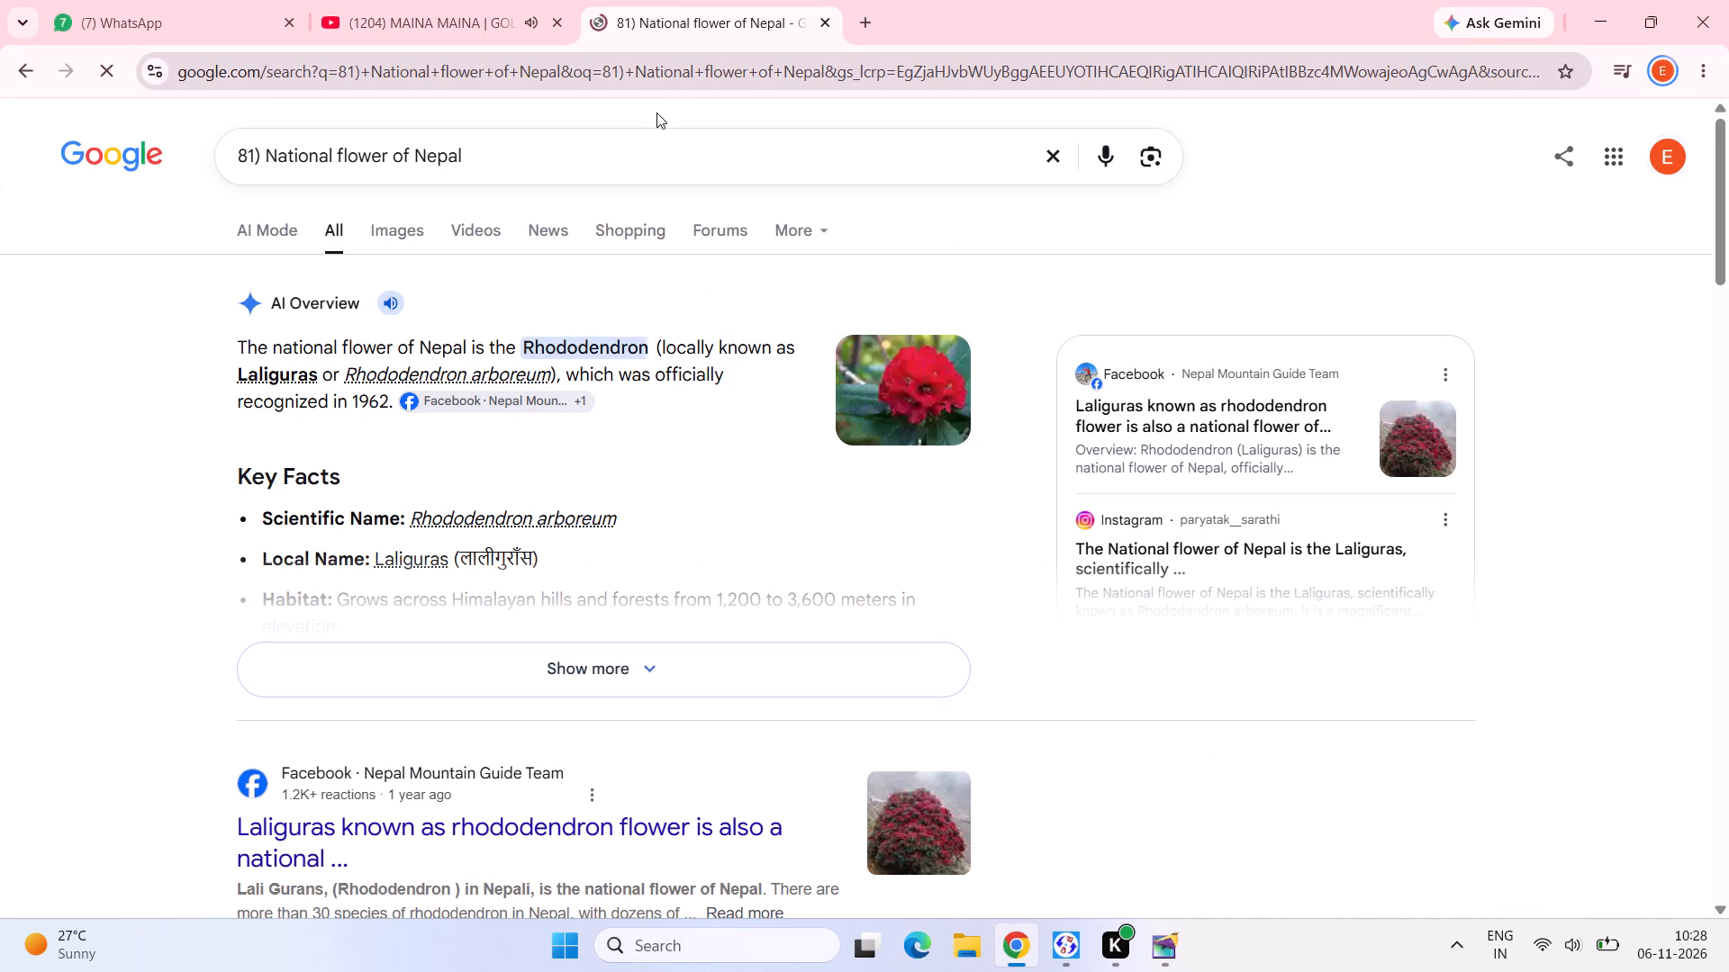
pyautogui.click(396, 227)
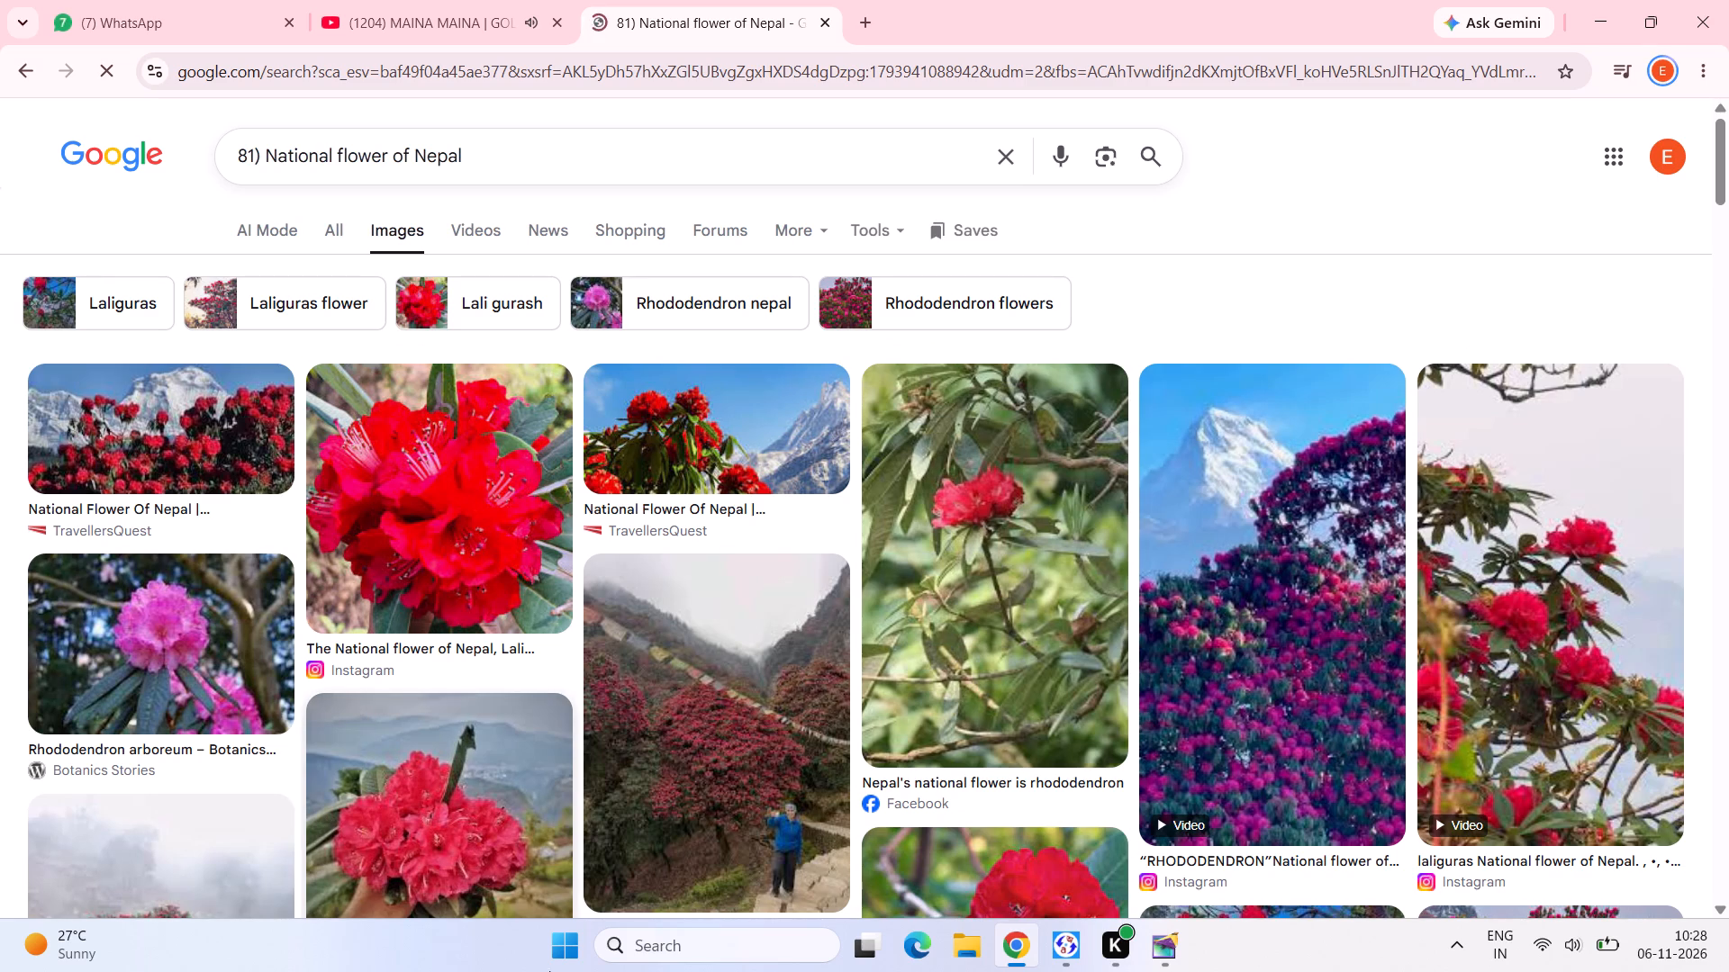
# Copy the common name "Rhododendron / Lali Gurans" from the Nepal entry and add it to the Google image search.
pyautogui.click(1166, 947)
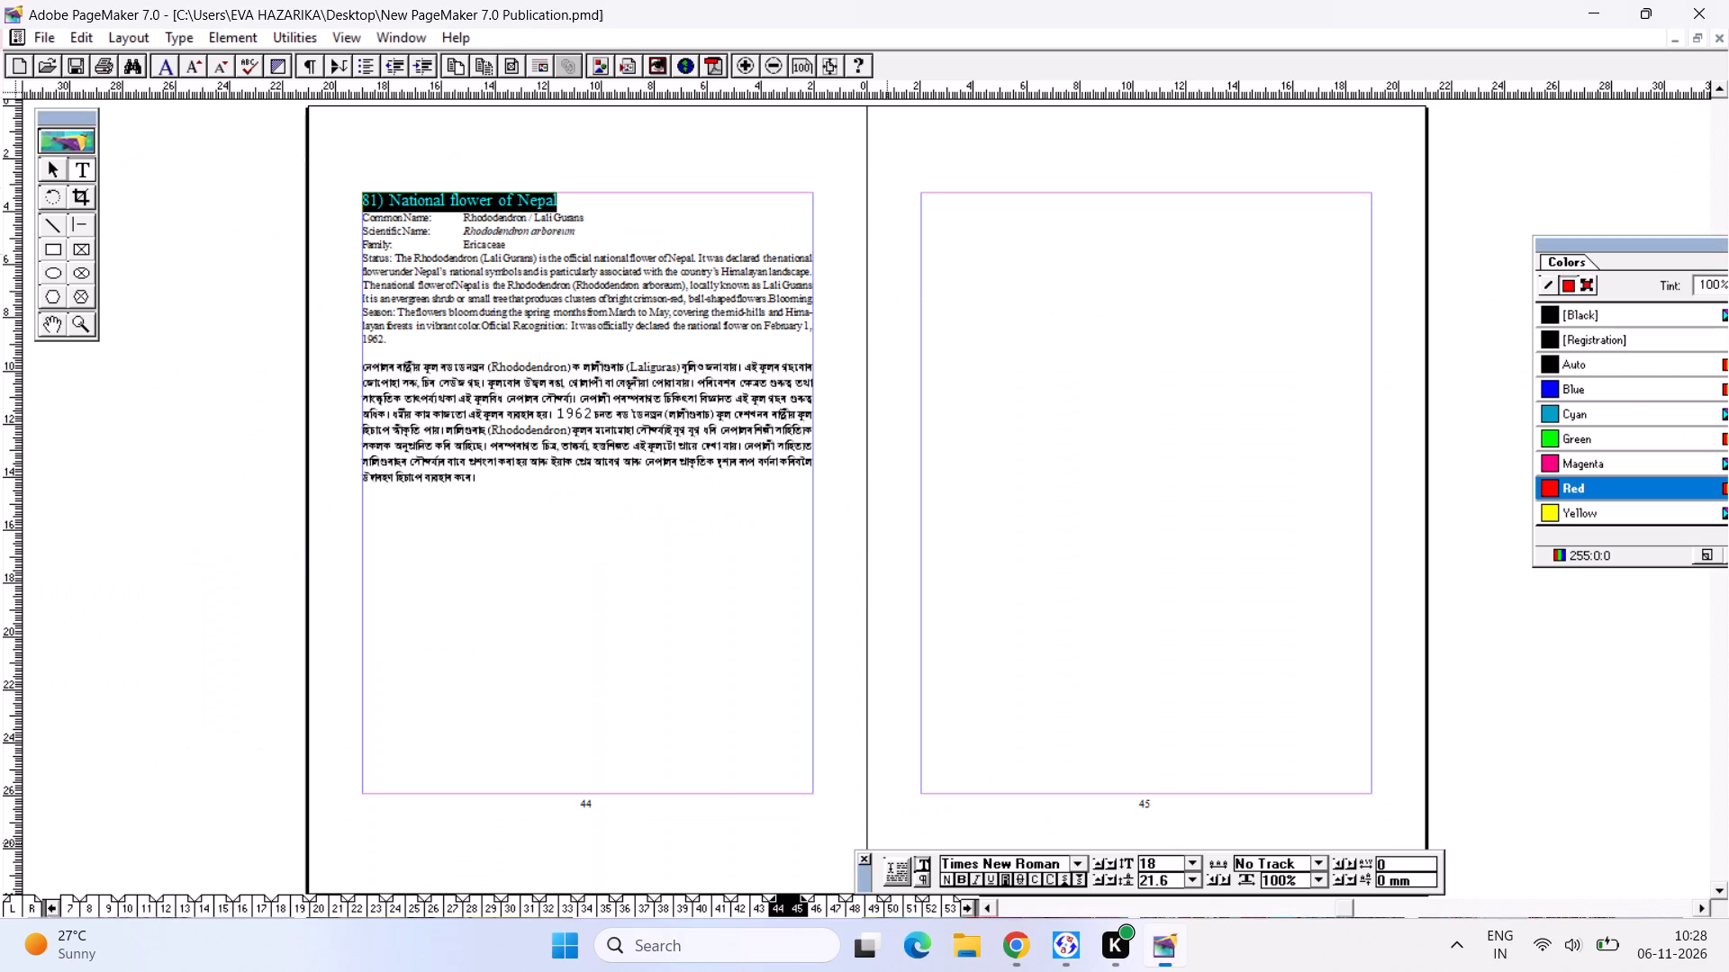
pyautogui.click(494, 217)
pyautogui.moveTo(458, 214); pyautogui.dragTo(501, 214)
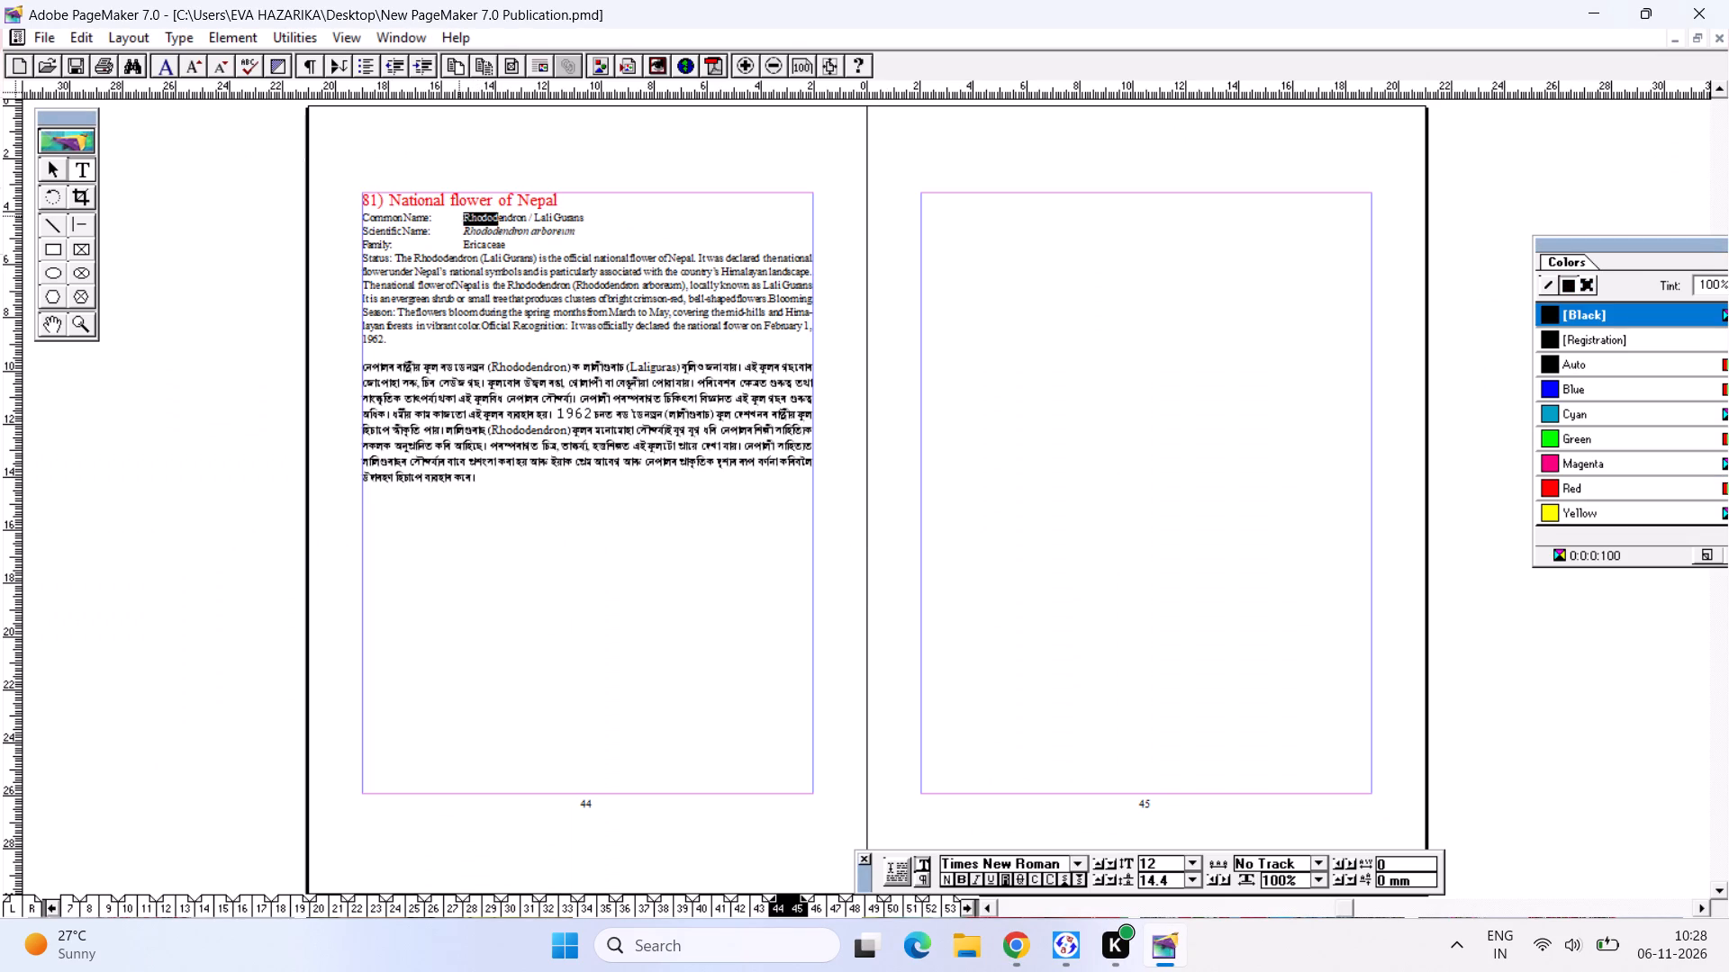
pyautogui.moveTo(501, 214); pyautogui.dragTo(605, 215)
pyautogui.hotkey('ctrl', 'c')
pyautogui.hotkey('ctrl', 'c')
pyautogui.hotkey('ctrl', 'c')
pyautogui.hotkey('ctrl', 'c')
pyautogui.hotkey('ctrl', 'c')
pyautogui.click(1008, 930)
pyautogui.click(655, 128)
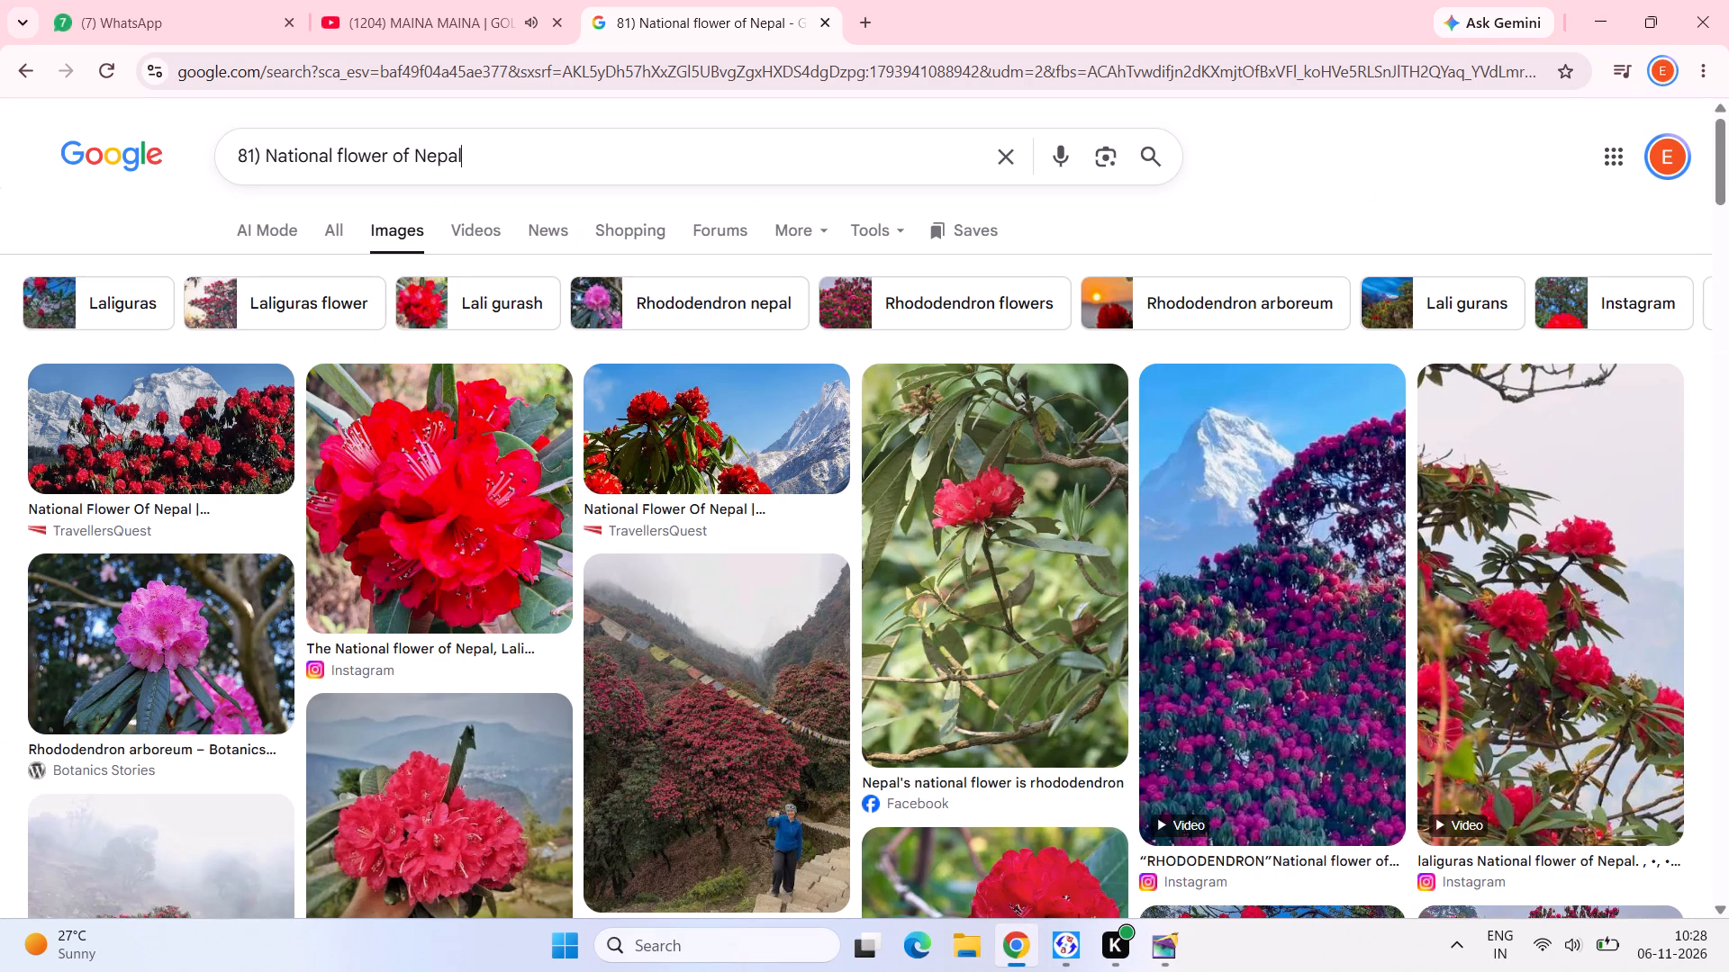
pyautogui.press('space')
pyautogui.hotkey('ctrl', 'v')
pyautogui.press('Return')
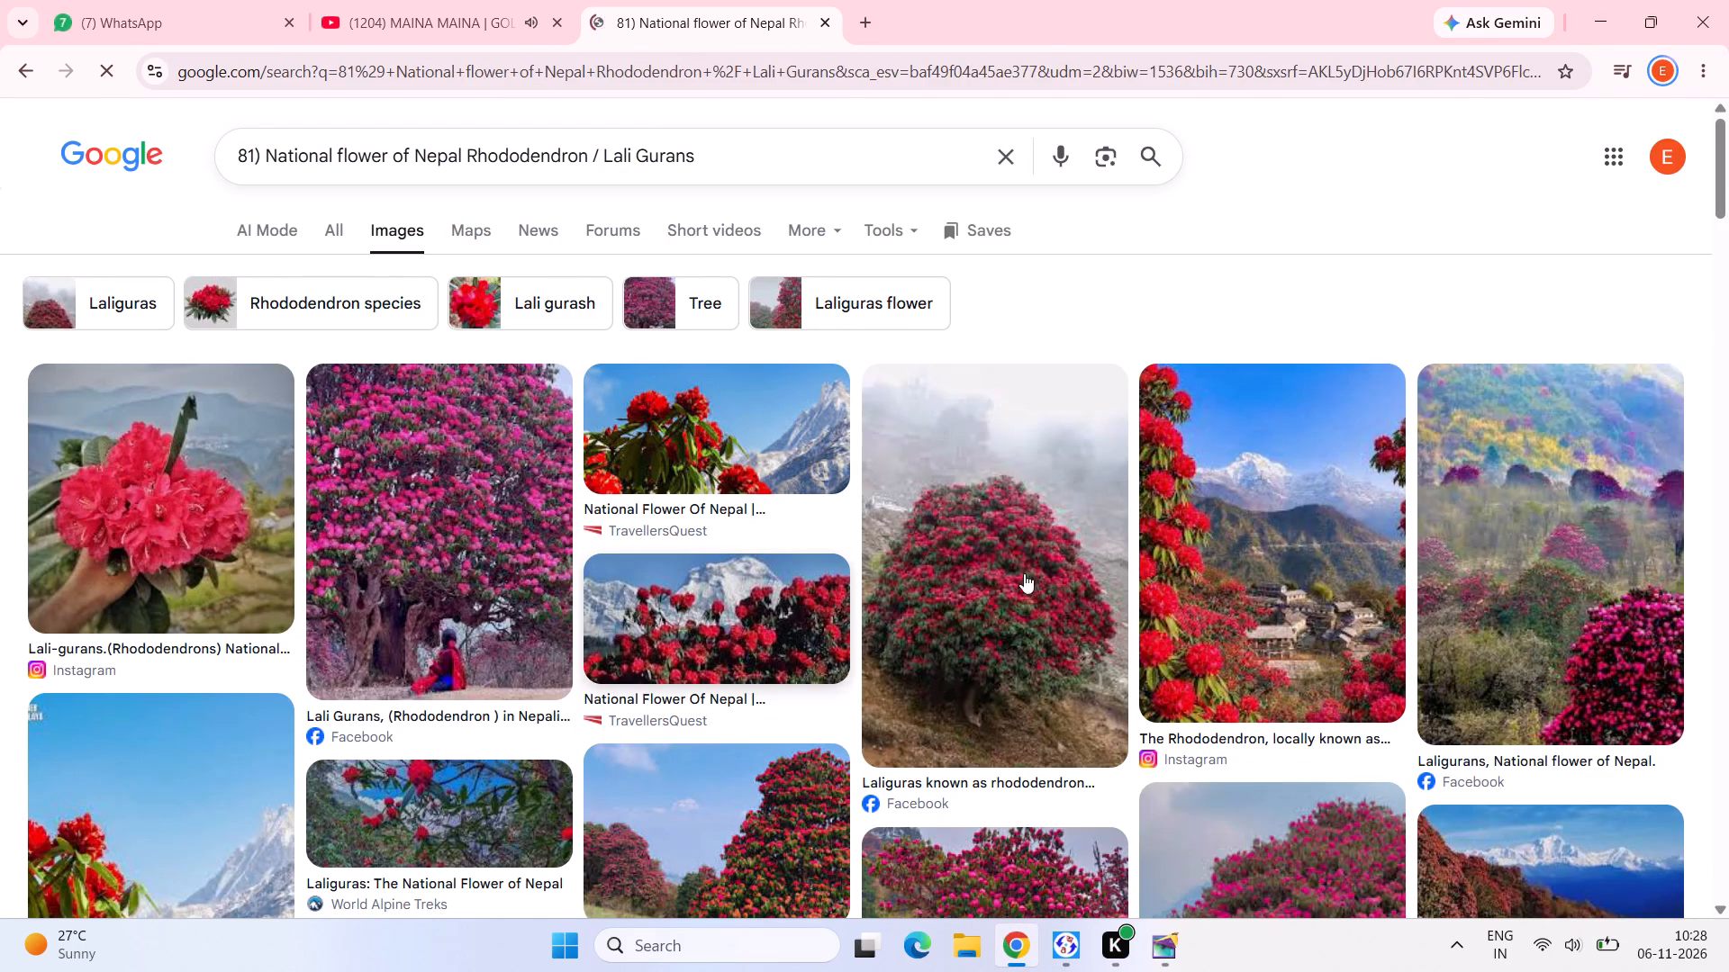
# Re-examine the Nepal entry's English and Assamese text close up in PageMaker and return to the image results in Chrome.
pyautogui.click(1168, 951)
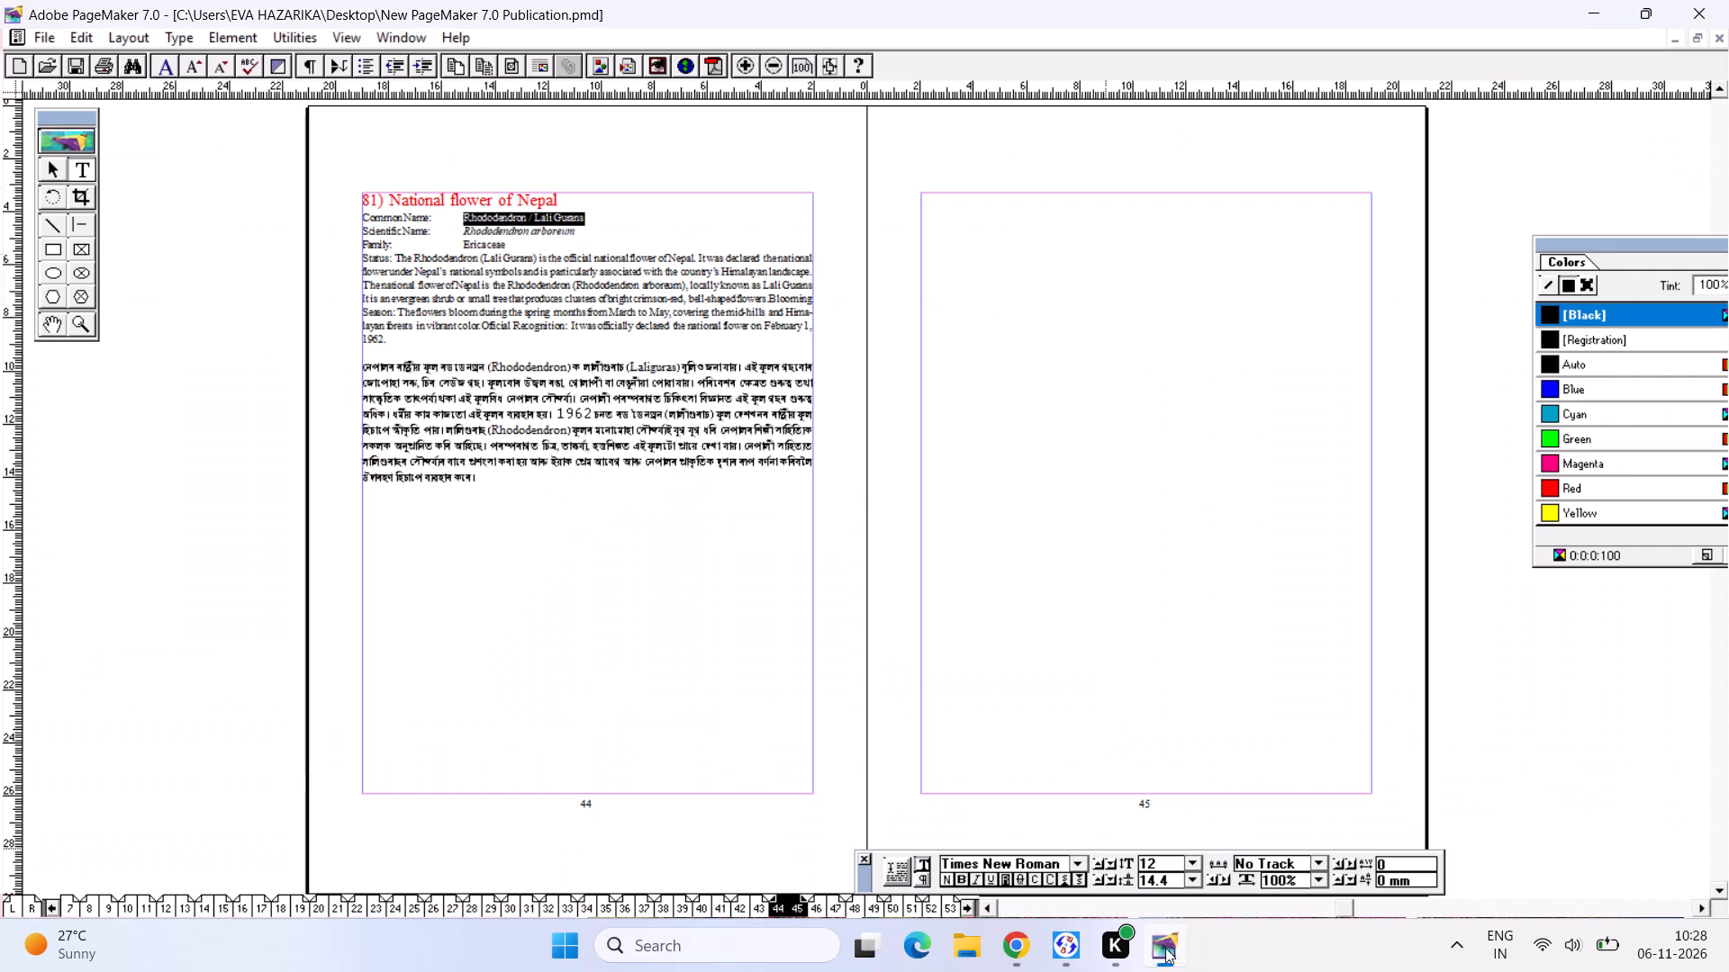
pyautogui.hotkey('ctrl', '2')
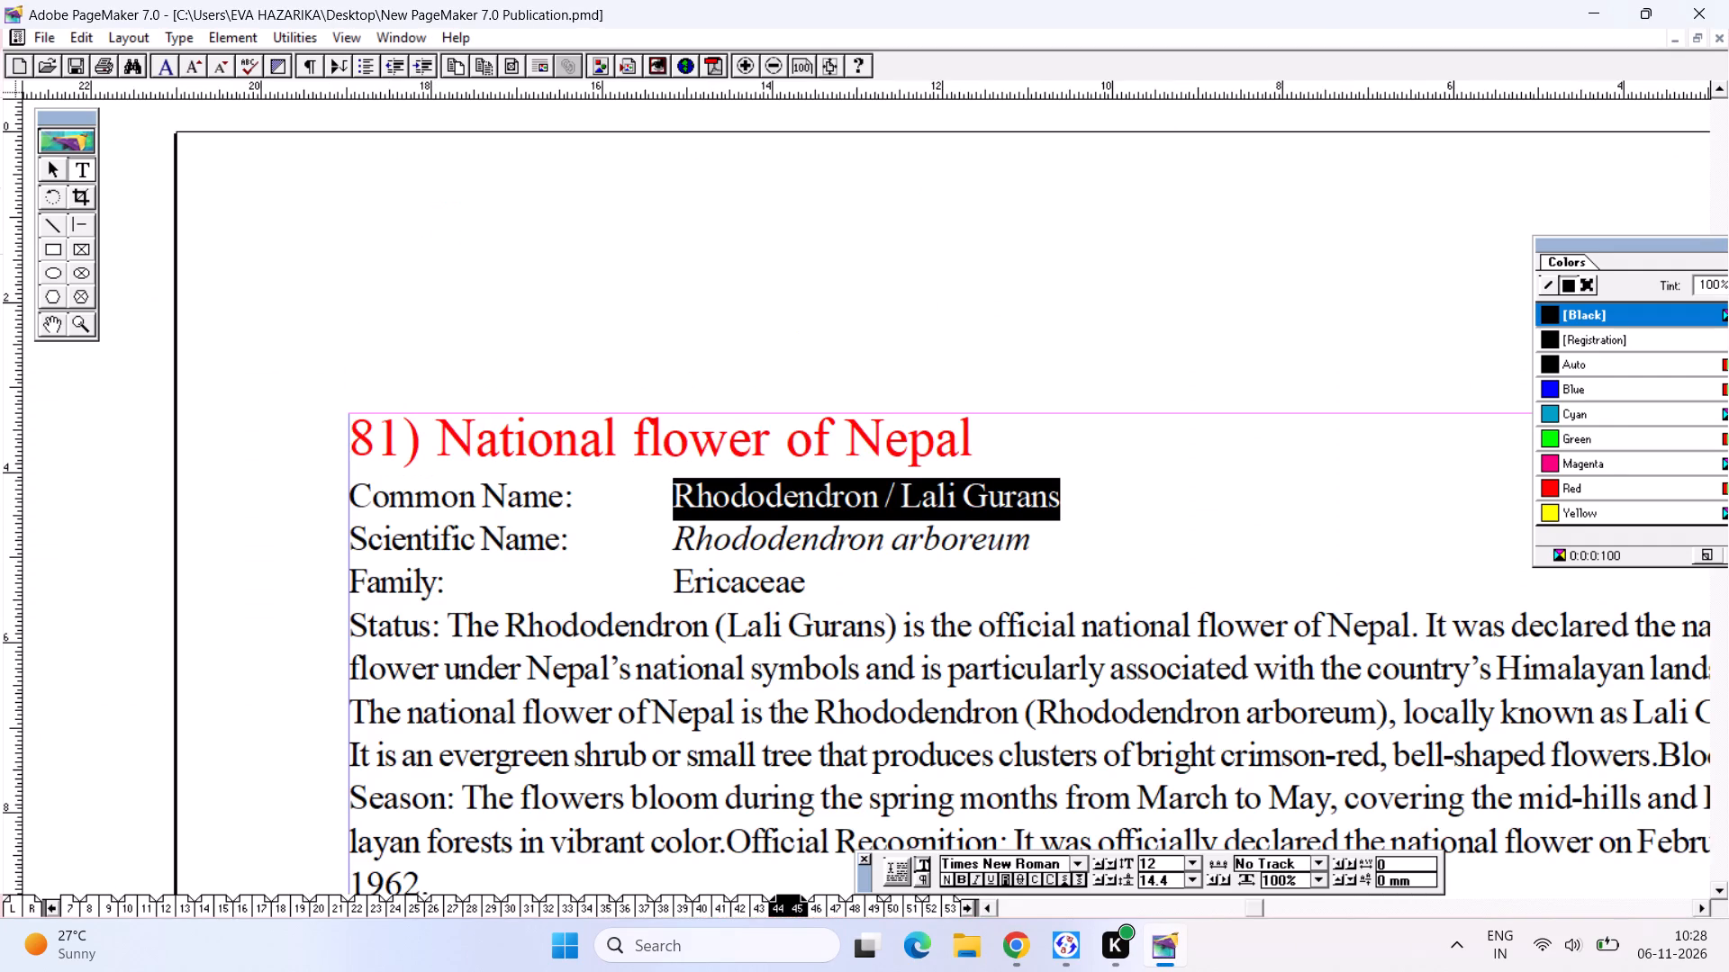
pyautogui.keyDown('alt'); pyautogui.moveTo(731, 643); pyautogui.dragTo(502, 299); pyautogui.keyUp('alt')
pyautogui.keyDown('alt'); pyautogui.moveTo(593, 472); pyautogui.dragTo(595, 521); pyautogui.keyUp('alt')
pyautogui.keyDown('alt'); pyautogui.moveTo(595, 521); pyautogui.dragTo(531, 239); pyautogui.keyUp('alt')
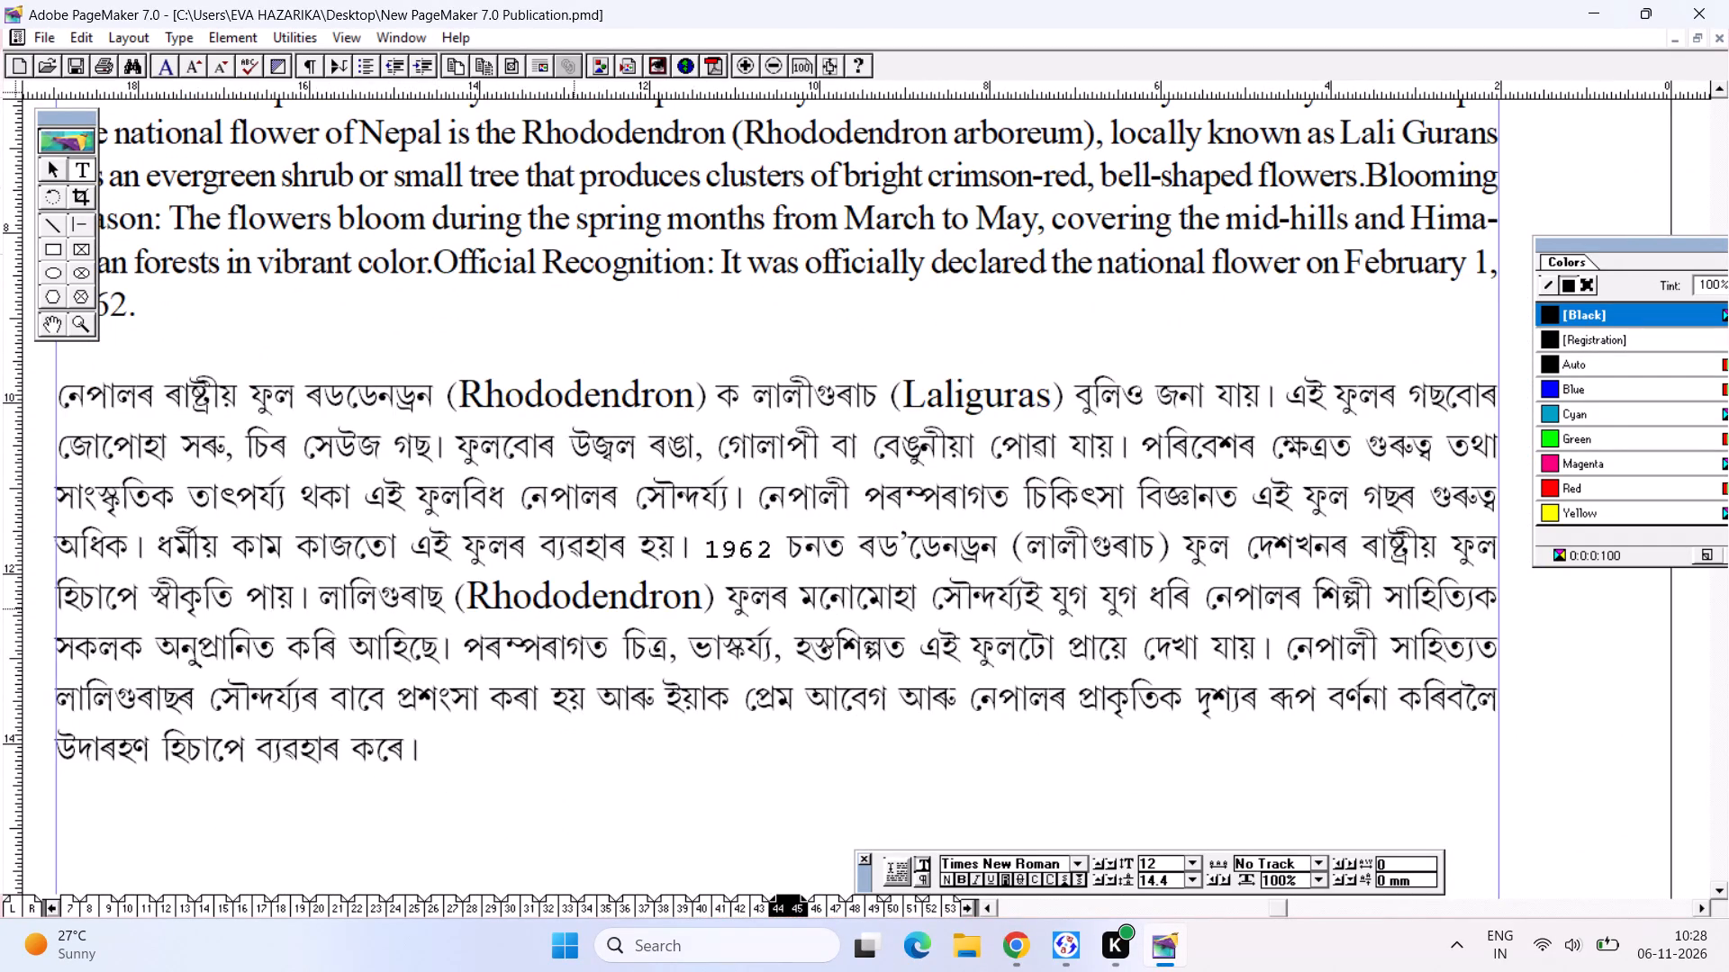
pyautogui.hotkey('ctrl', '0')
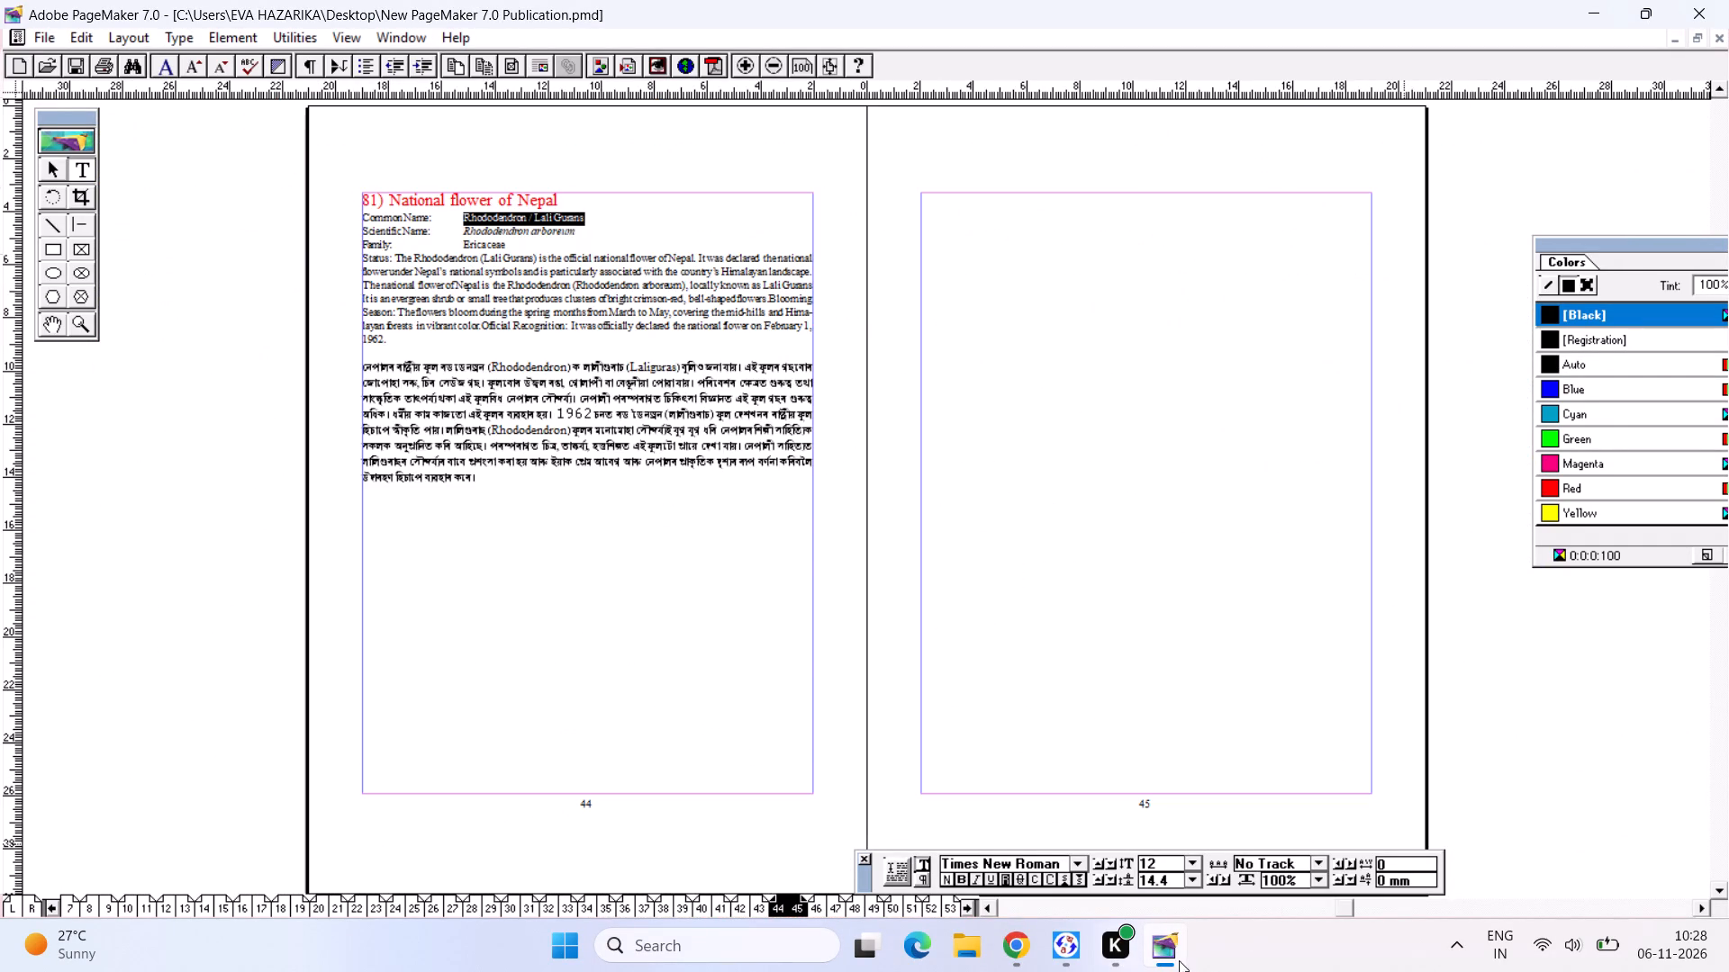
pyautogui.click(1028, 942)
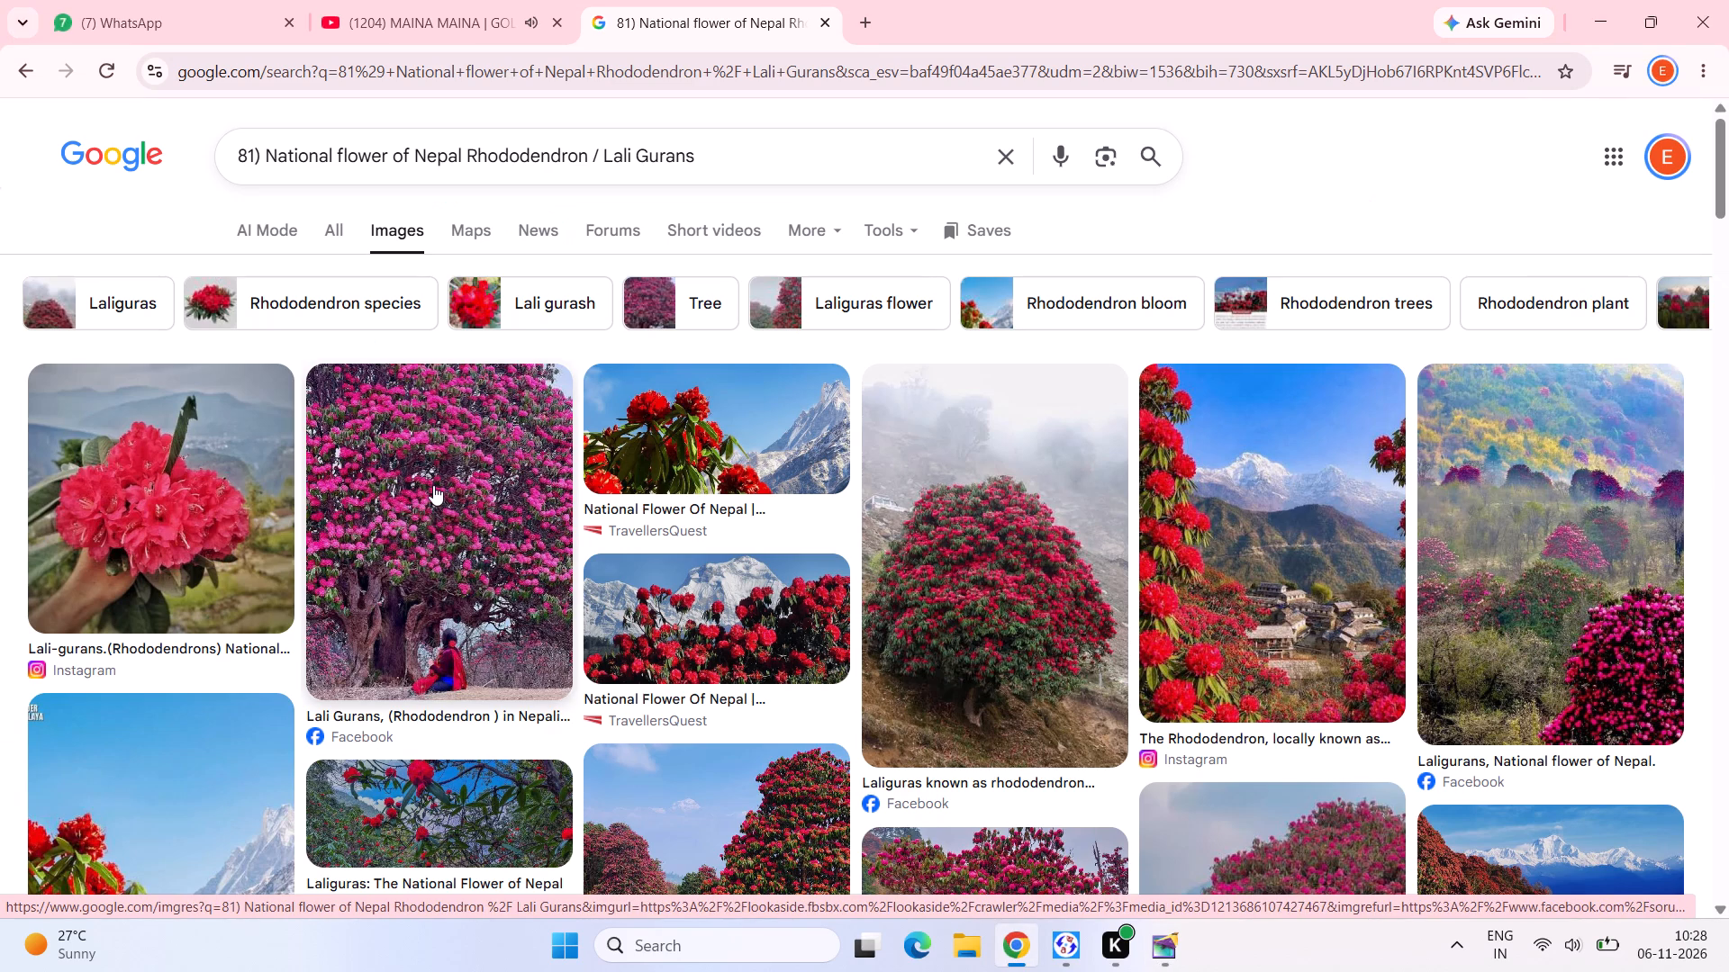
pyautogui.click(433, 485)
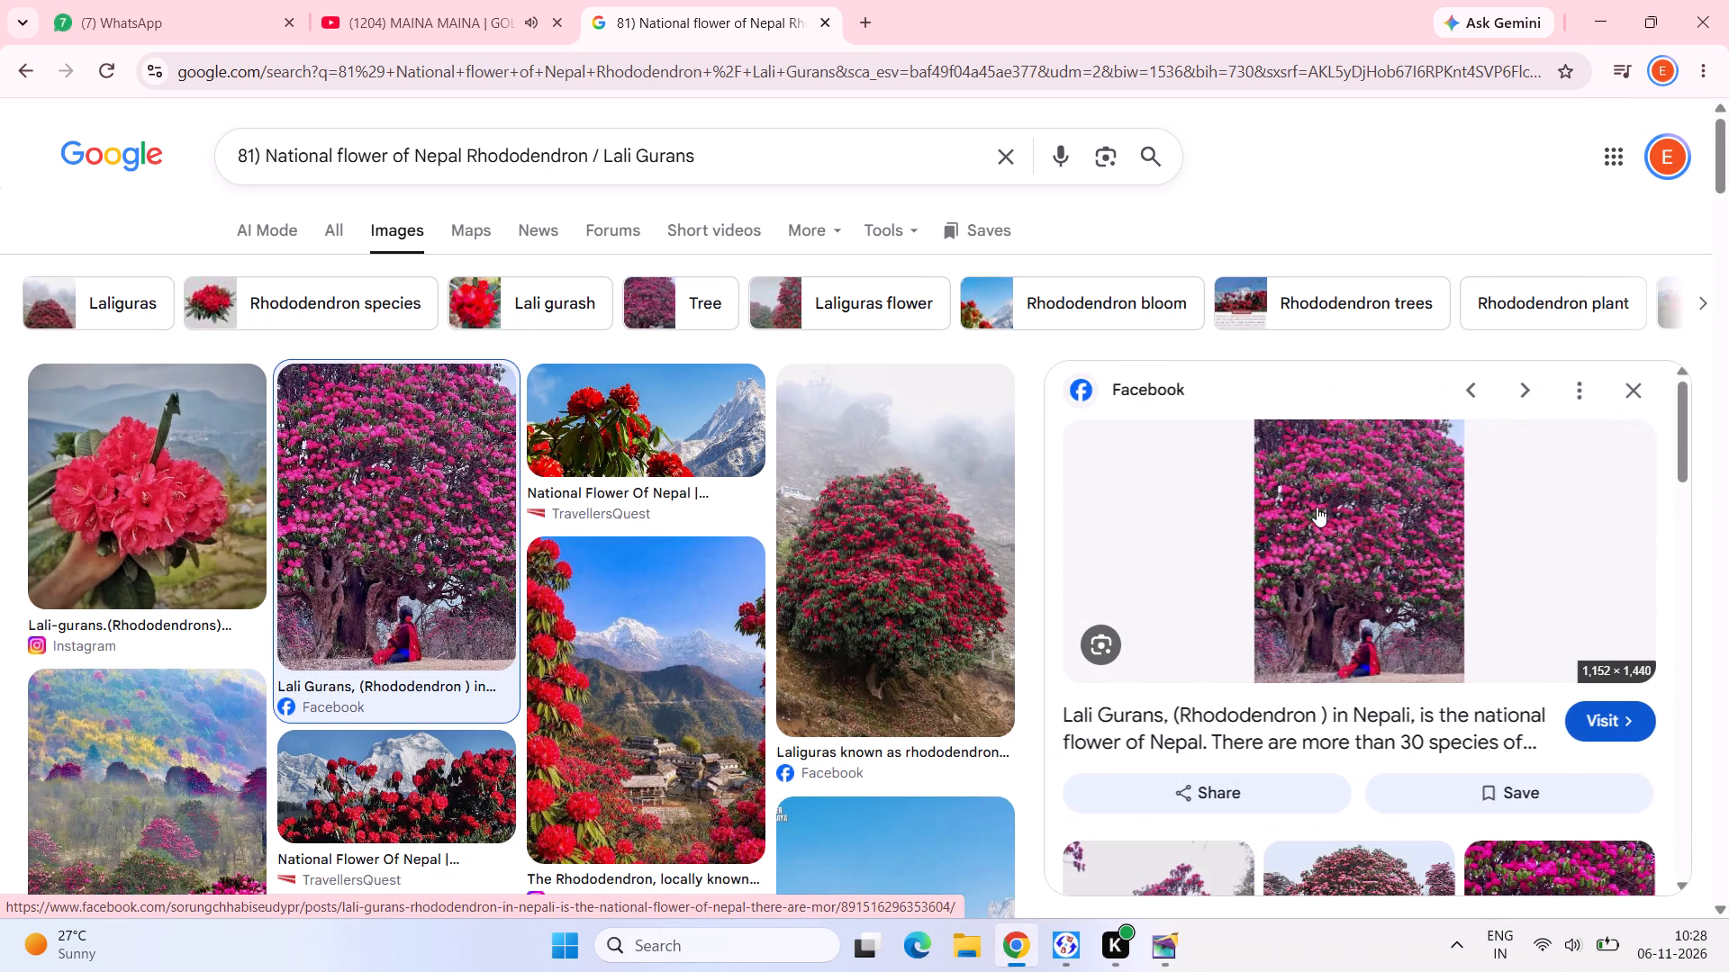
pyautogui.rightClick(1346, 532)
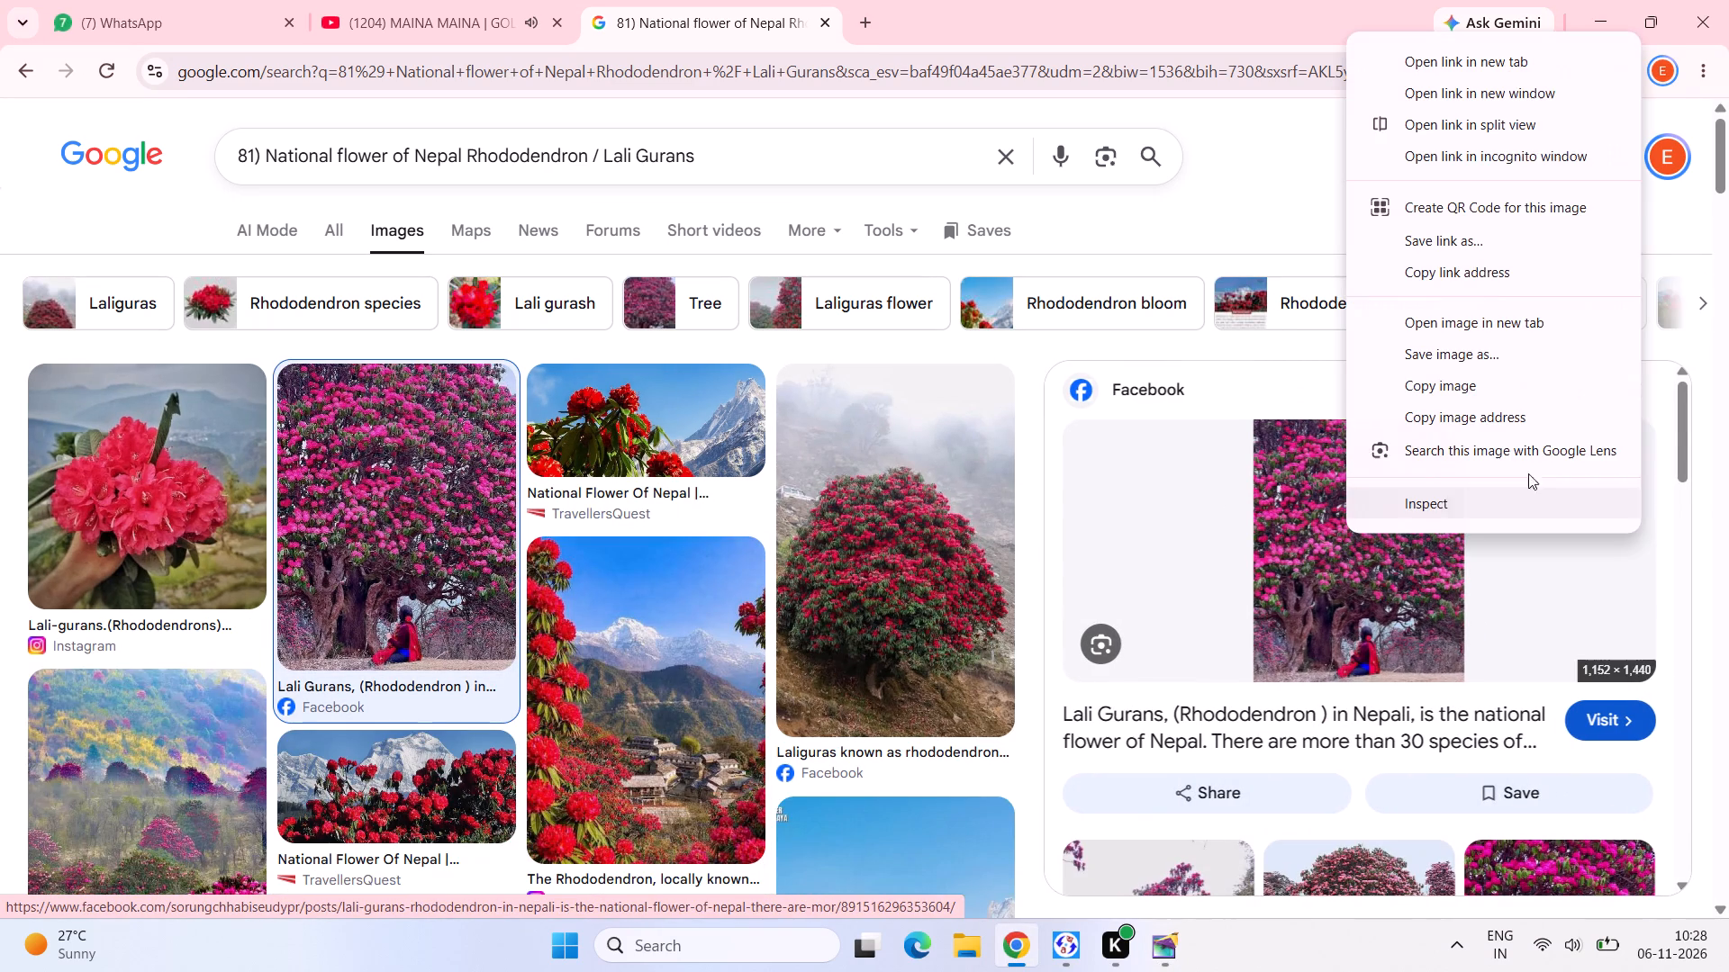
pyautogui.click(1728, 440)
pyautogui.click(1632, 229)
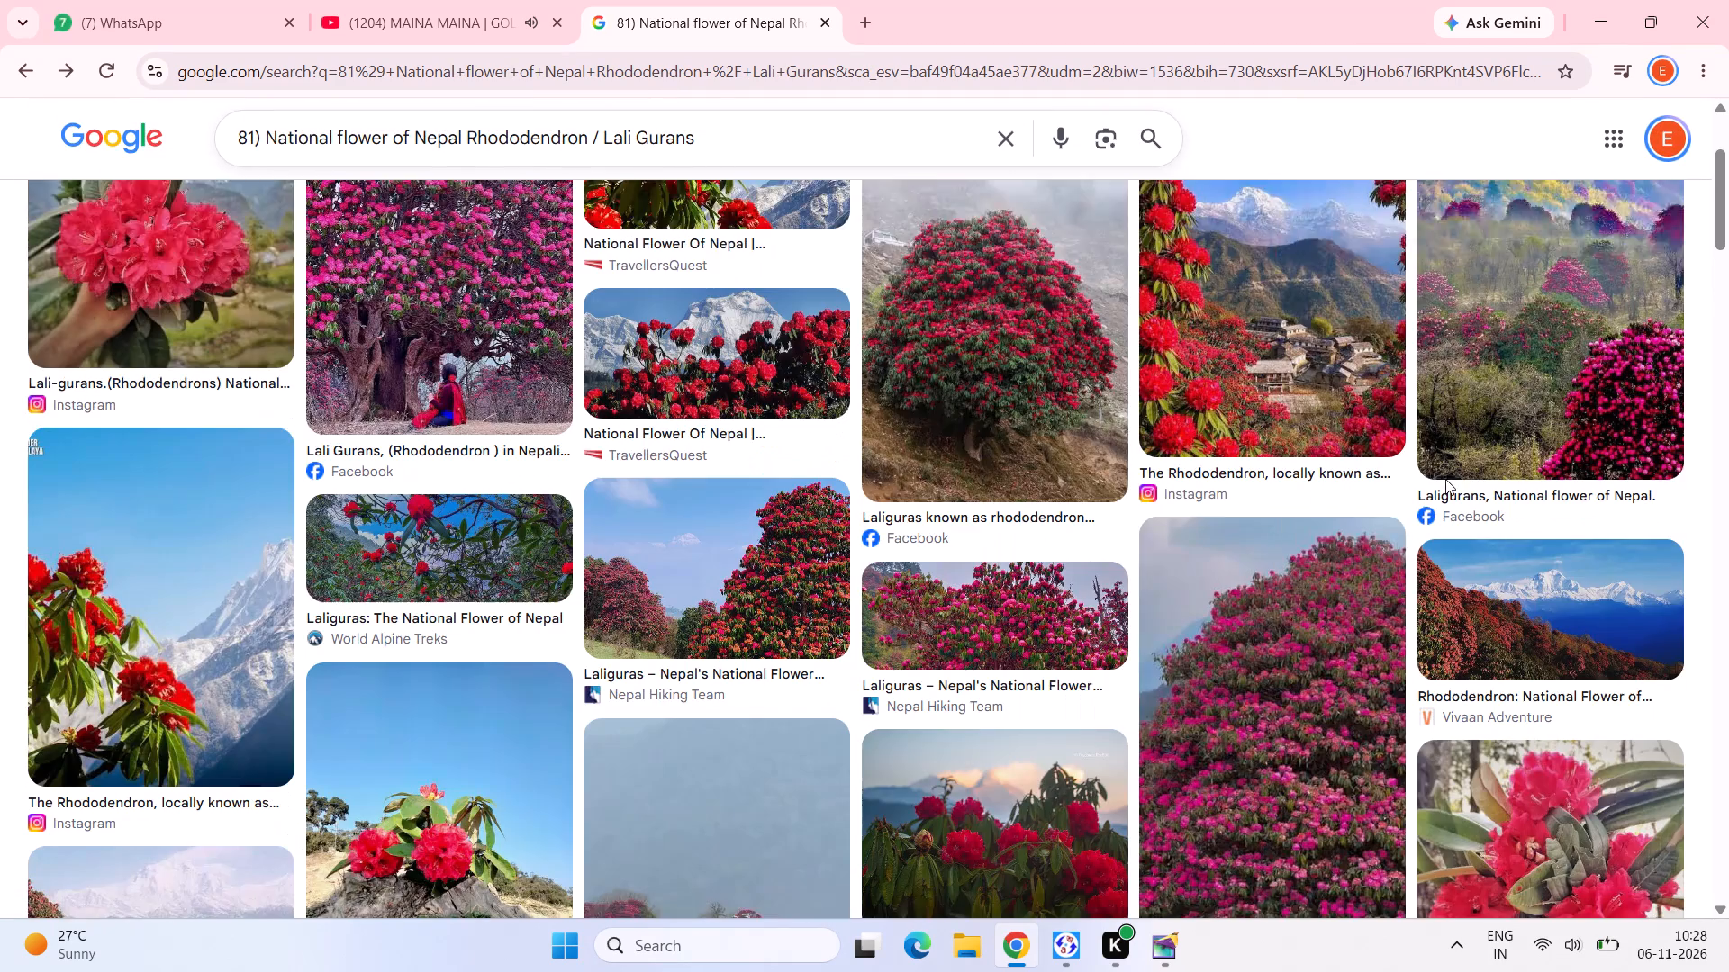
# Find the Adobe Stock photo of a red rhododendron bloom against blurred tree trunks in the Google Images results and copy the image.
pyautogui.scroll(-6, 1390, 538)
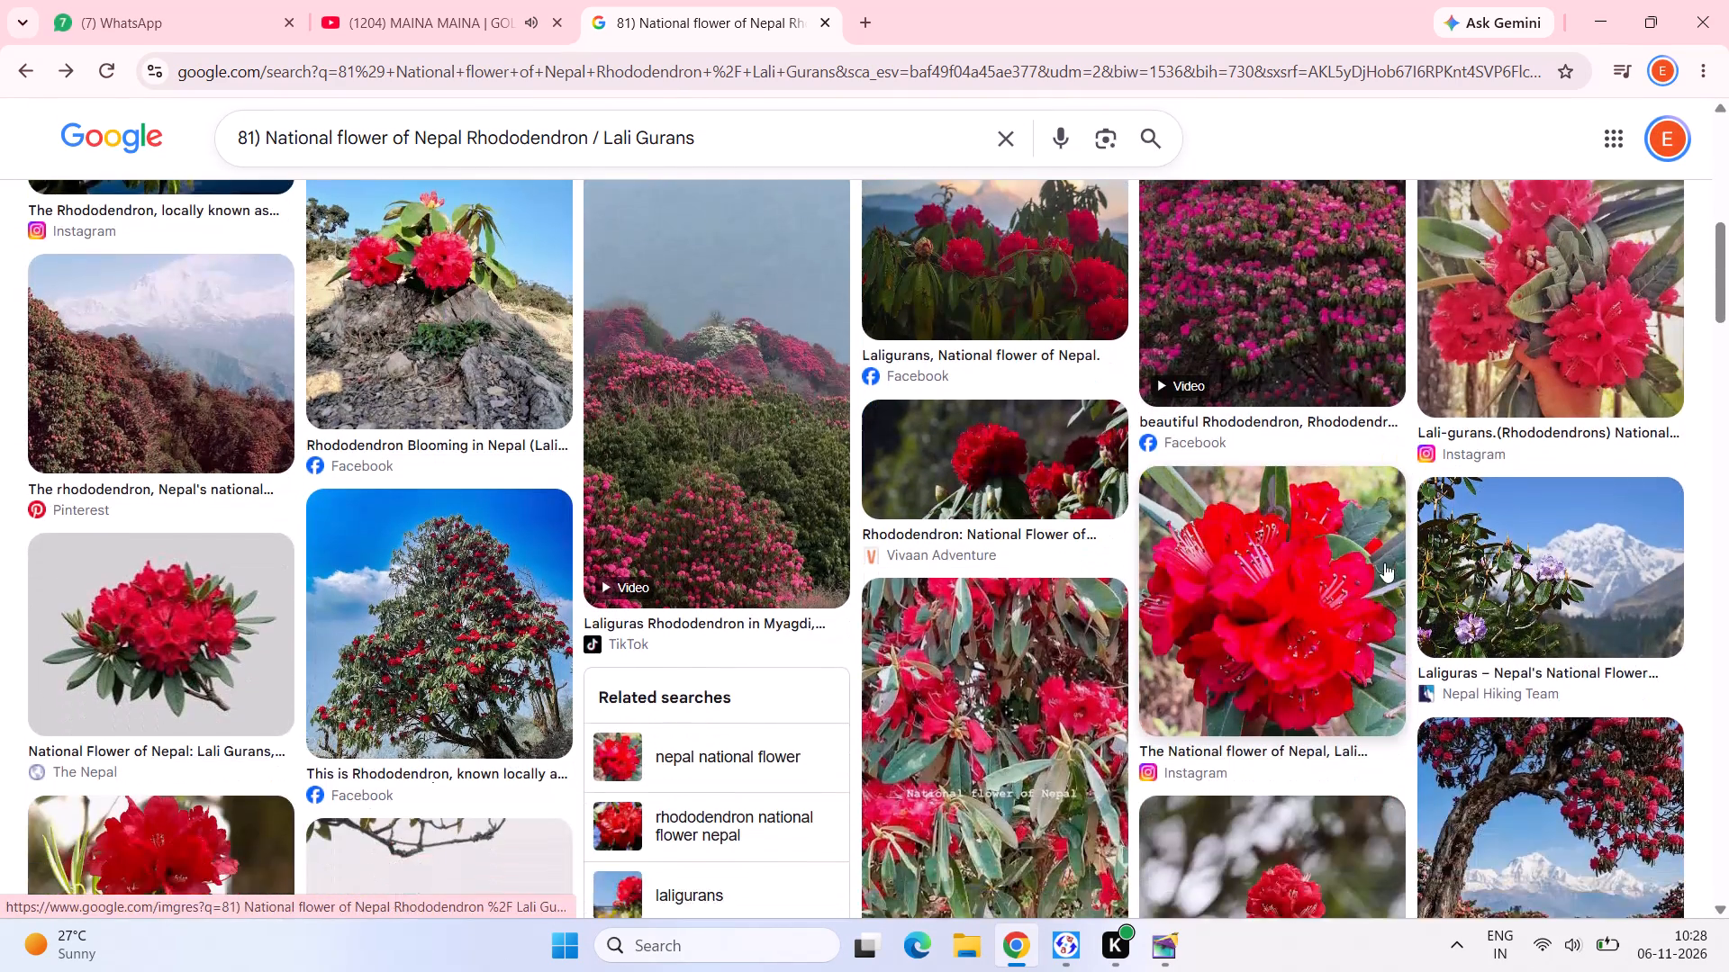
pyautogui.scroll(-7, 1384, 562)
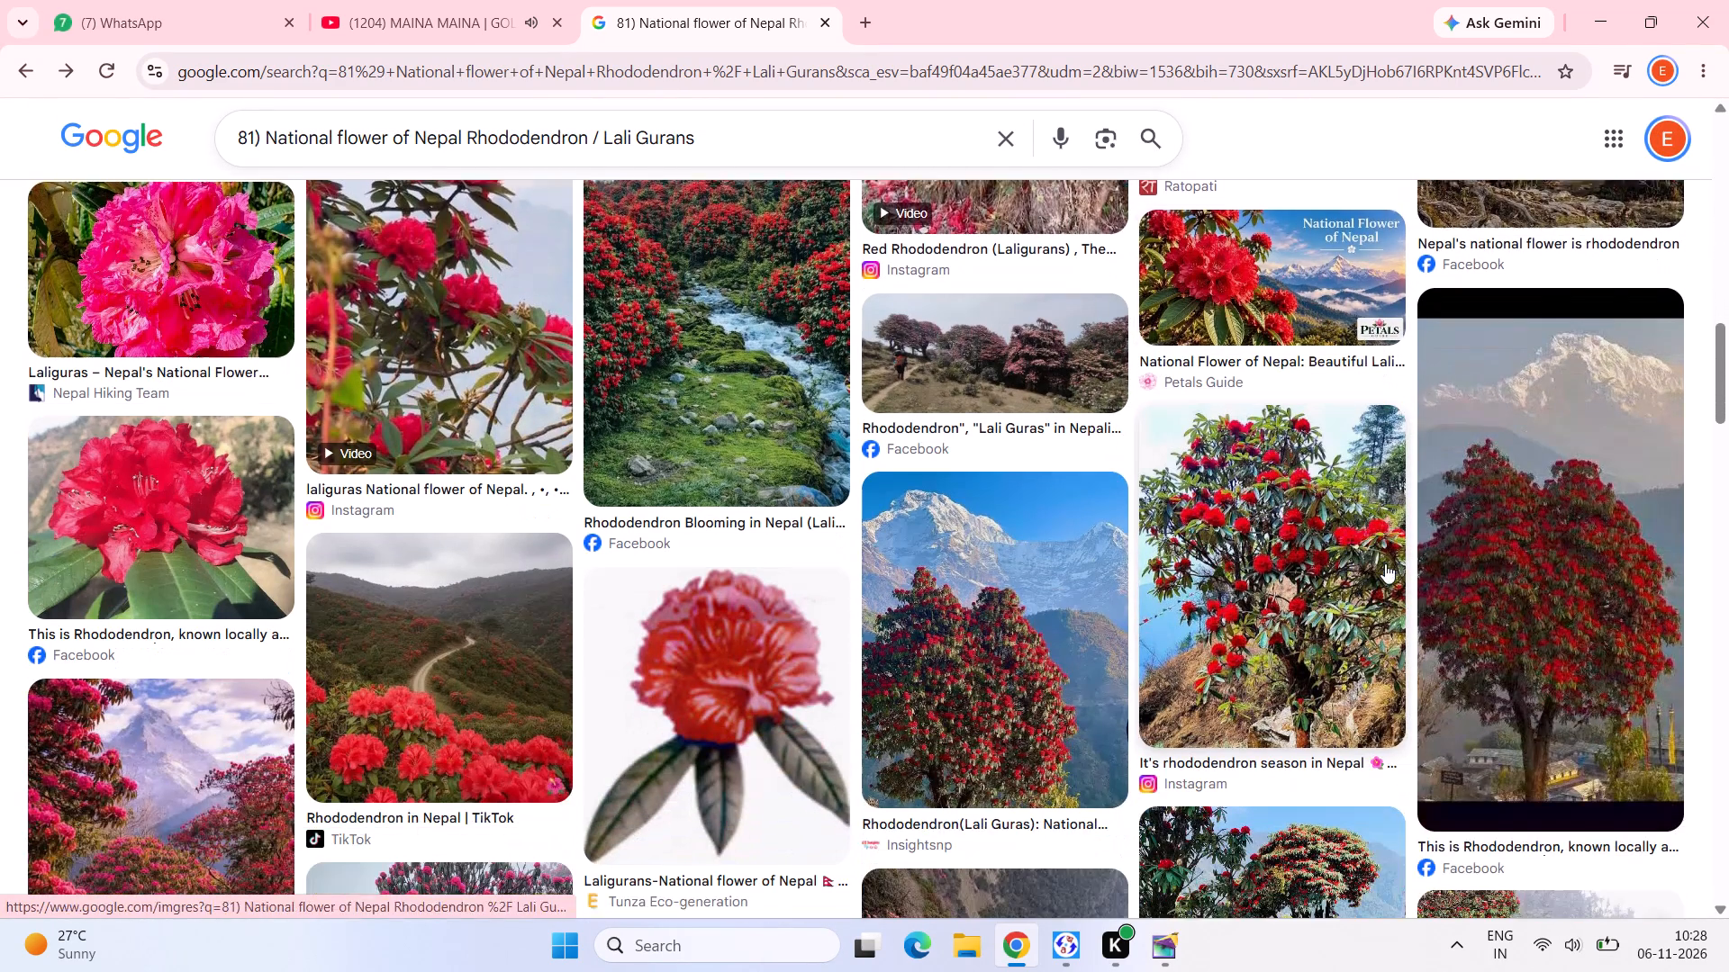
pyautogui.scroll(-6, 1388, 561)
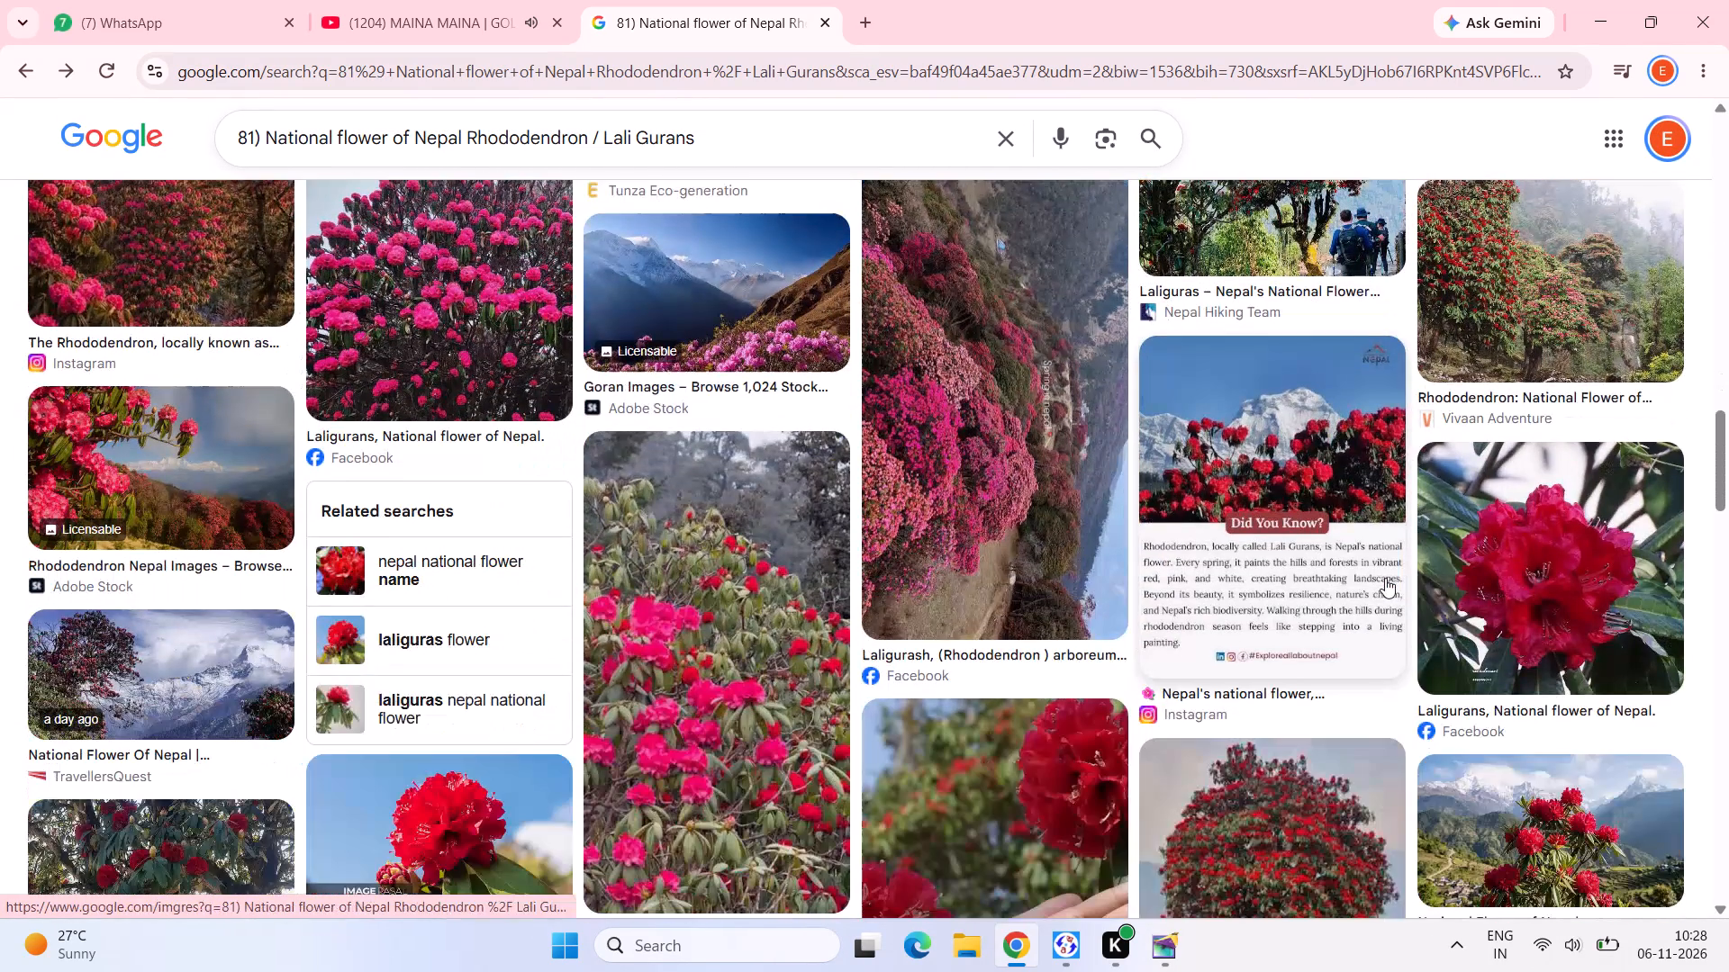
pyautogui.scroll(-6, 1385, 578)
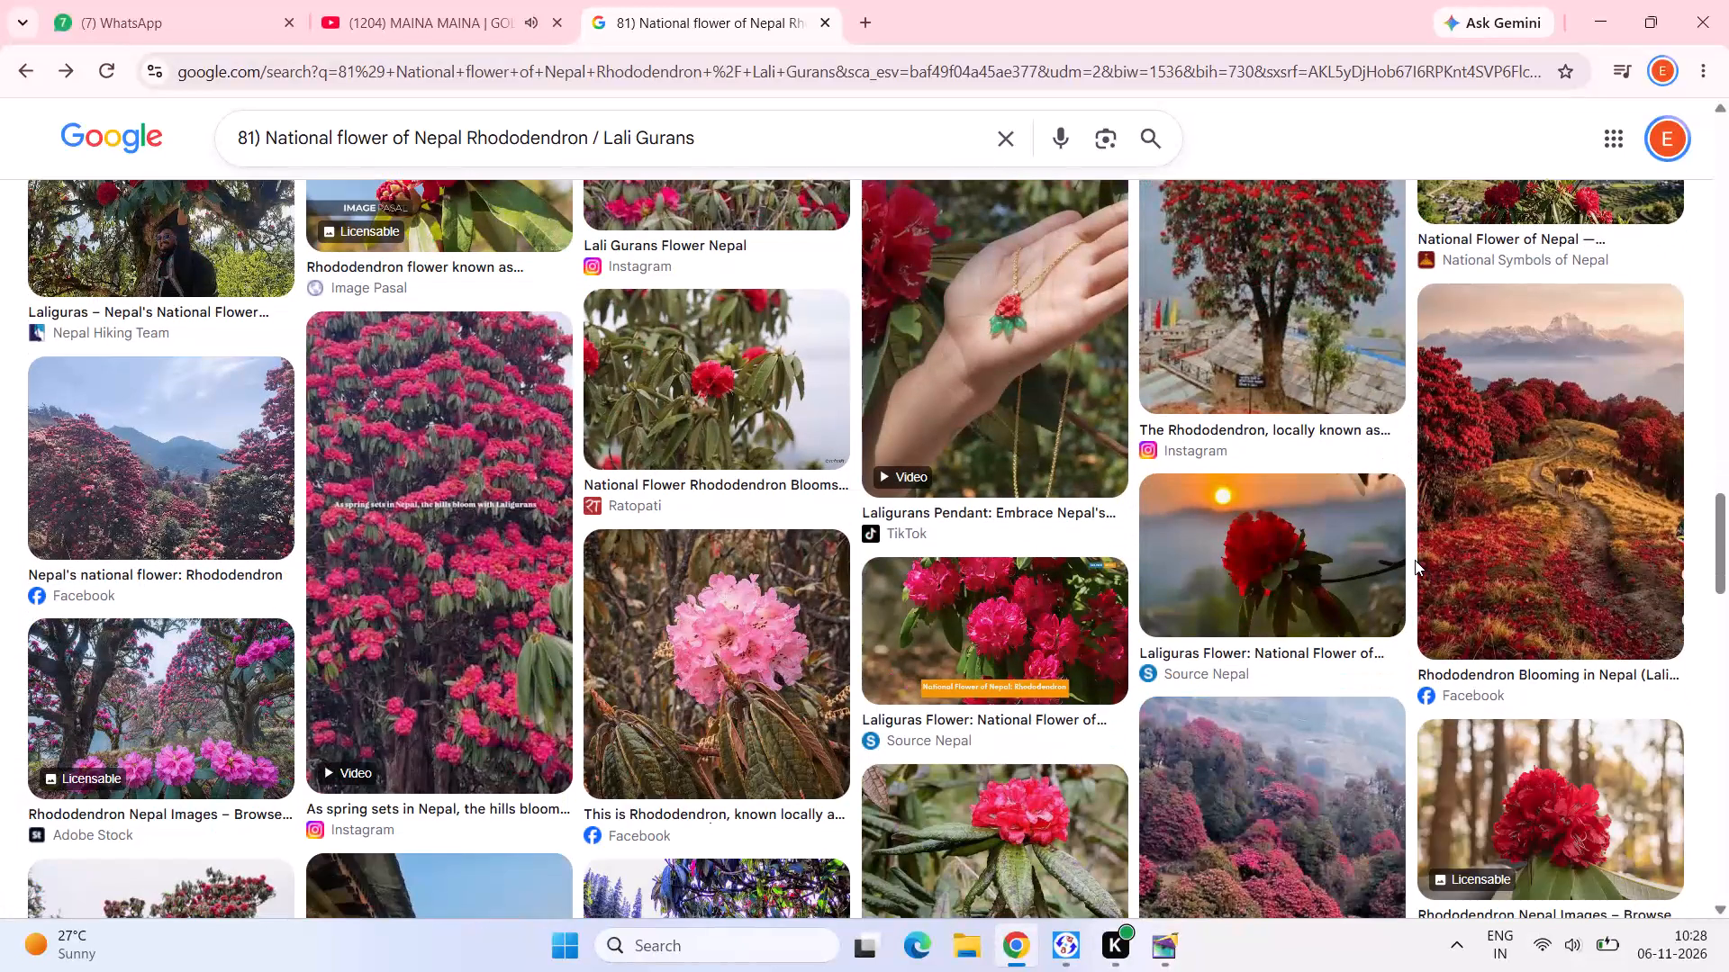
pyautogui.scroll(-4, 1415, 560)
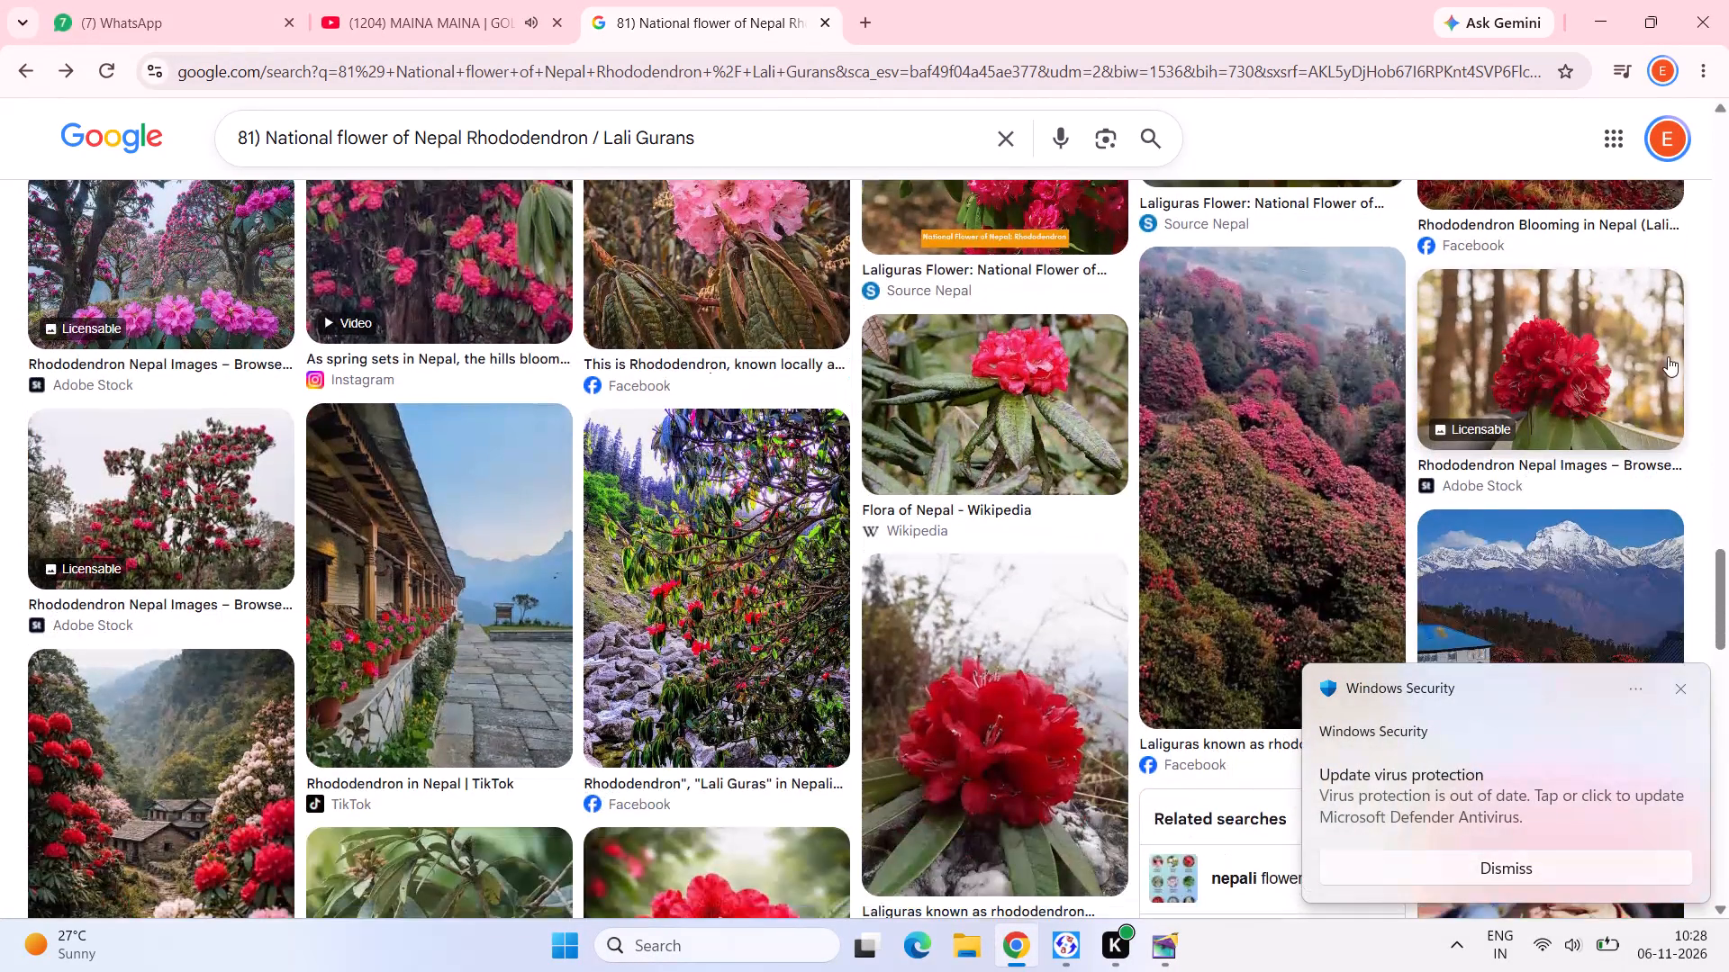
pyautogui.click(1610, 356)
pyautogui.rightClick(1334, 436)
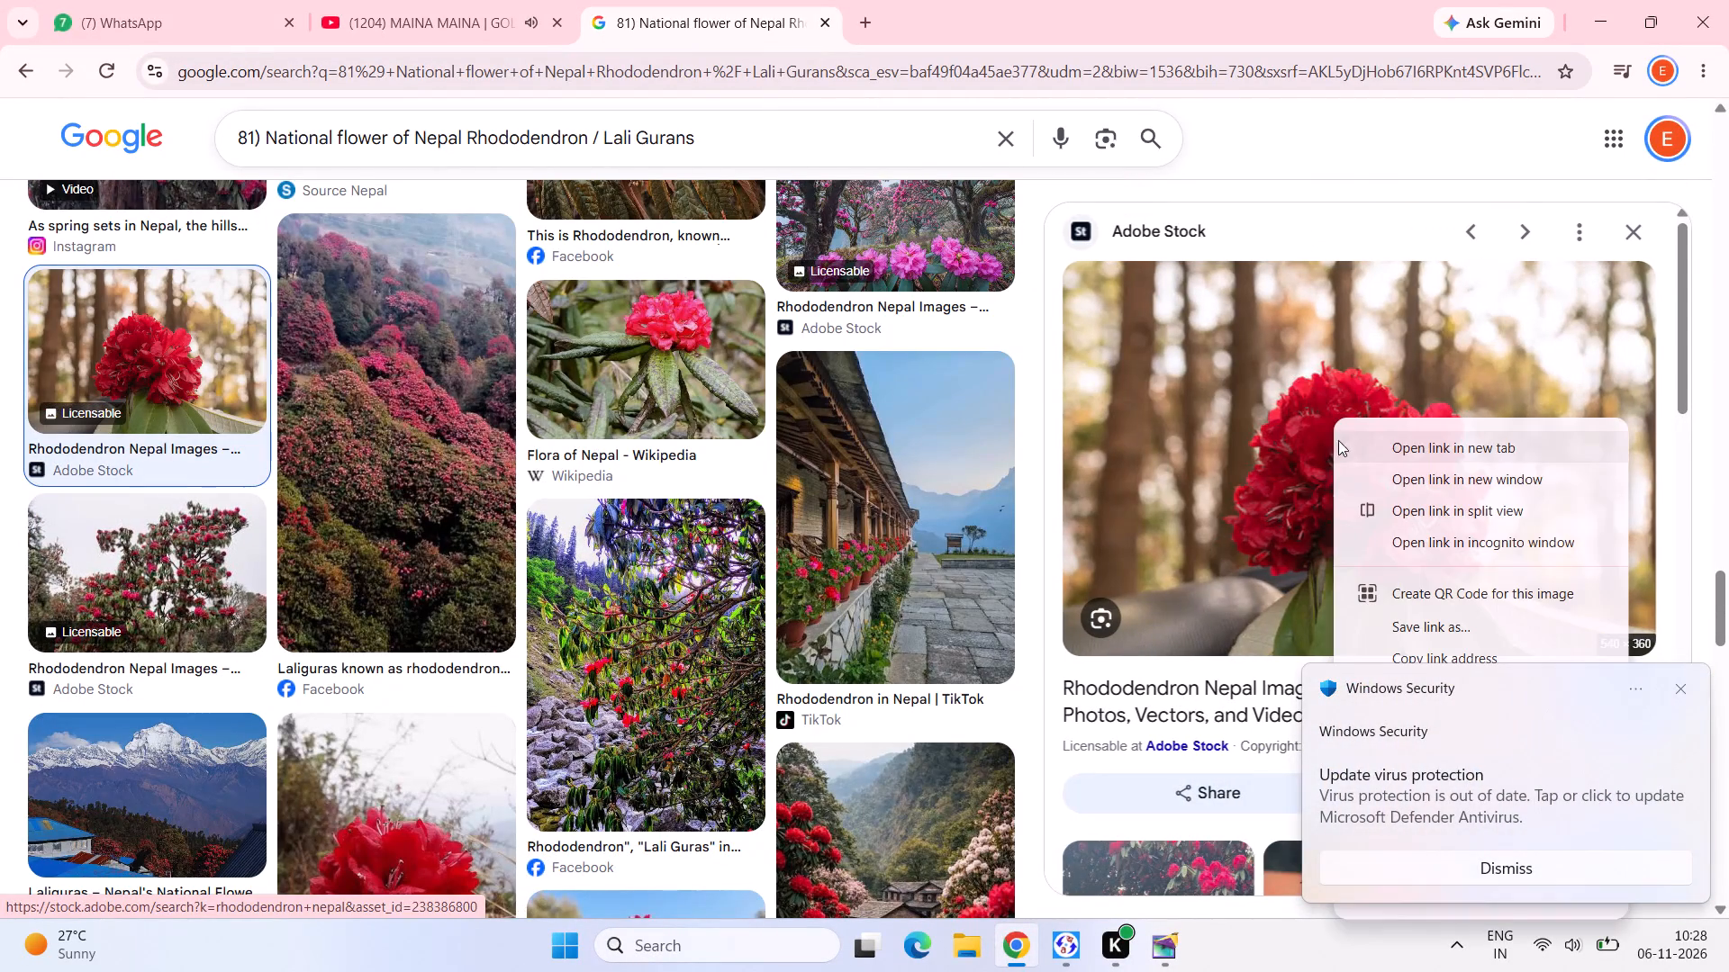
pyautogui.click(1685, 689)
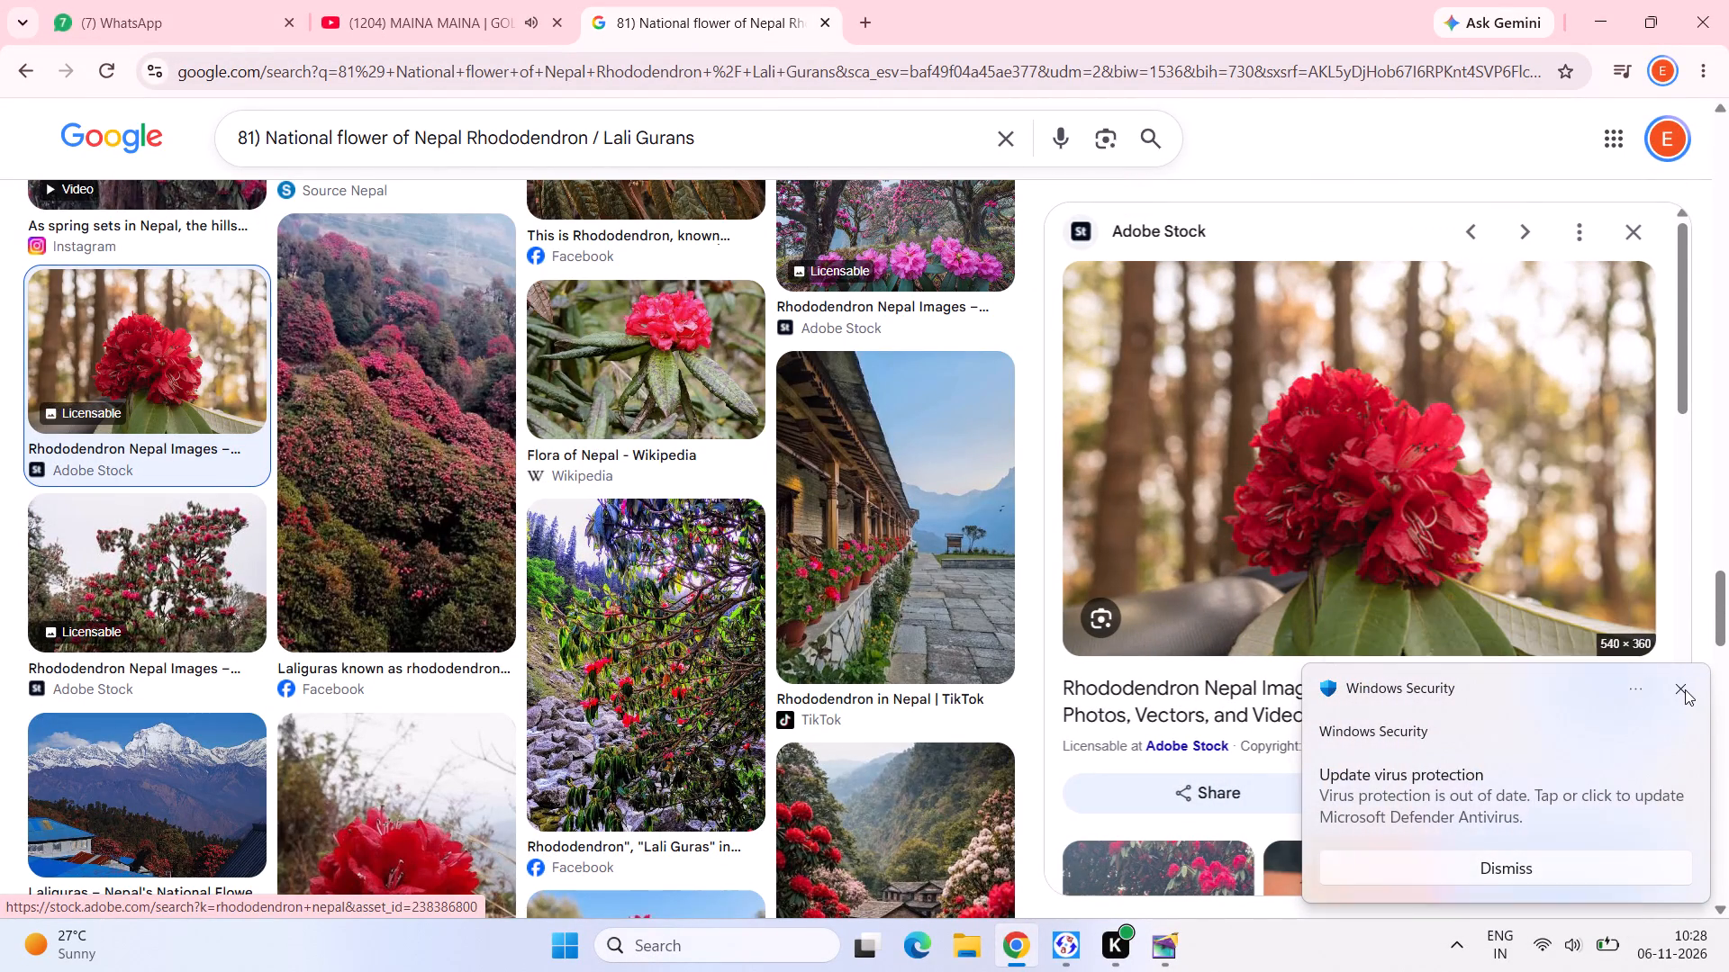
pyautogui.rightClick(1405, 454)
pyautogui.click(1525, 773)
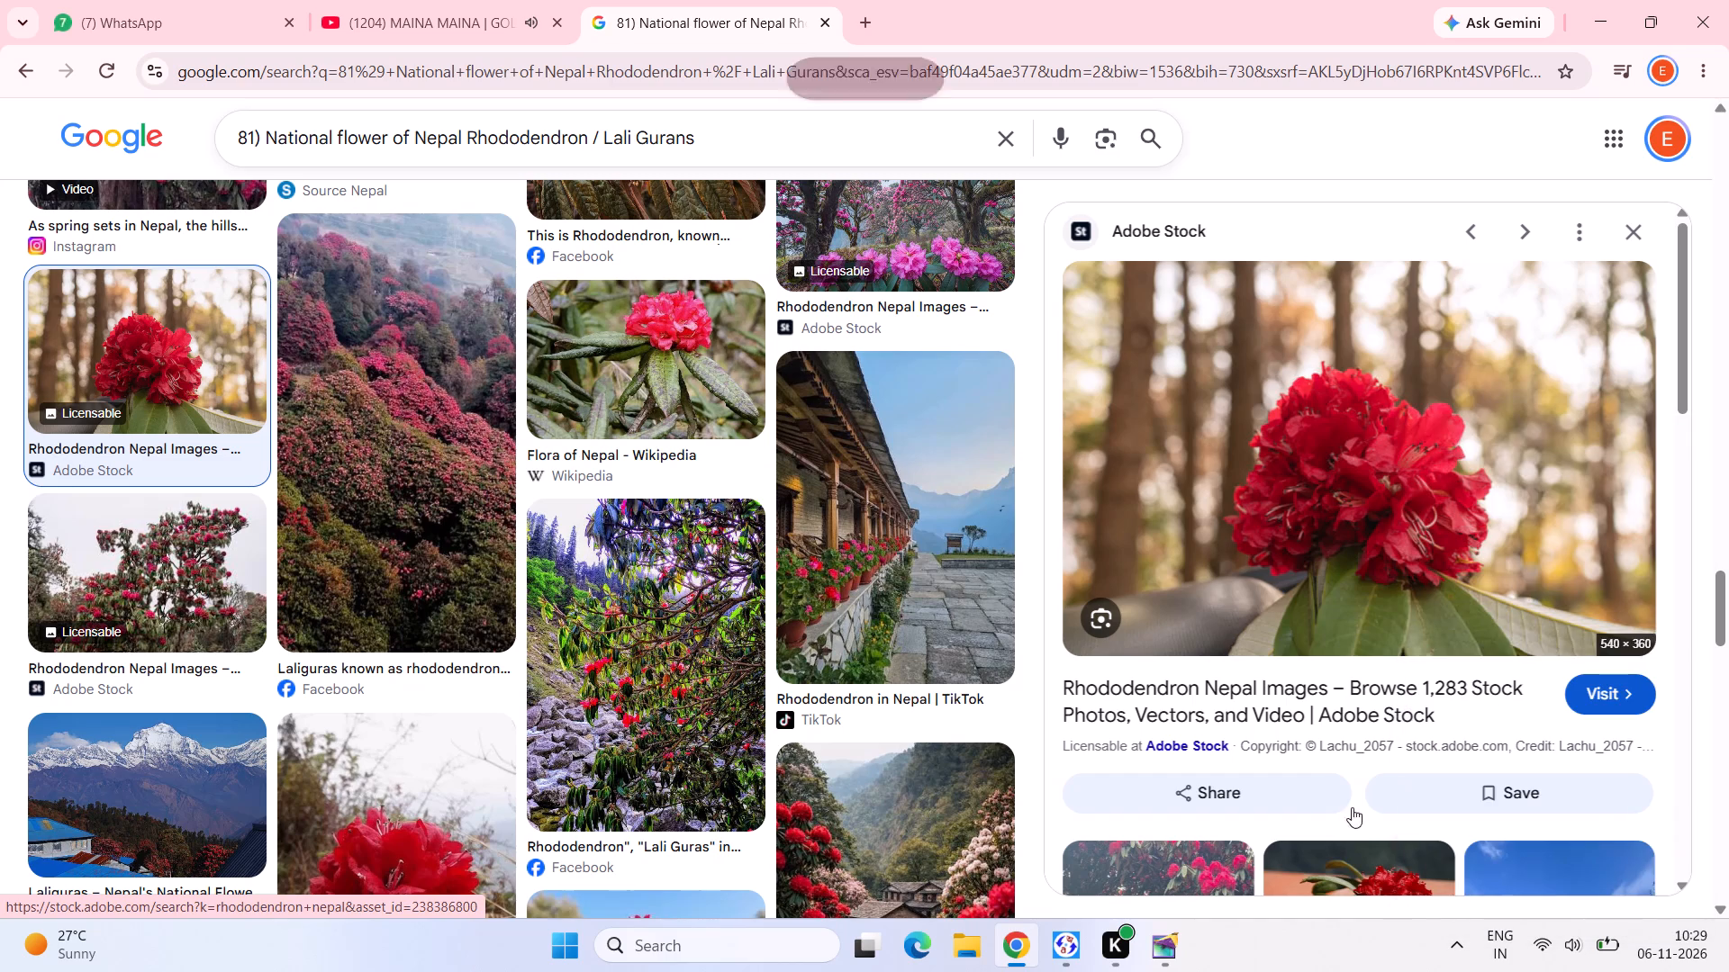
# Place the copied bloom photo on page 44 in PageMaker, about 66 by 43 mm, in the Nepal entry's upper-right corner.
pyautogui.click(1177, 958)
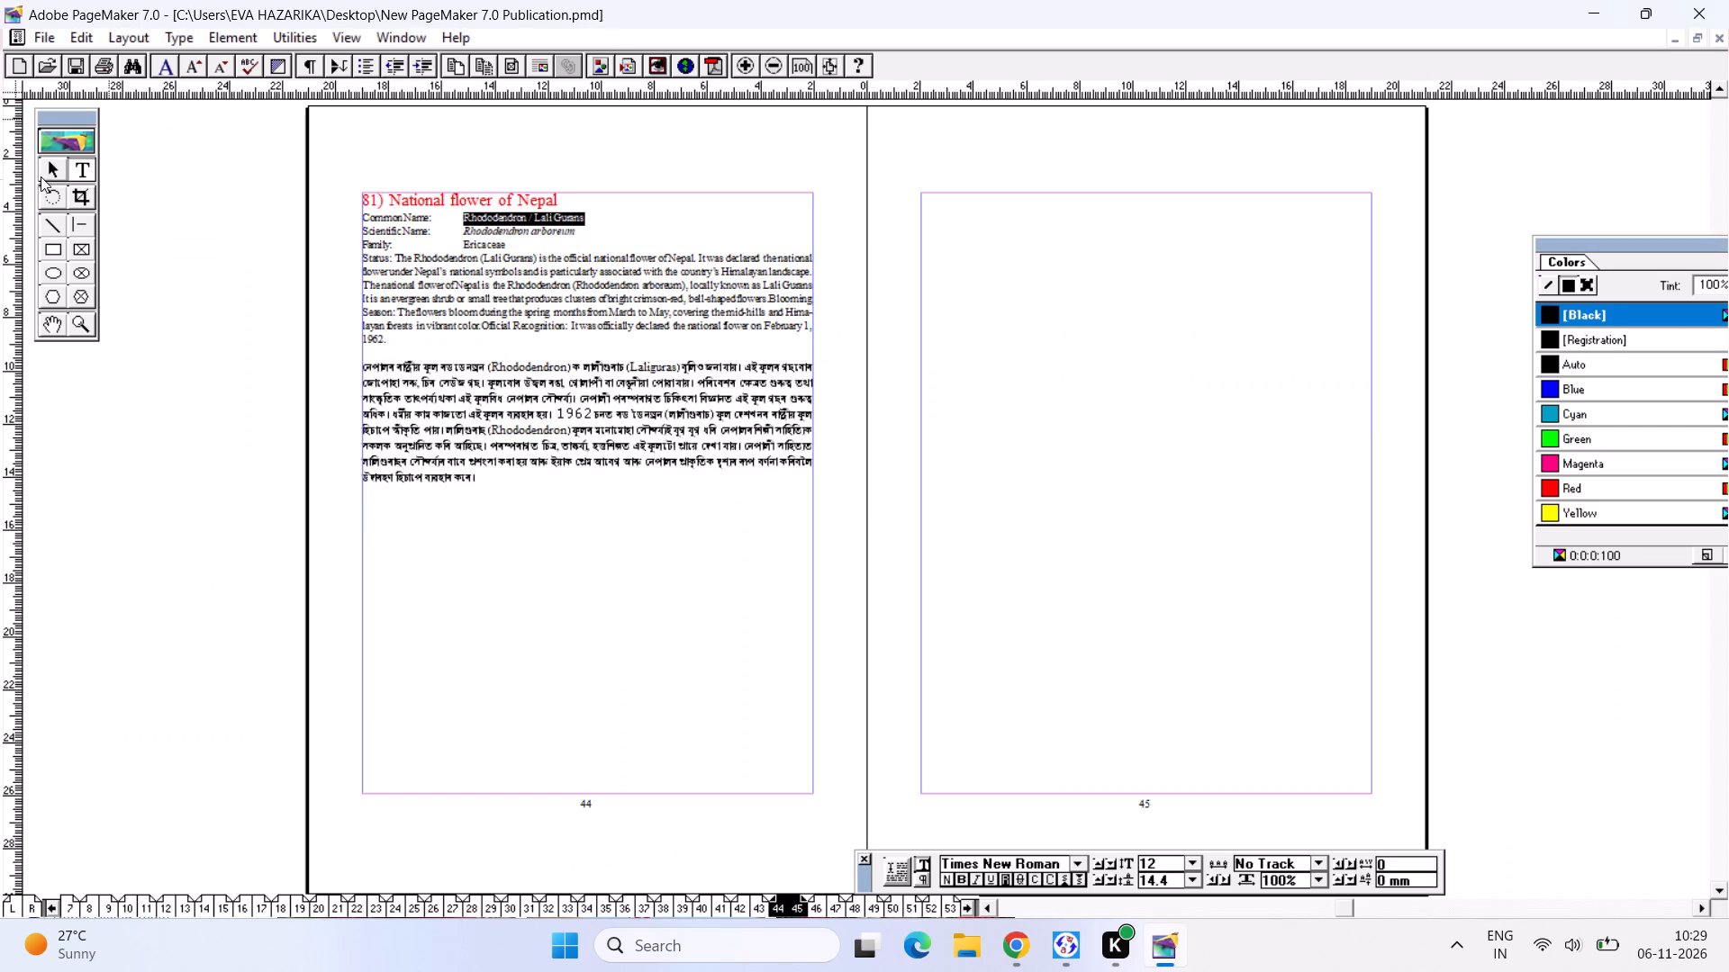
pyautogui.click(41, 169)
pyautogui.hotkey('ctrl', 'v')
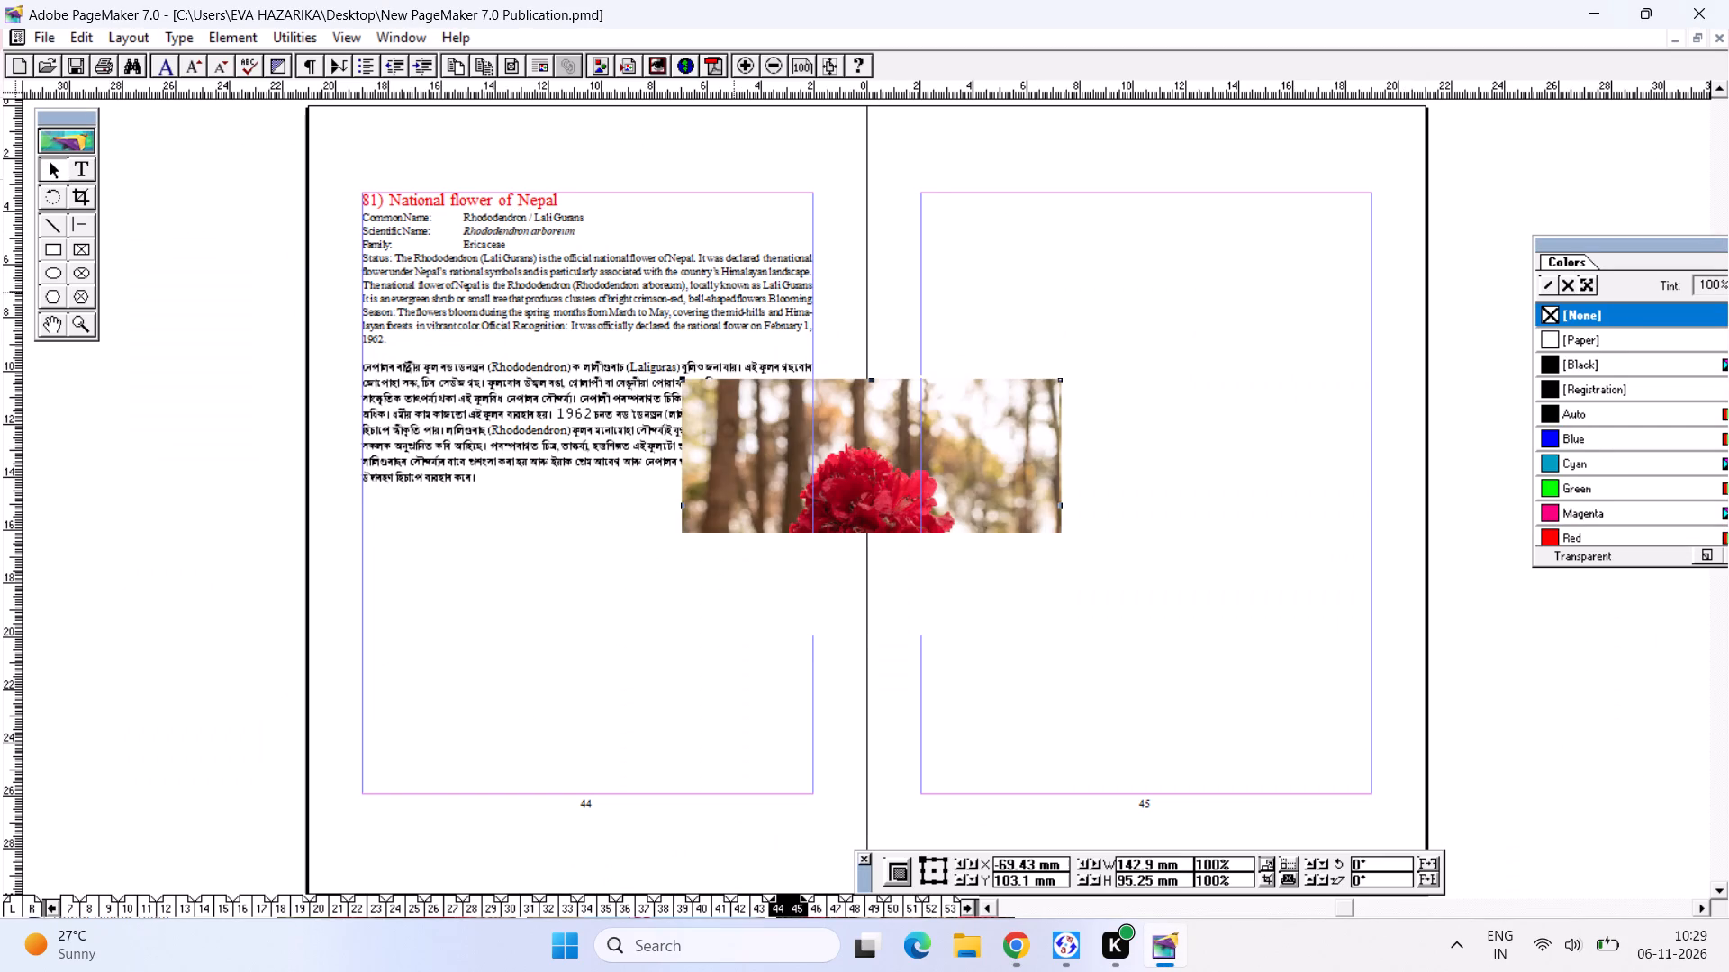
pyautogui.moveTo(686, 381); pyautogui.dragTo(886, 518)
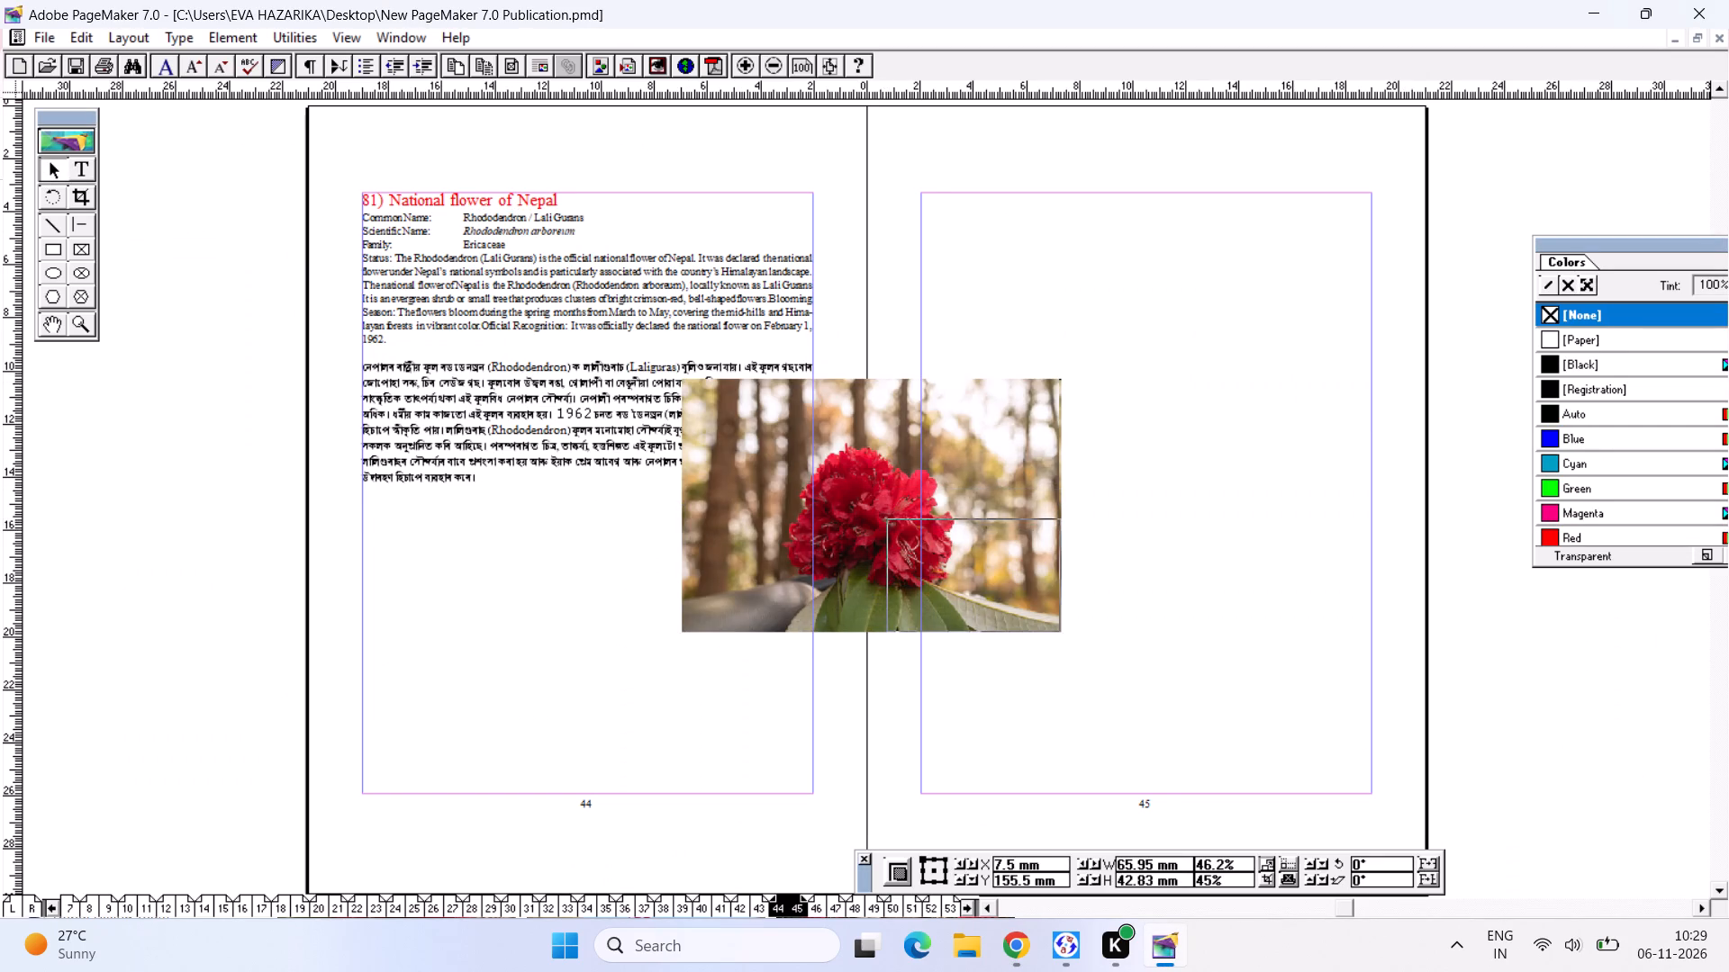
pyautogui.moveTo(996, 576); pyautogui.dragTo(753, 253)
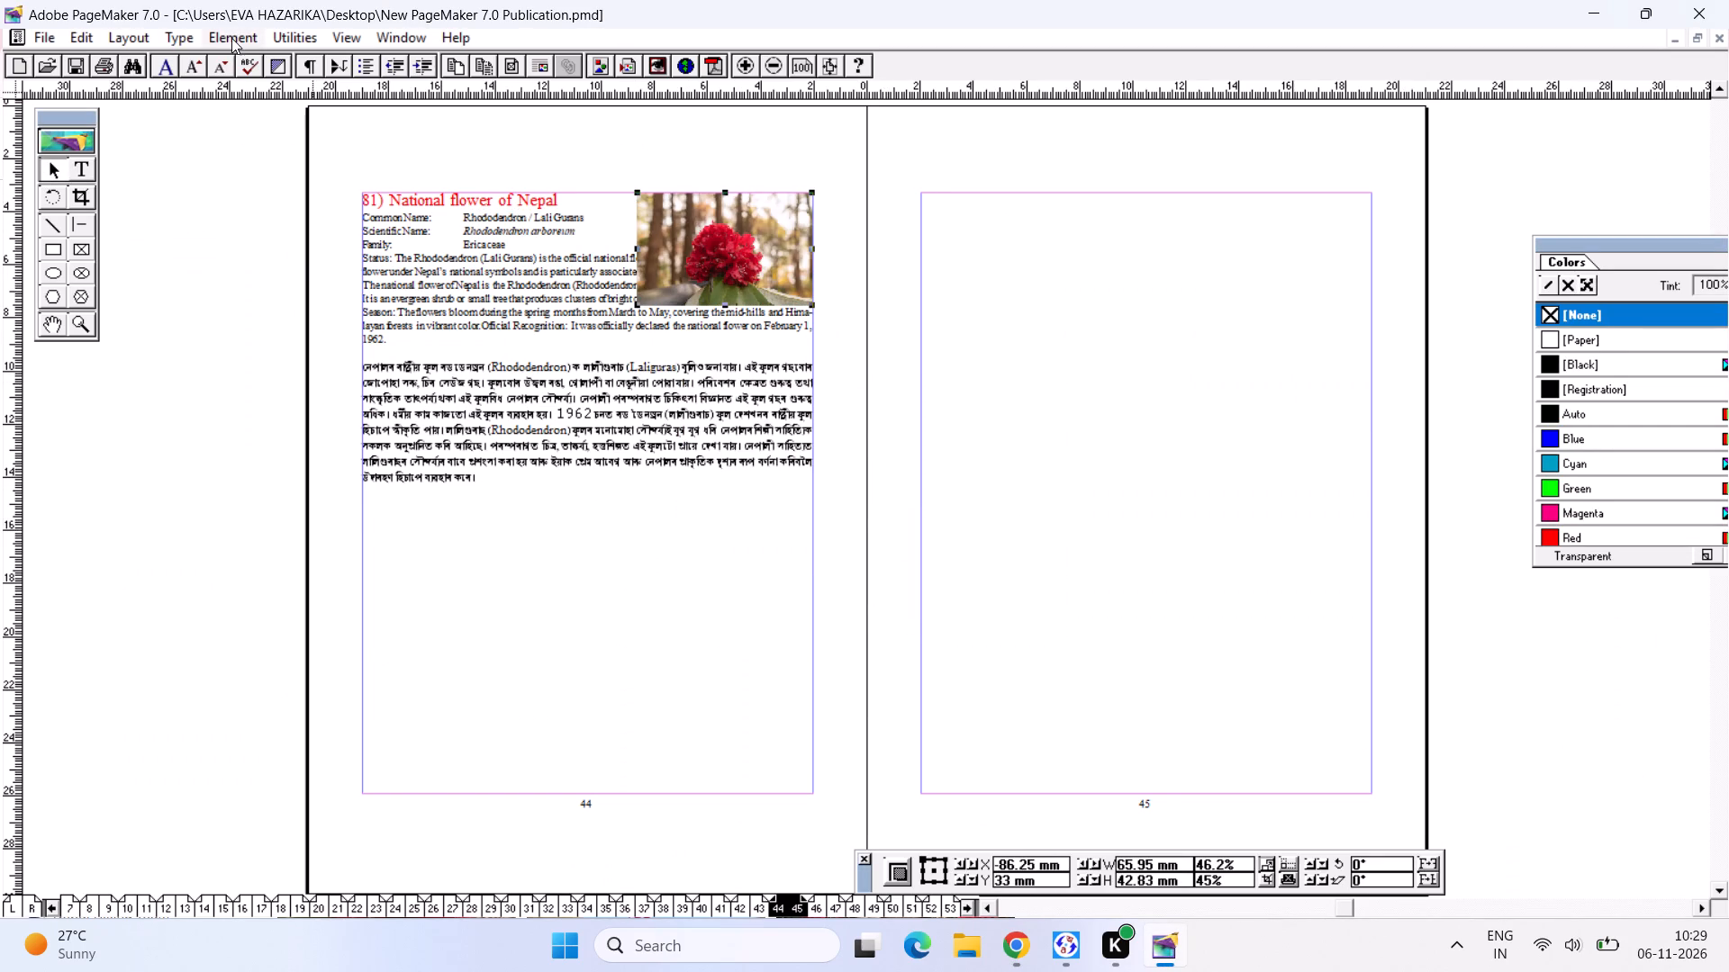
# Open the text wrap settings for the bloom photo in the Nepal entry.
pyautogui.click(231, 38)
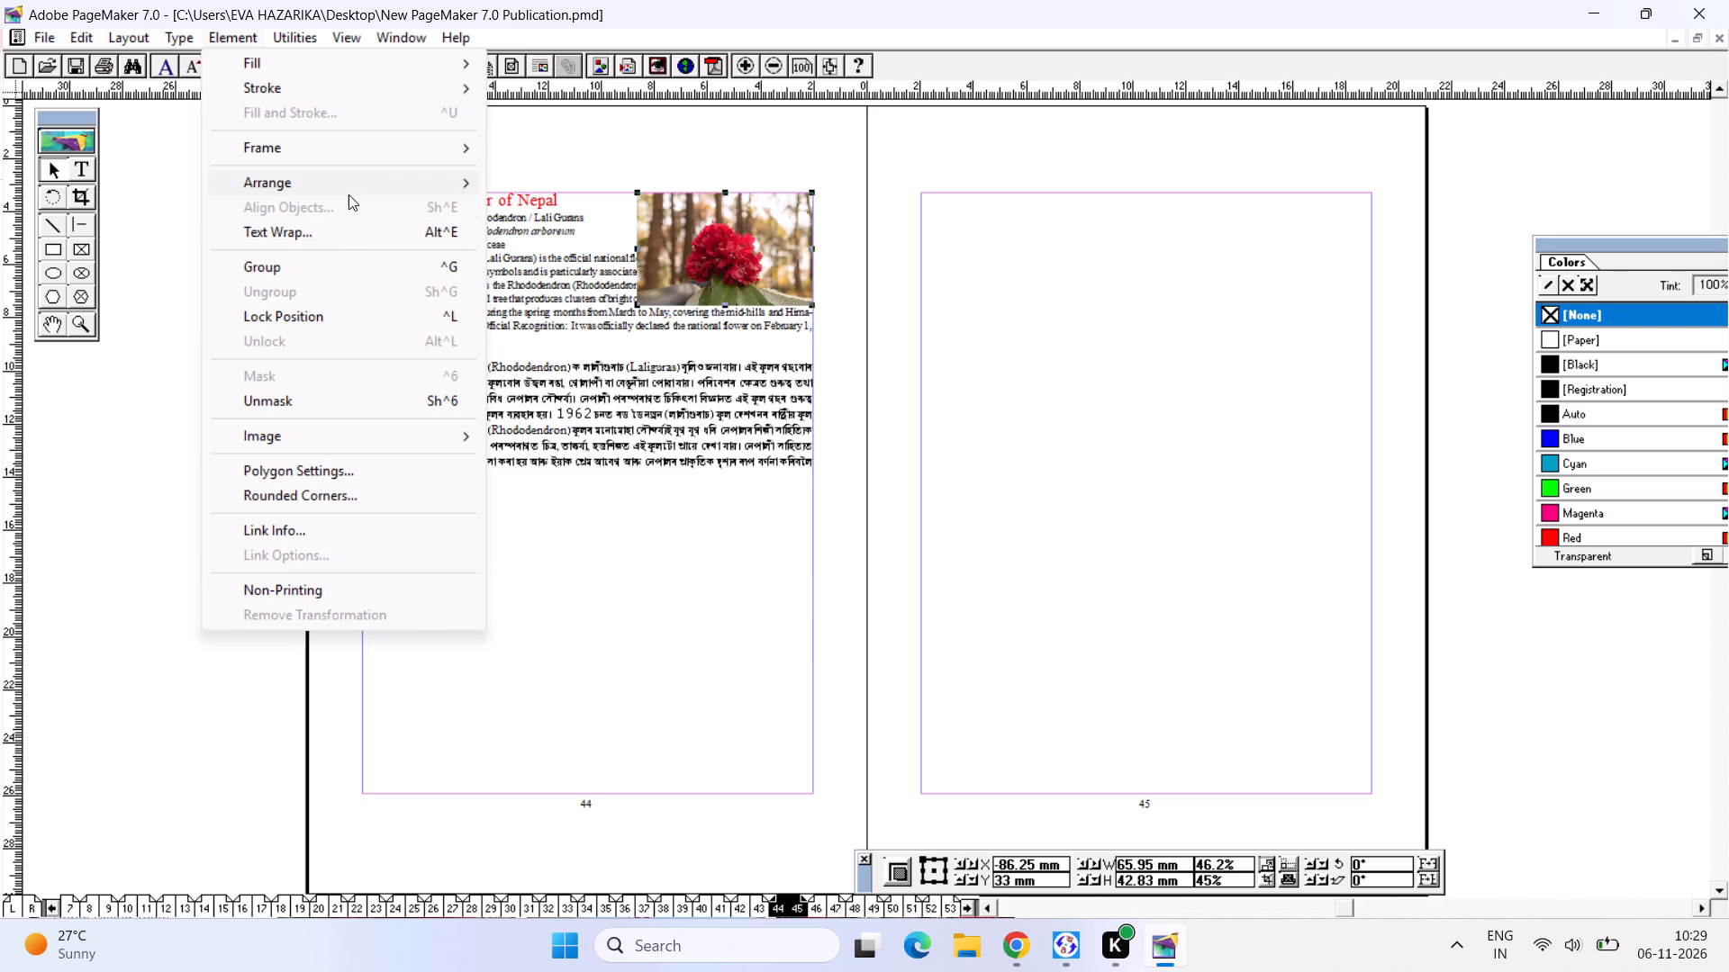
pyautogui.click(350, 192)
pyautogui.click(361, 234)
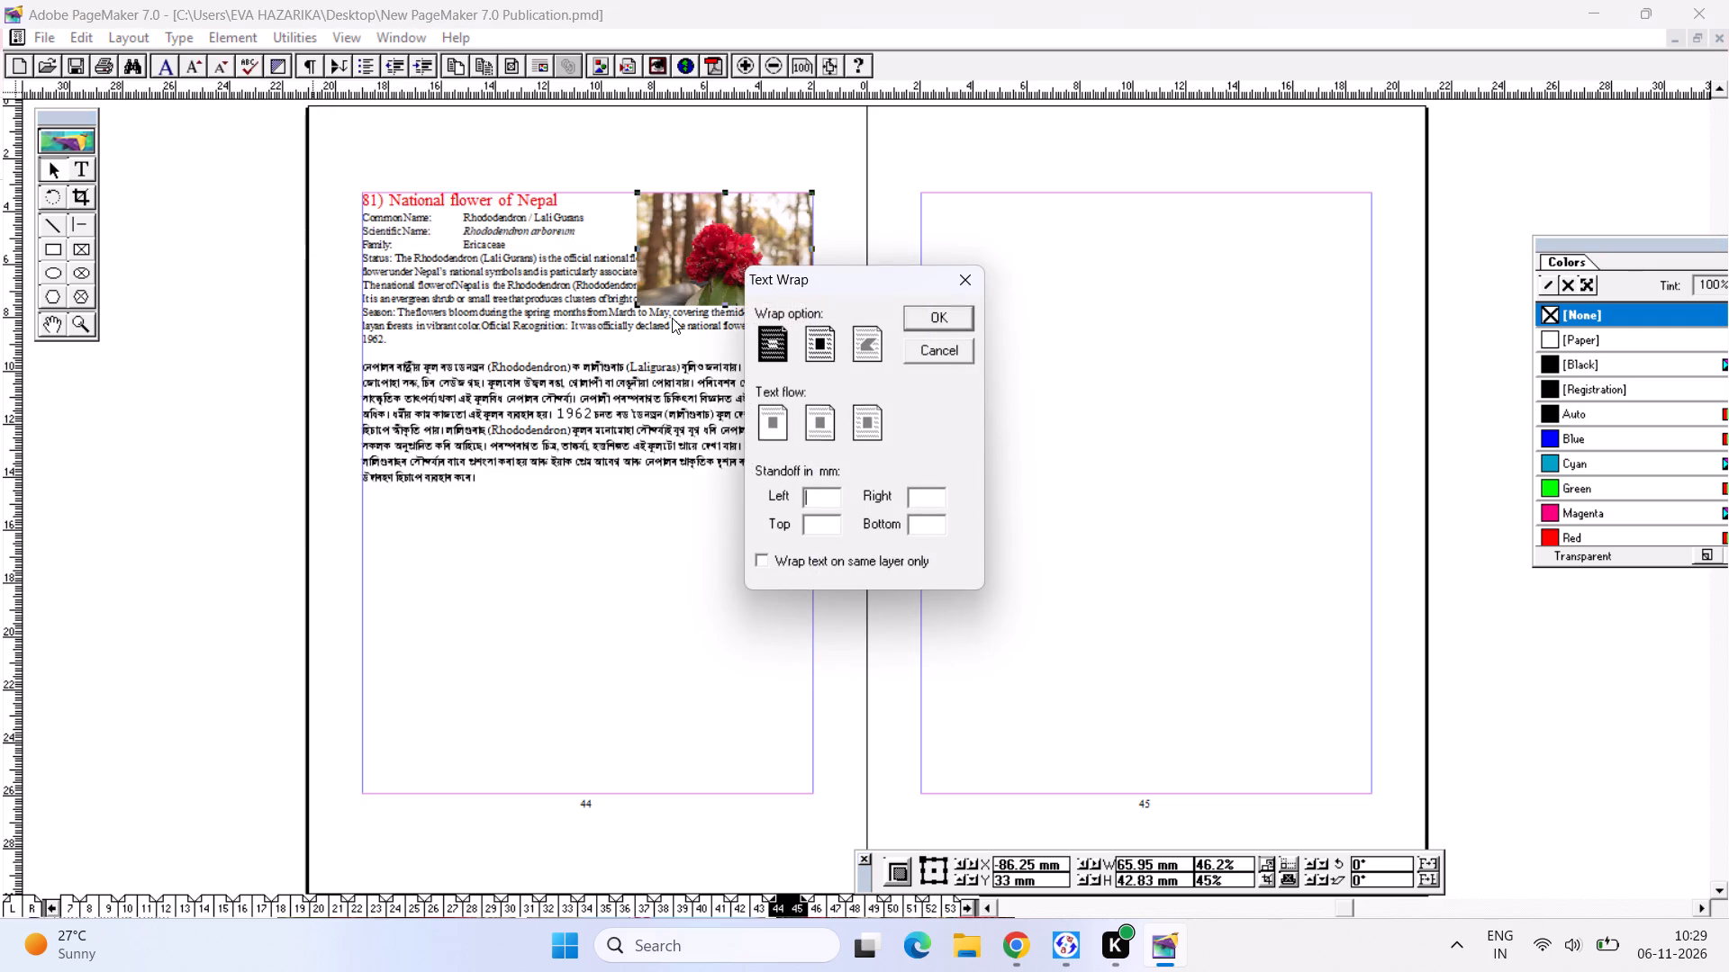
# Apply rectangular text wrap to the bloom photo so the Nepal entry's text flows around it.
pyautogui.click(819, 332)
pyautogui.click(925, 310)
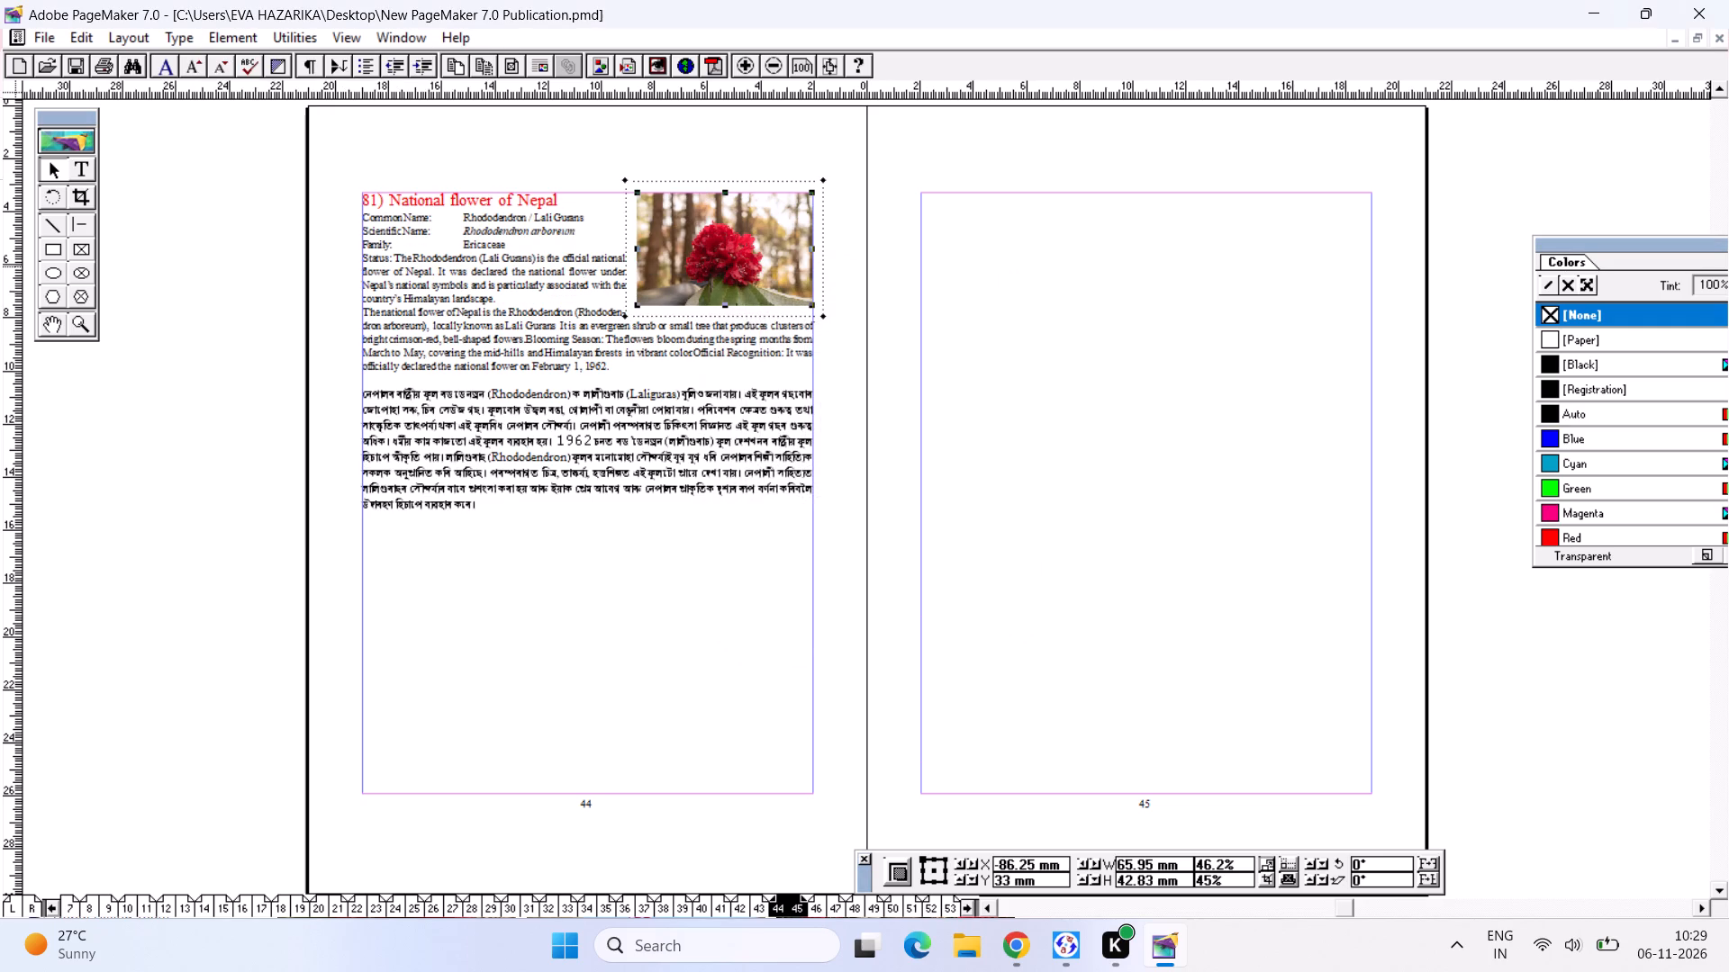
# Shrink the bloom photo slightly from its lower-left corner to about 64 by 41 mm, keeping its upper-right corner in place.
pyautogui.click(705, 265)
pyautogui.moveTo(632, 308); pyautogui.dragTo(641, 301)
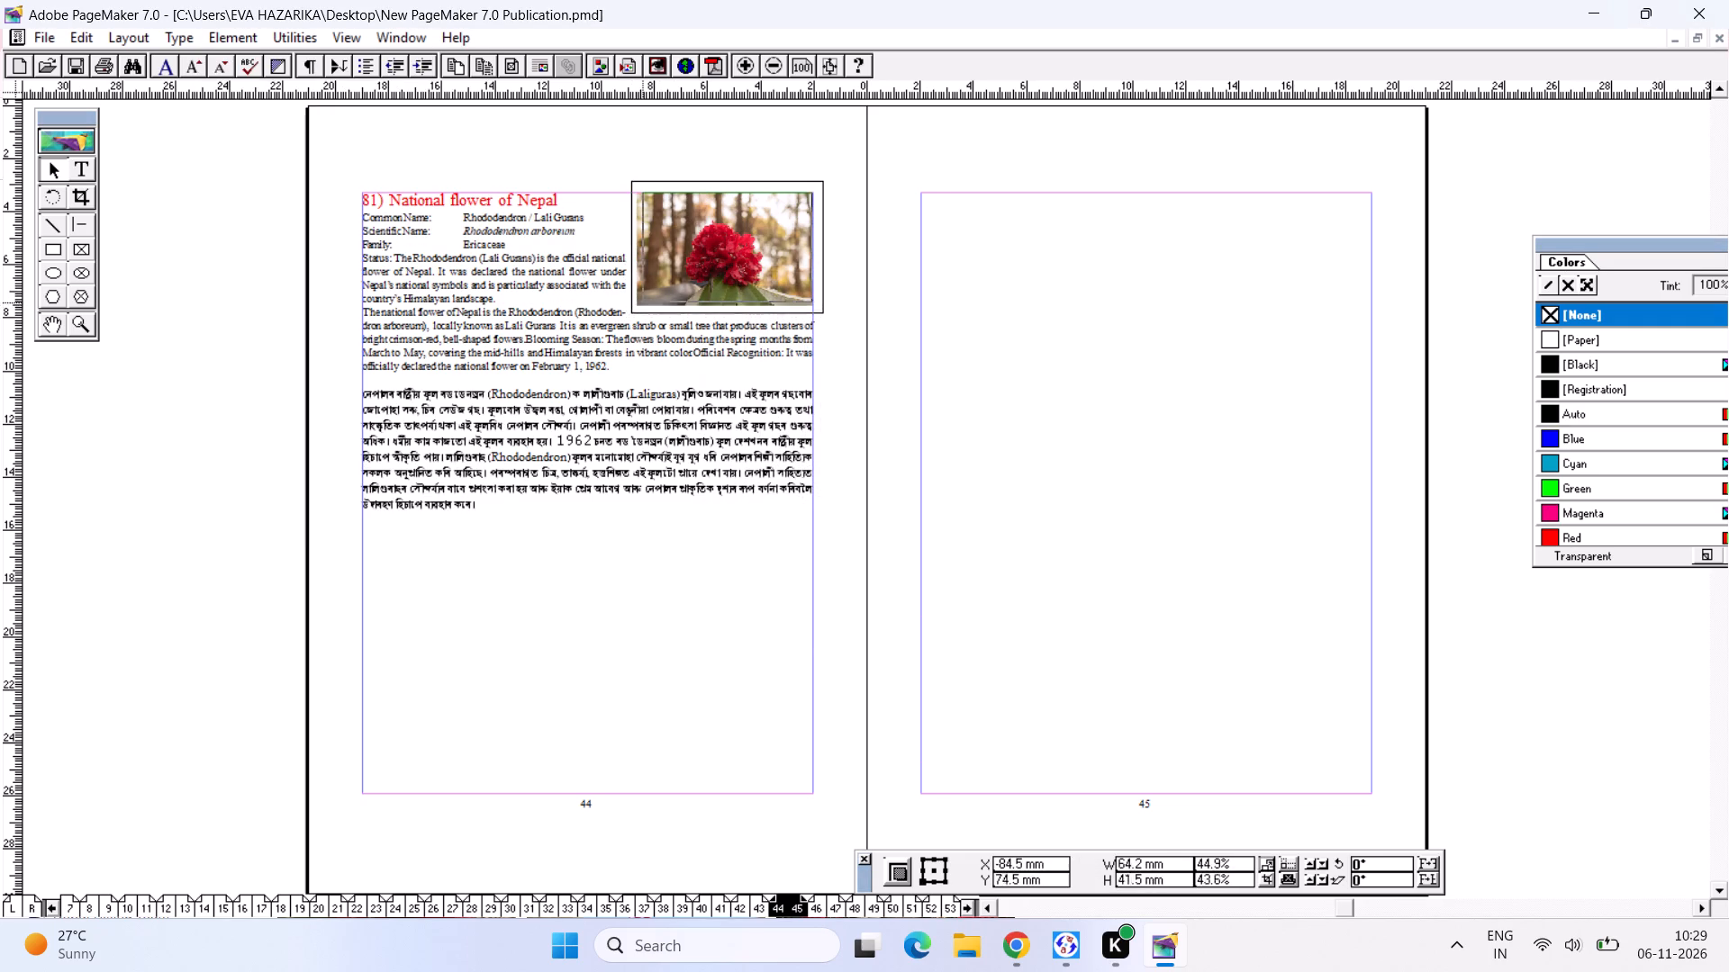
pyautogui.moveTo(641, 301); pyautogui.dragTo(641, 299)
pyautogui.click(692, 355)
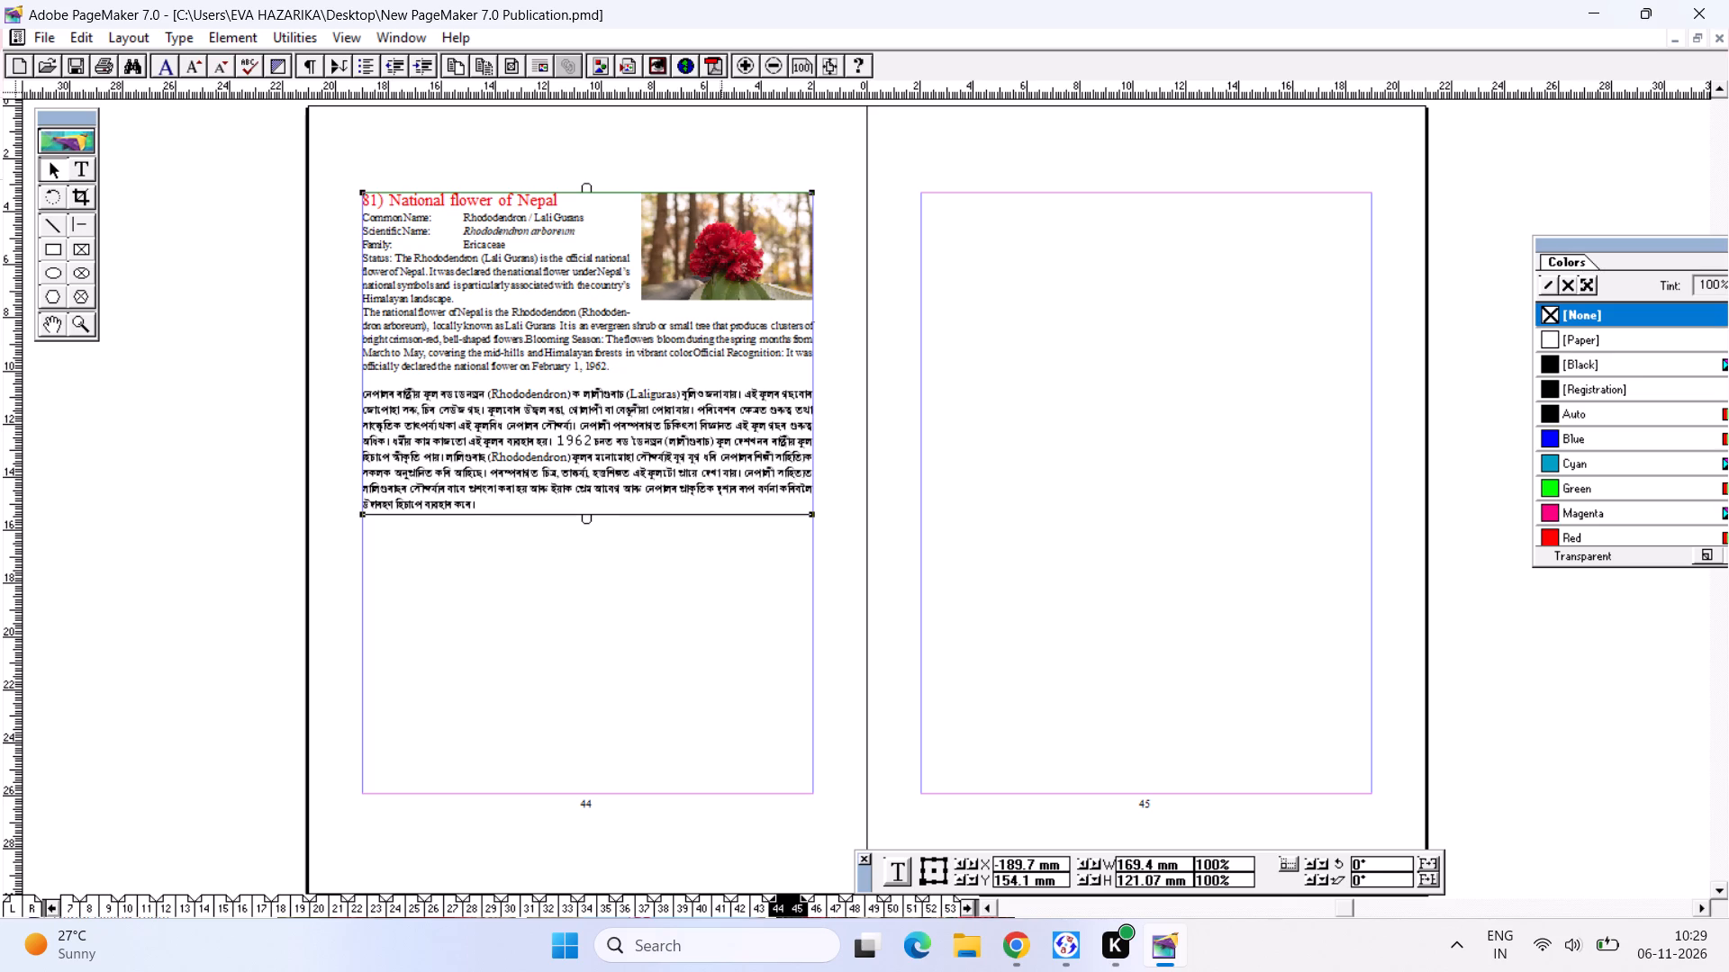
# Find the Facebook photo of a whole red rhododendron tree under a blue sky in the Google image results and copy it.
pyautogui.click(1018, 948)
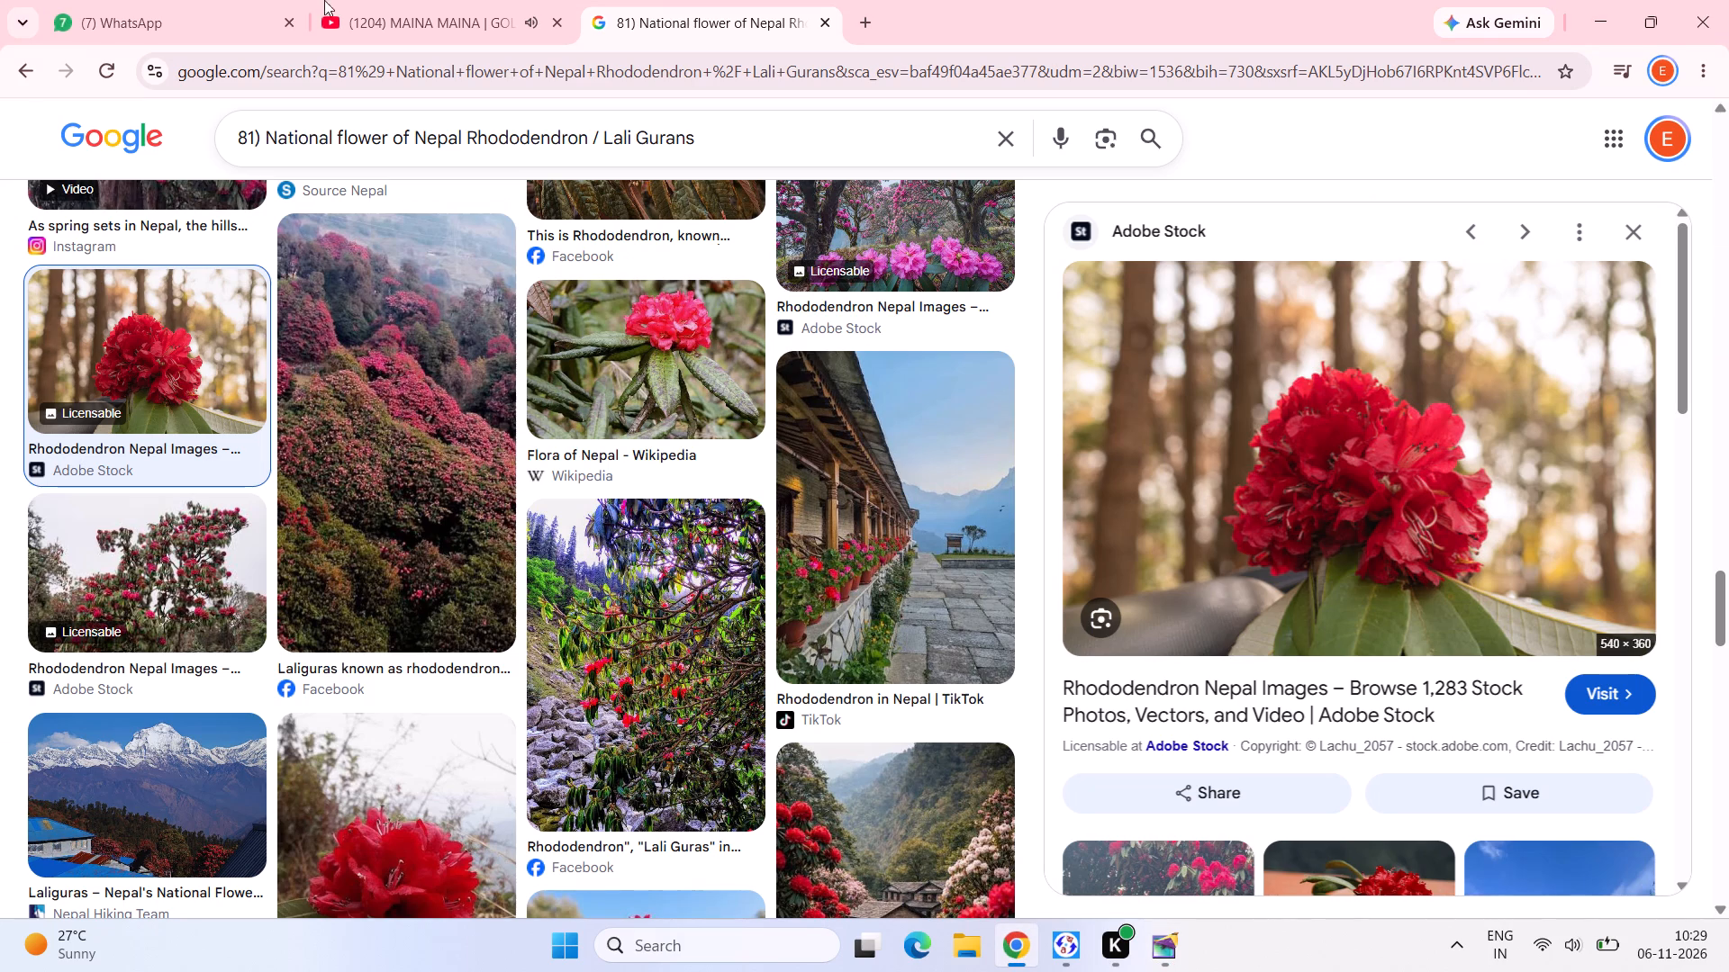
pyautogui.click(1627, 232)
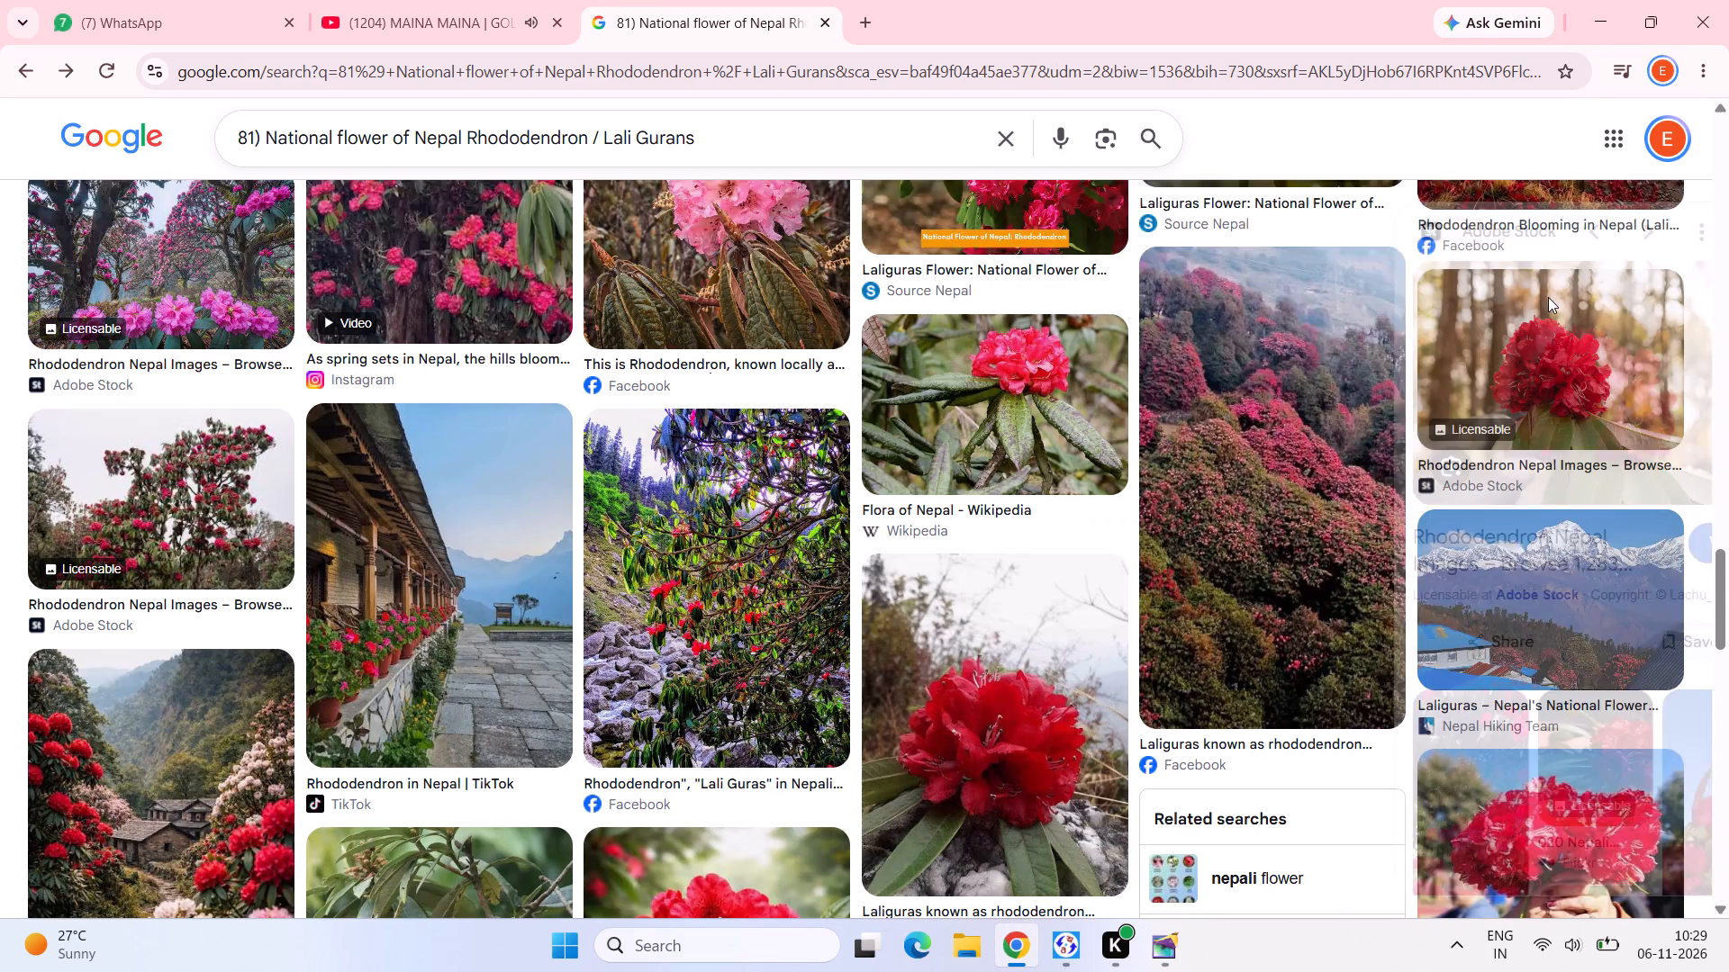
pyautogui.scroll(-2, 1292, 421)
pyautogui.scroll(-2, 928, 550)
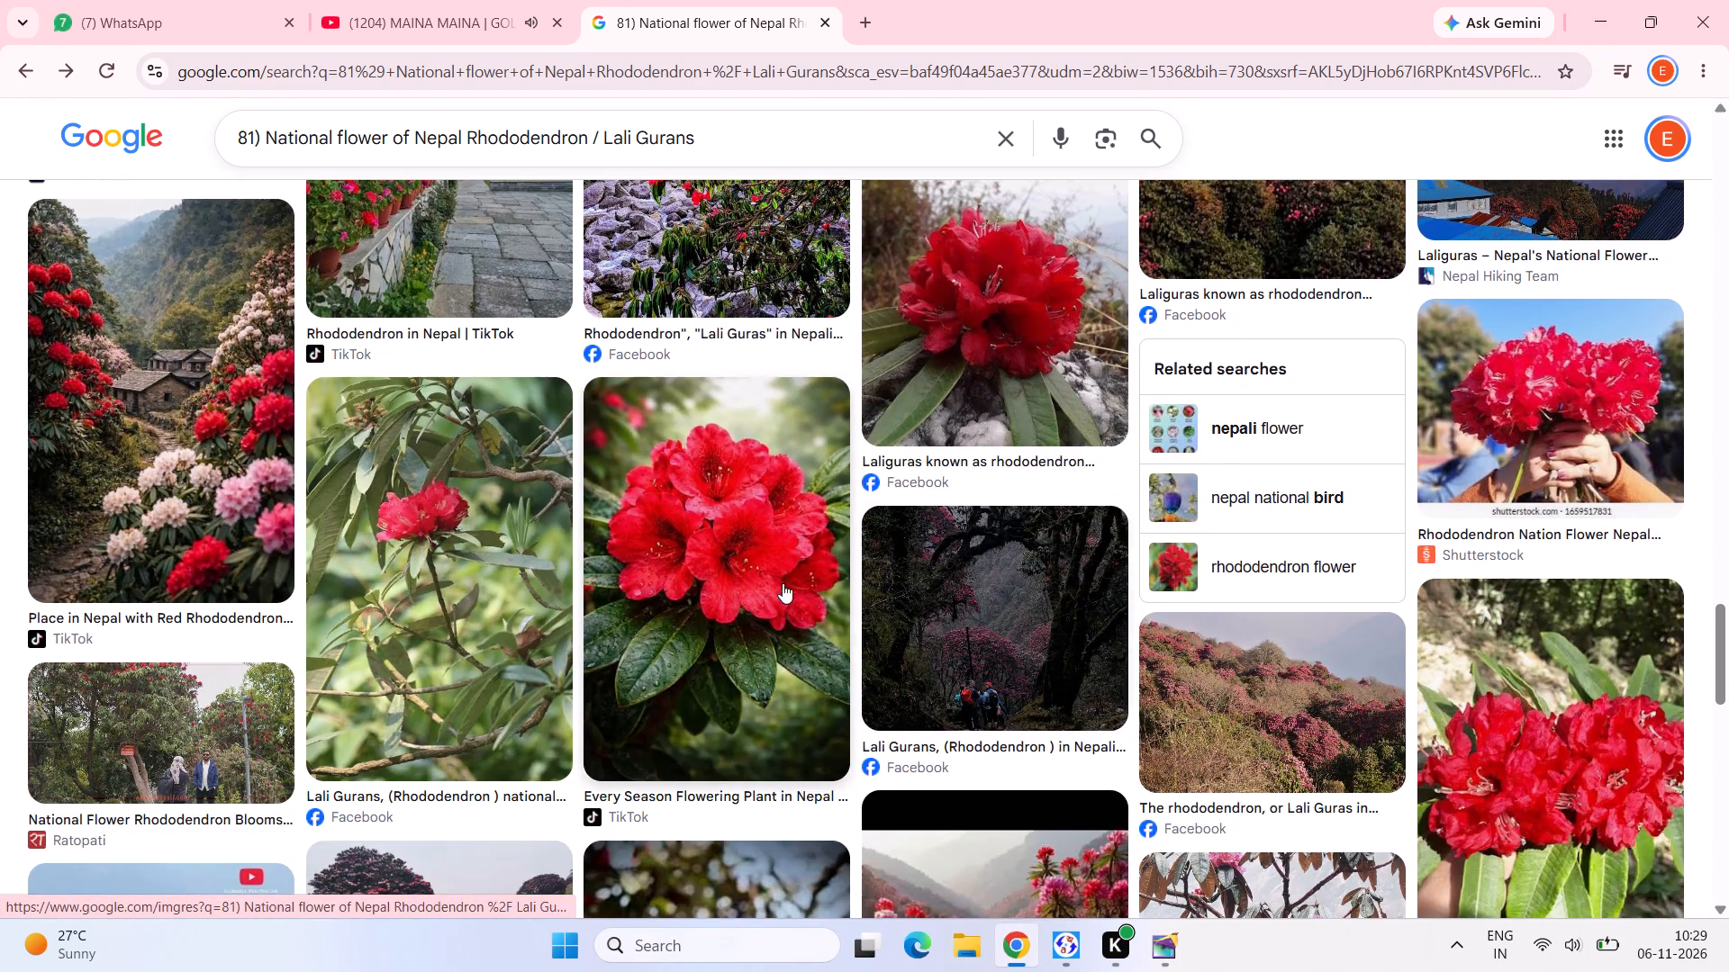
pyautogui.scroll(-5, 918, 602)
pyautogui.scroll(-4, 1022, 582)
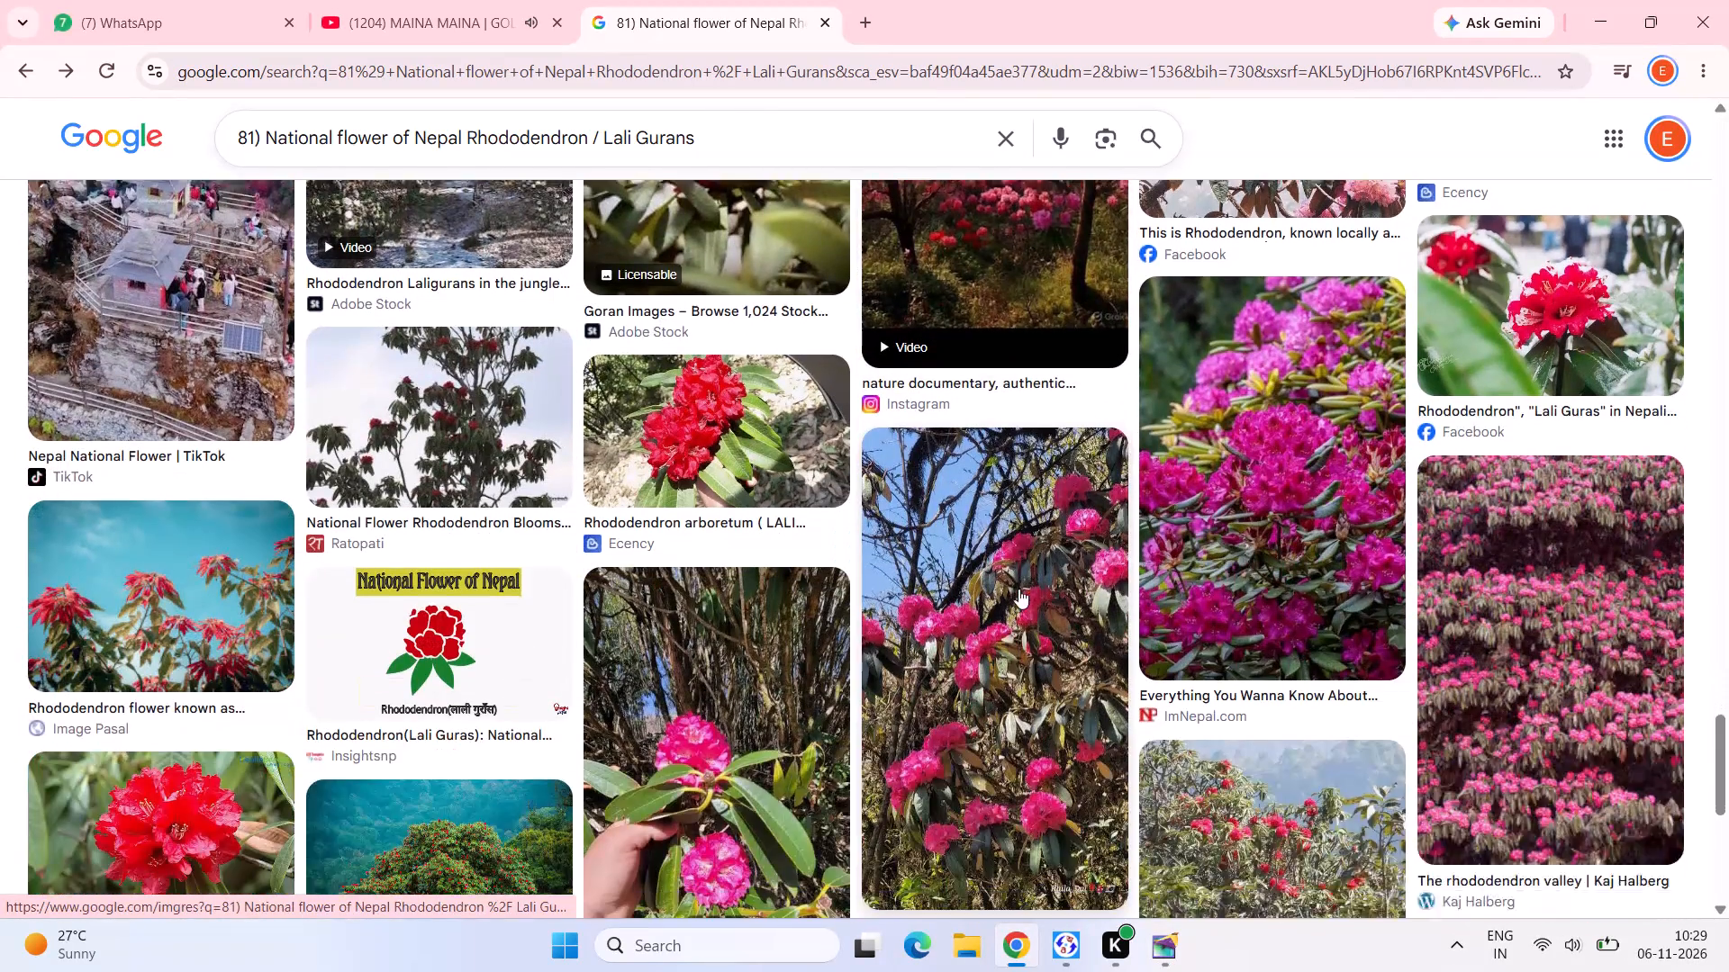
pyautogui.scroll(-6, 1009, 593)
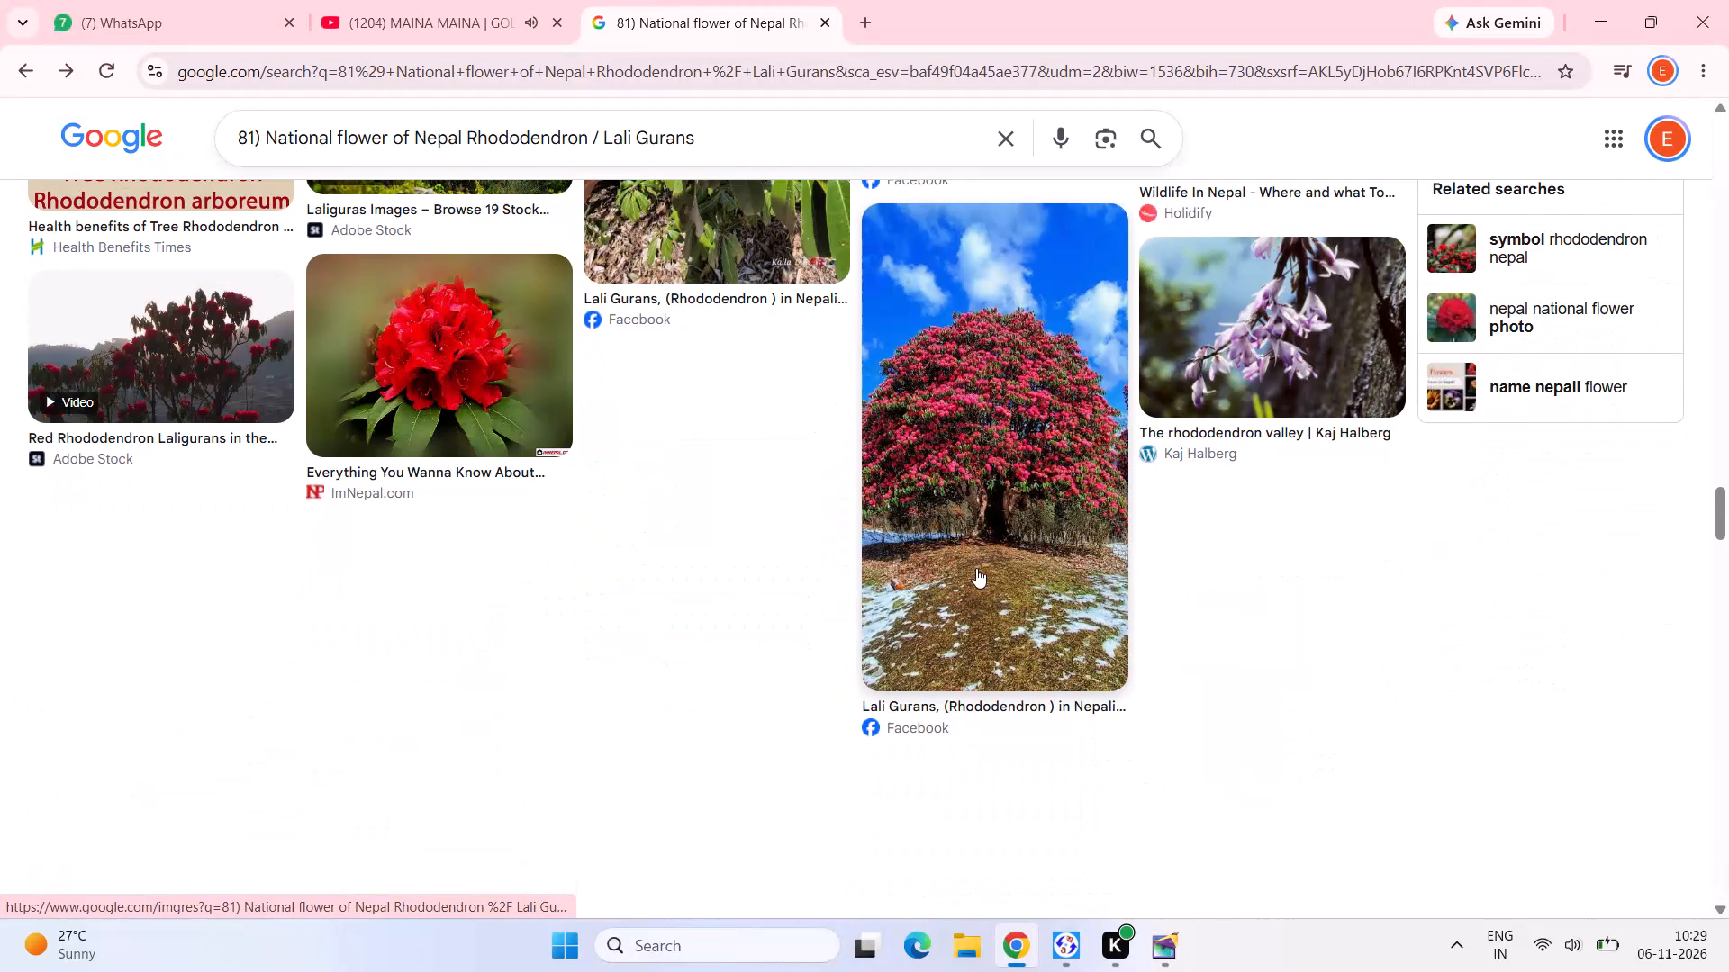
pyautogui.scroll(-3, 990, 542)
pyautogui.scroll(2, 980, 552)
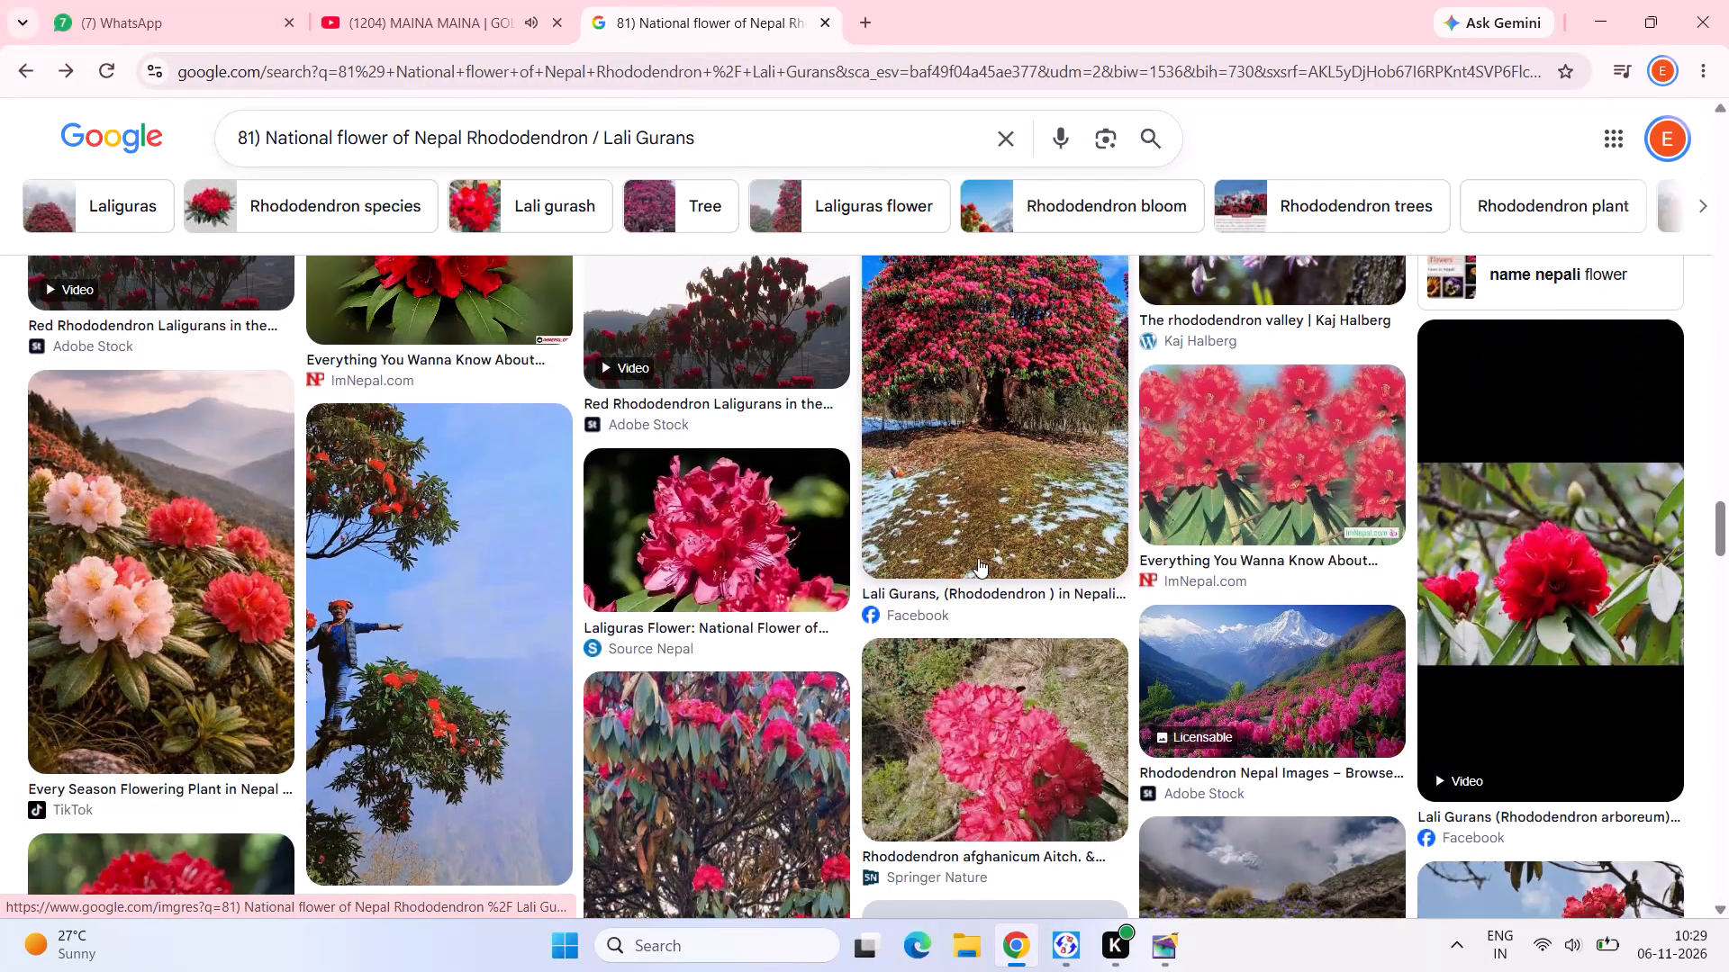
pyautogui.scroll(3, 979, 435)
pyautogui.click(973, 500)
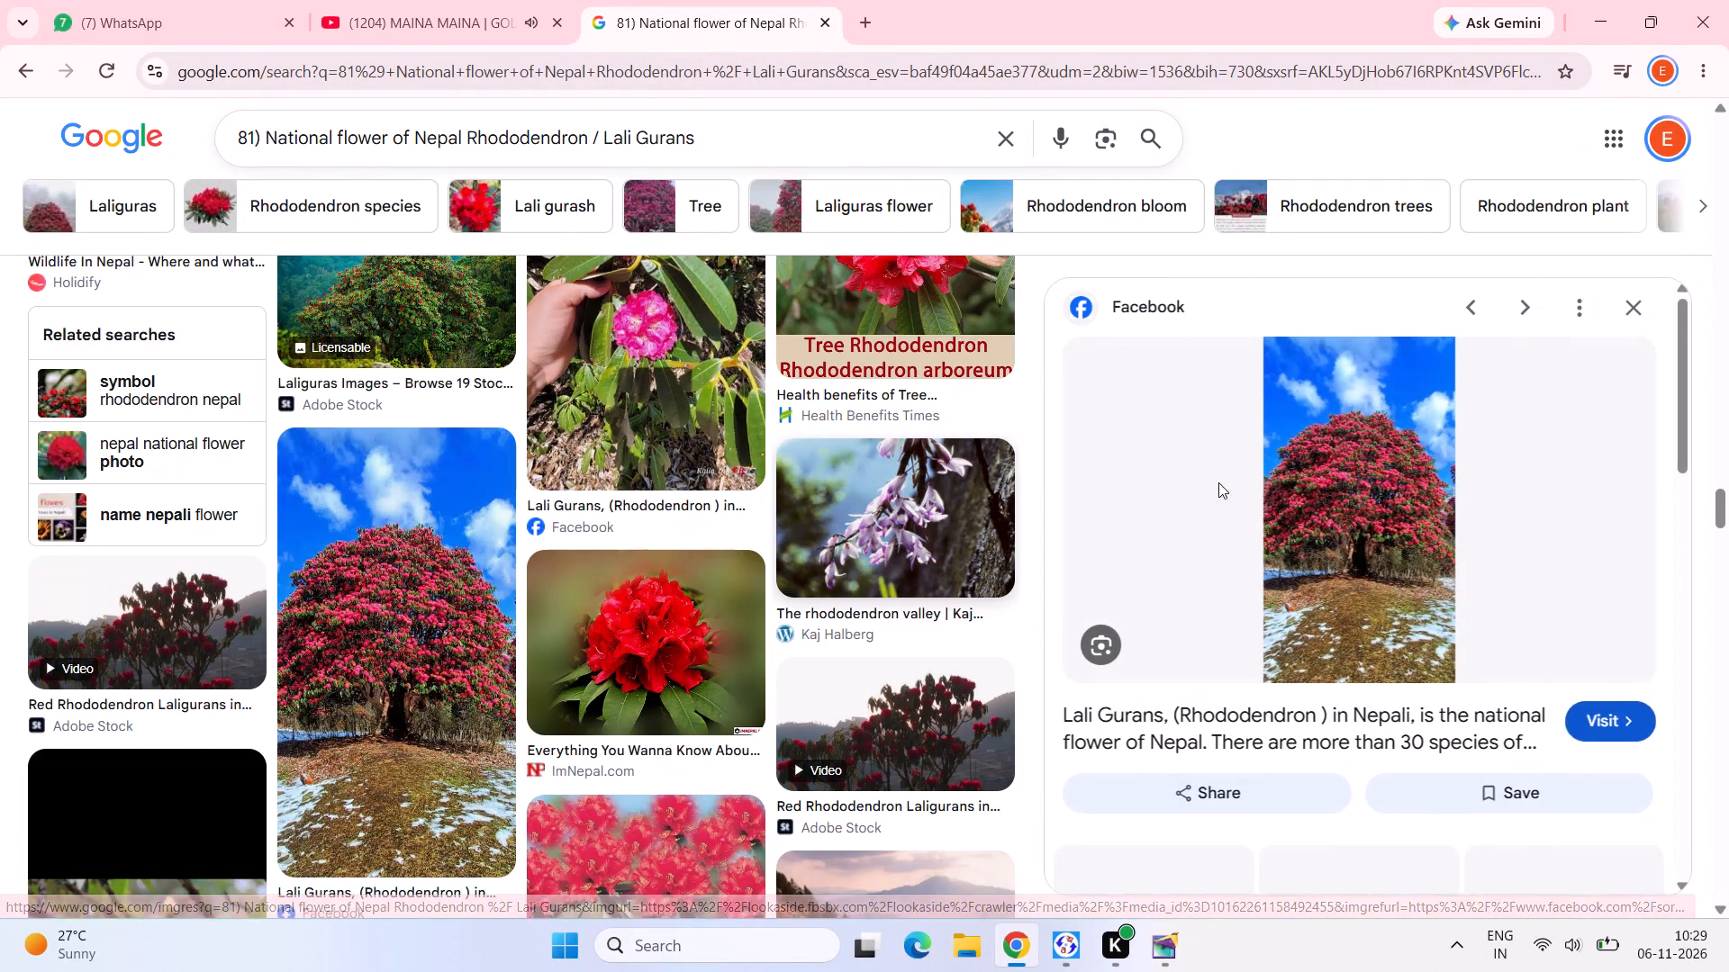
pyautogui.rightClick(1341, 407)
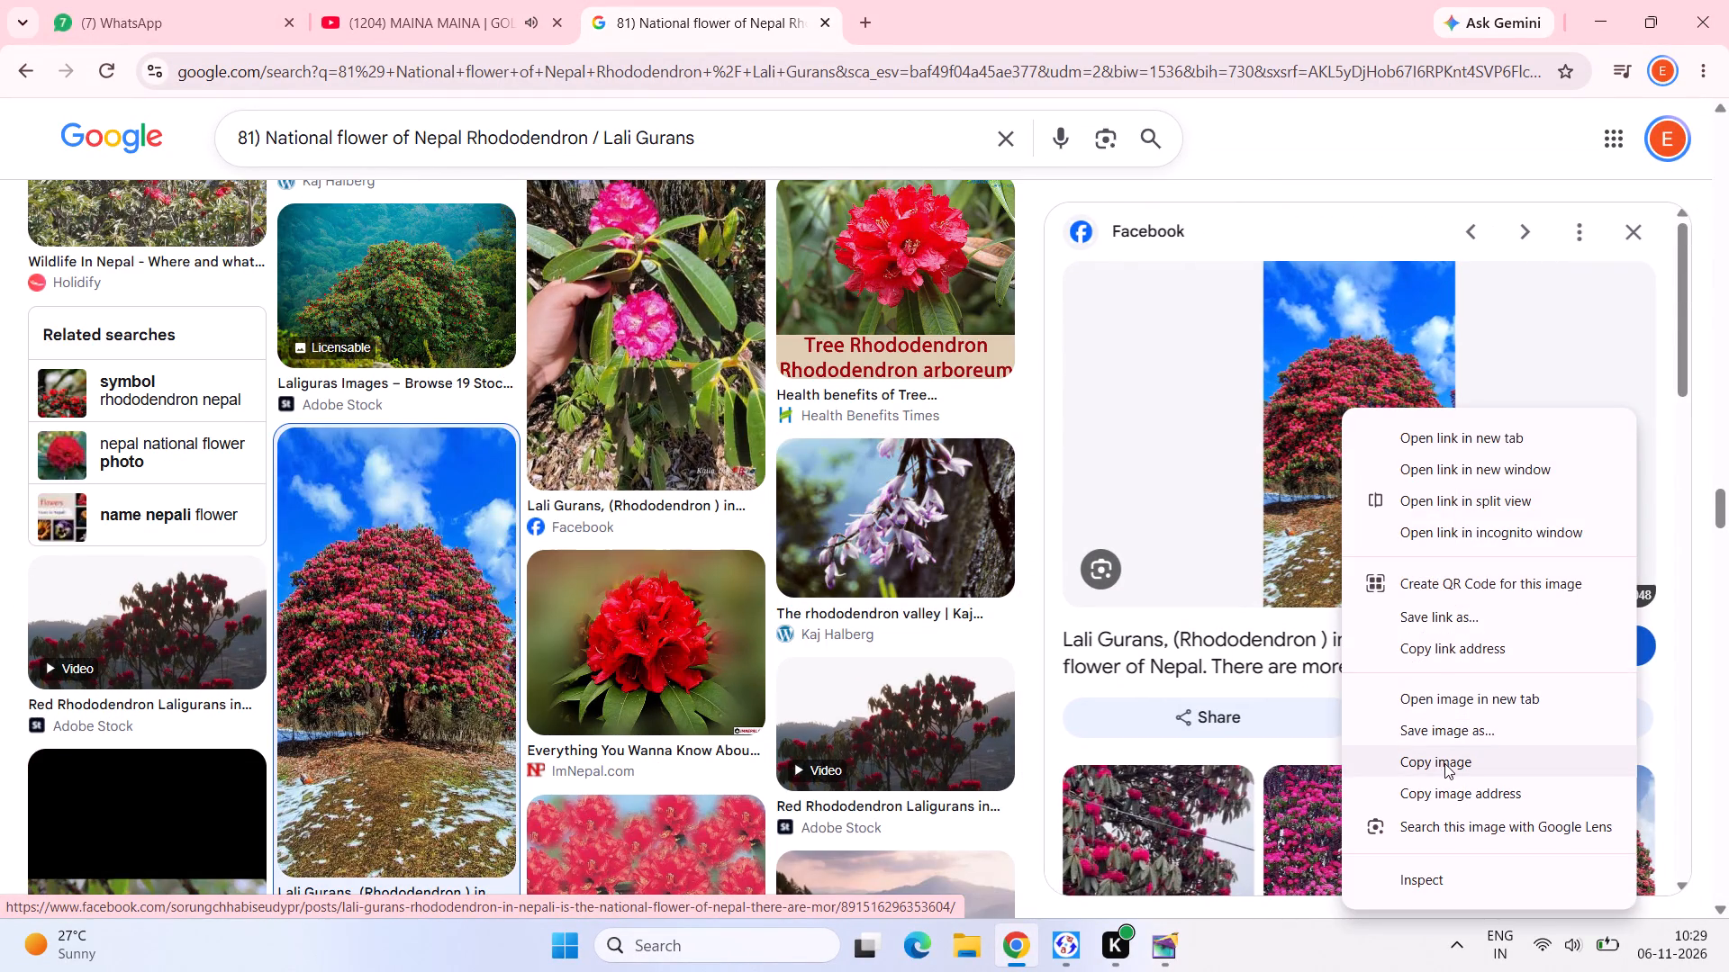
pyautogui.click(1444, 763)
# Place the copied tree photo on page 44 in PageMaker, about 45 by 62 mm, against the left margin beside the Nepal entry's lower text.
pyautogui.click(1176, 959)
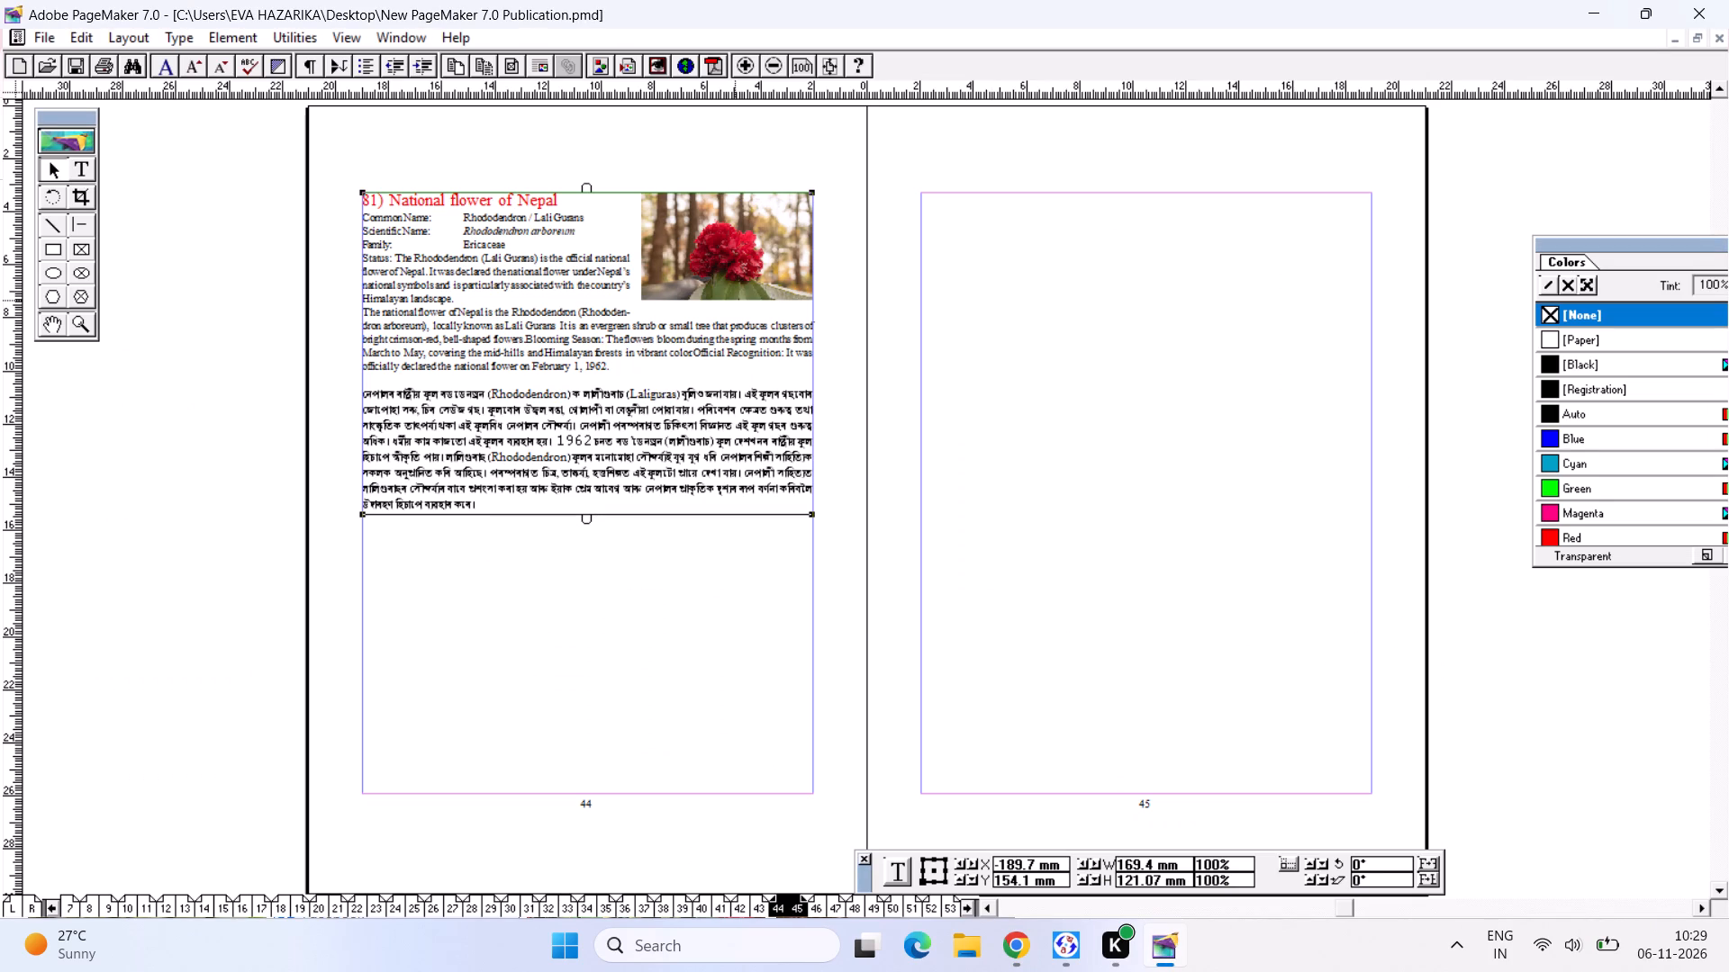
pyautogui.hotkey('ctrl', 'v')
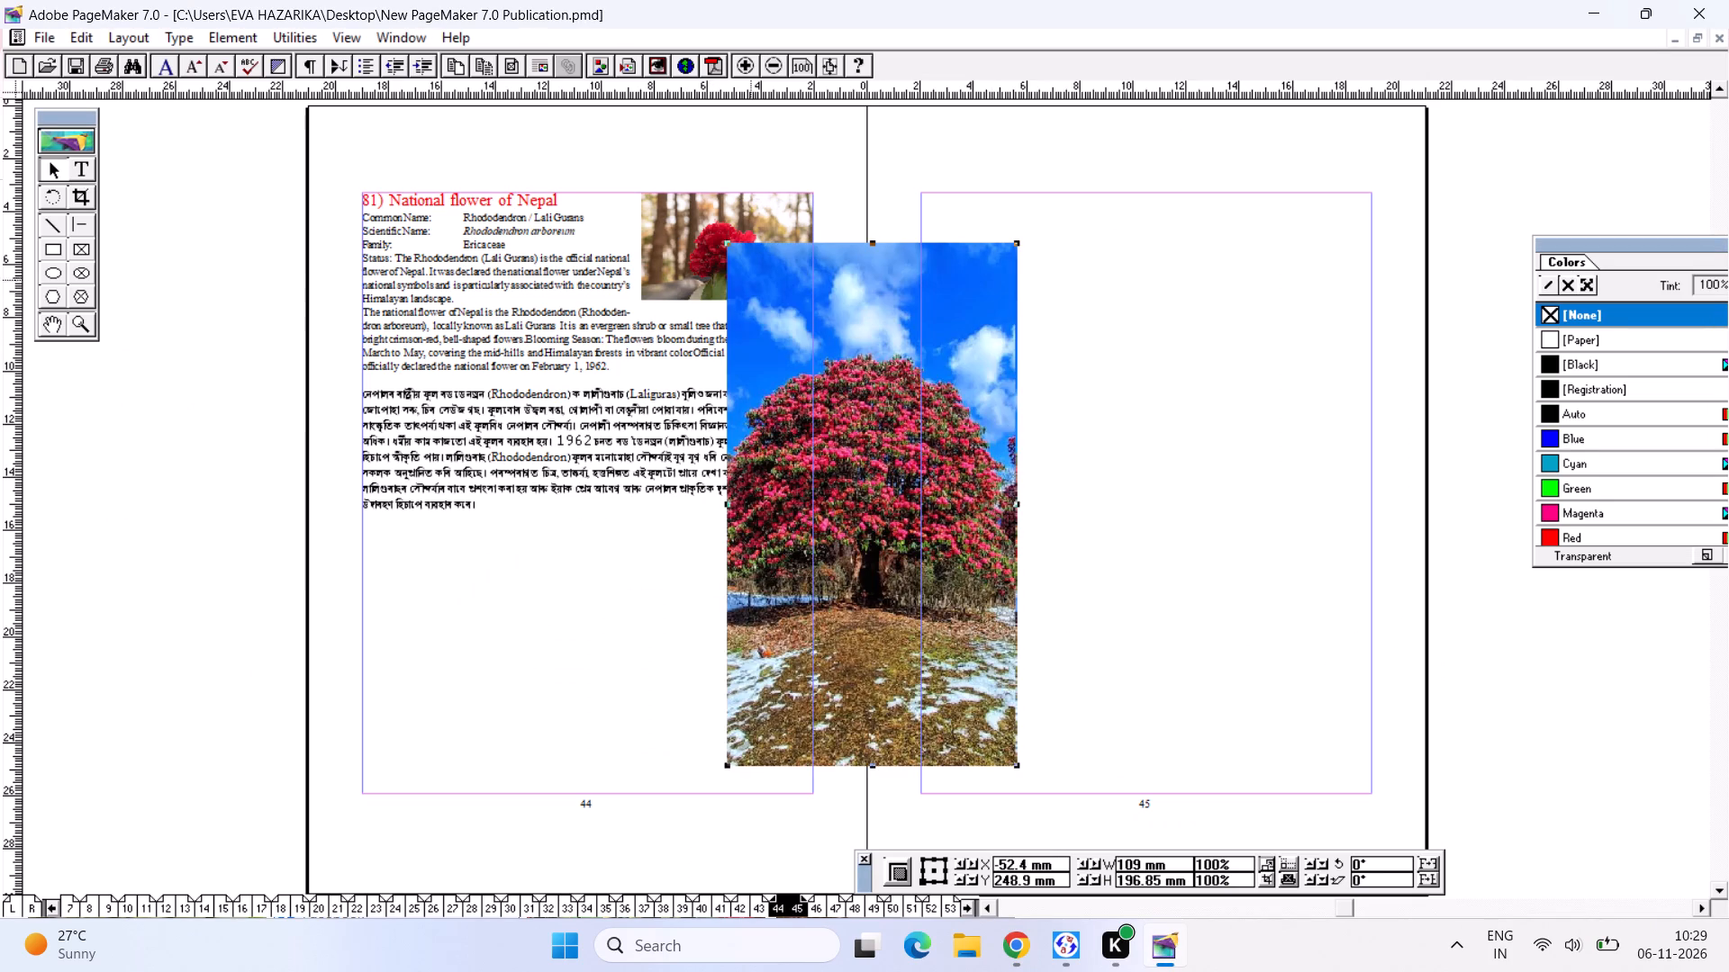
pyautogui.moveTo(731, 242); pyautogui.dragTo(907, 548)
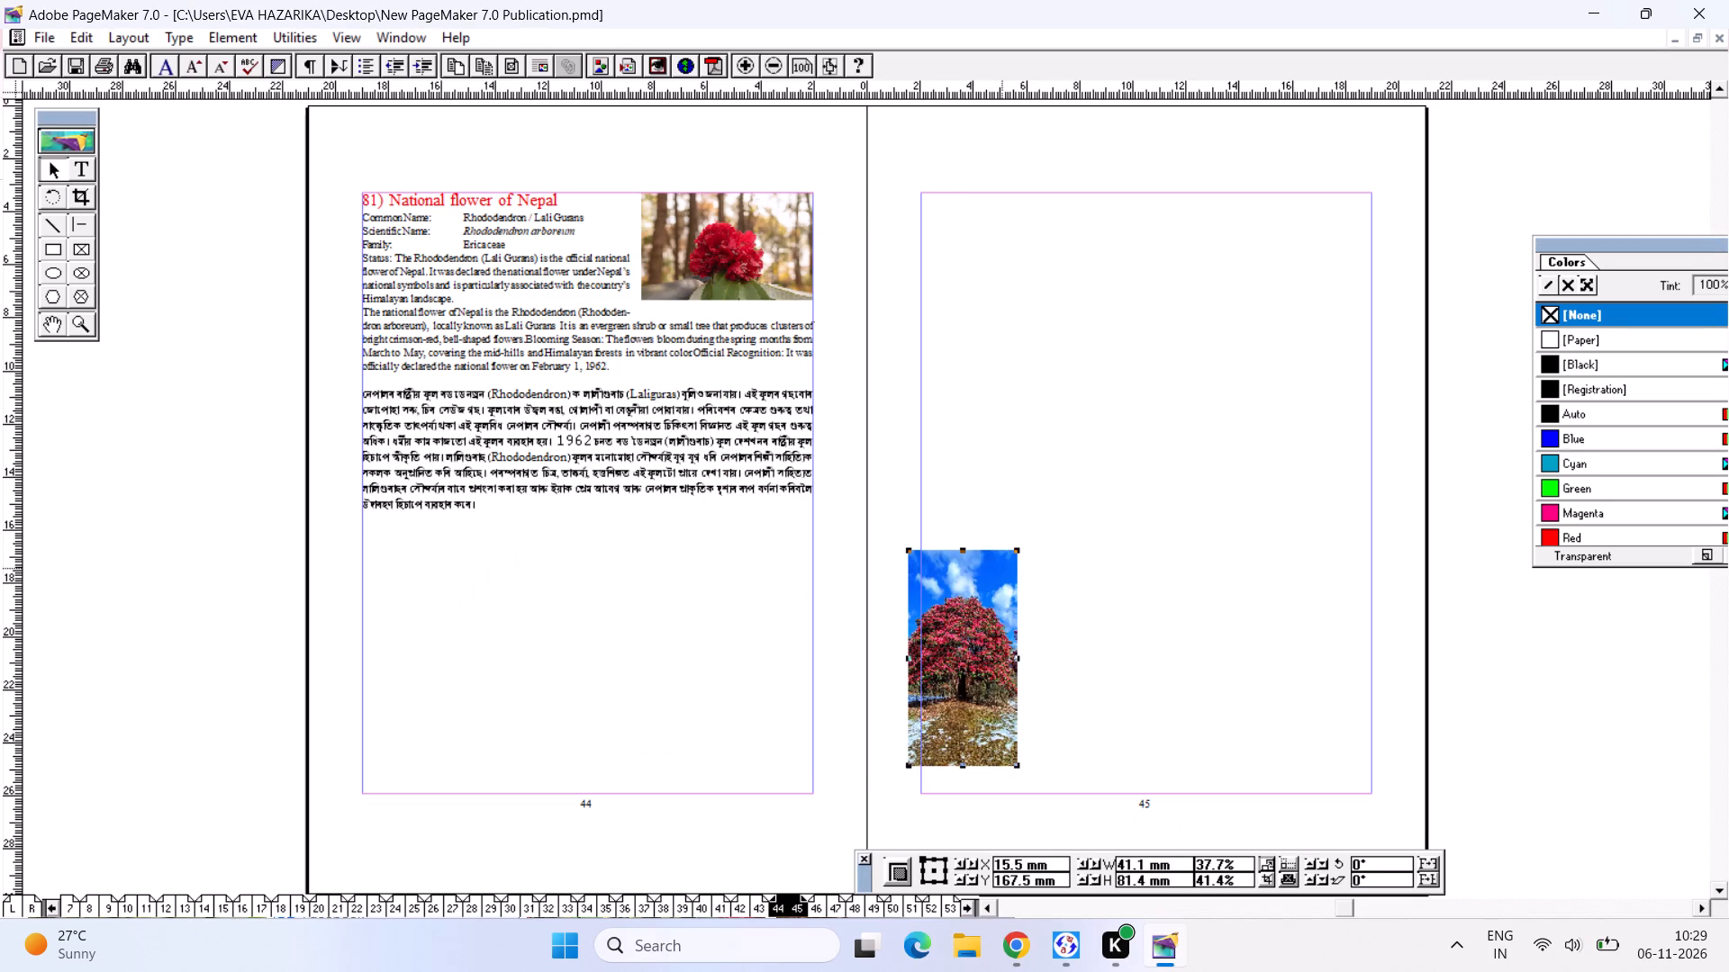
pyautogui.moveTo(986, 584); pyautogui.dragTo(675, 413)
pyautogui.moveTo(706, 486); pyautogui.dragTo(732, 499)
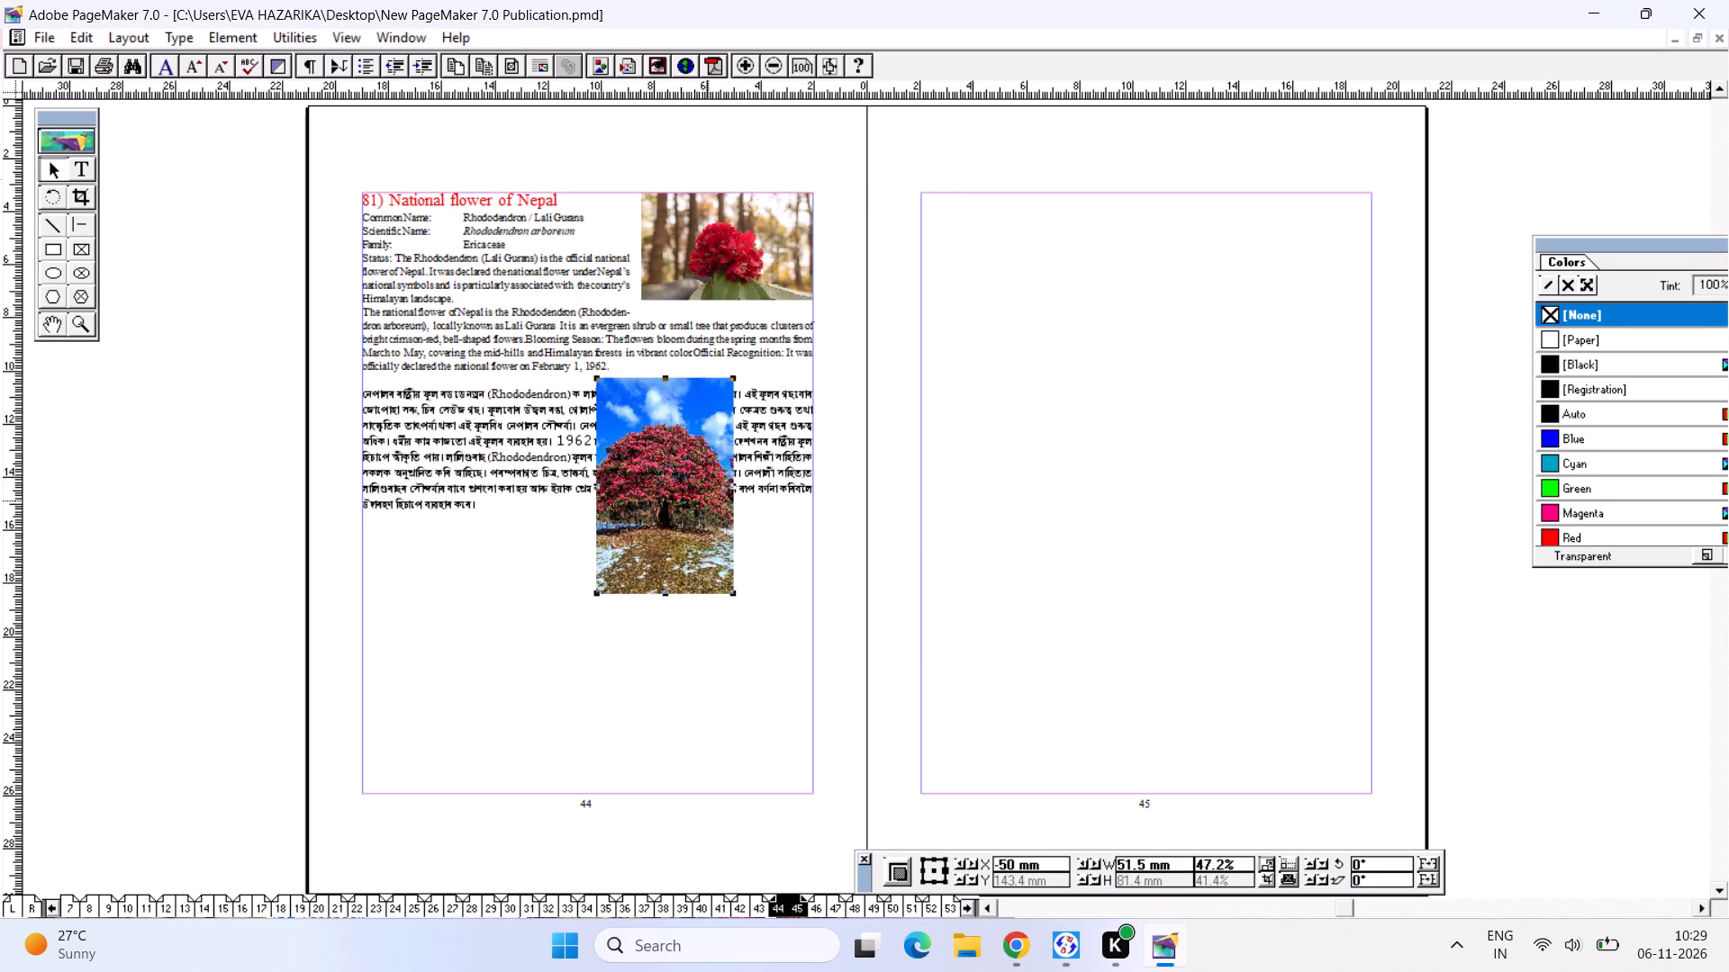
pyautogui.moveTo(658, 472); pyautogui.dragTo(548, 400)
pyautogui.moveTo(479, 306); pyautogui.dragTo(484, 309)
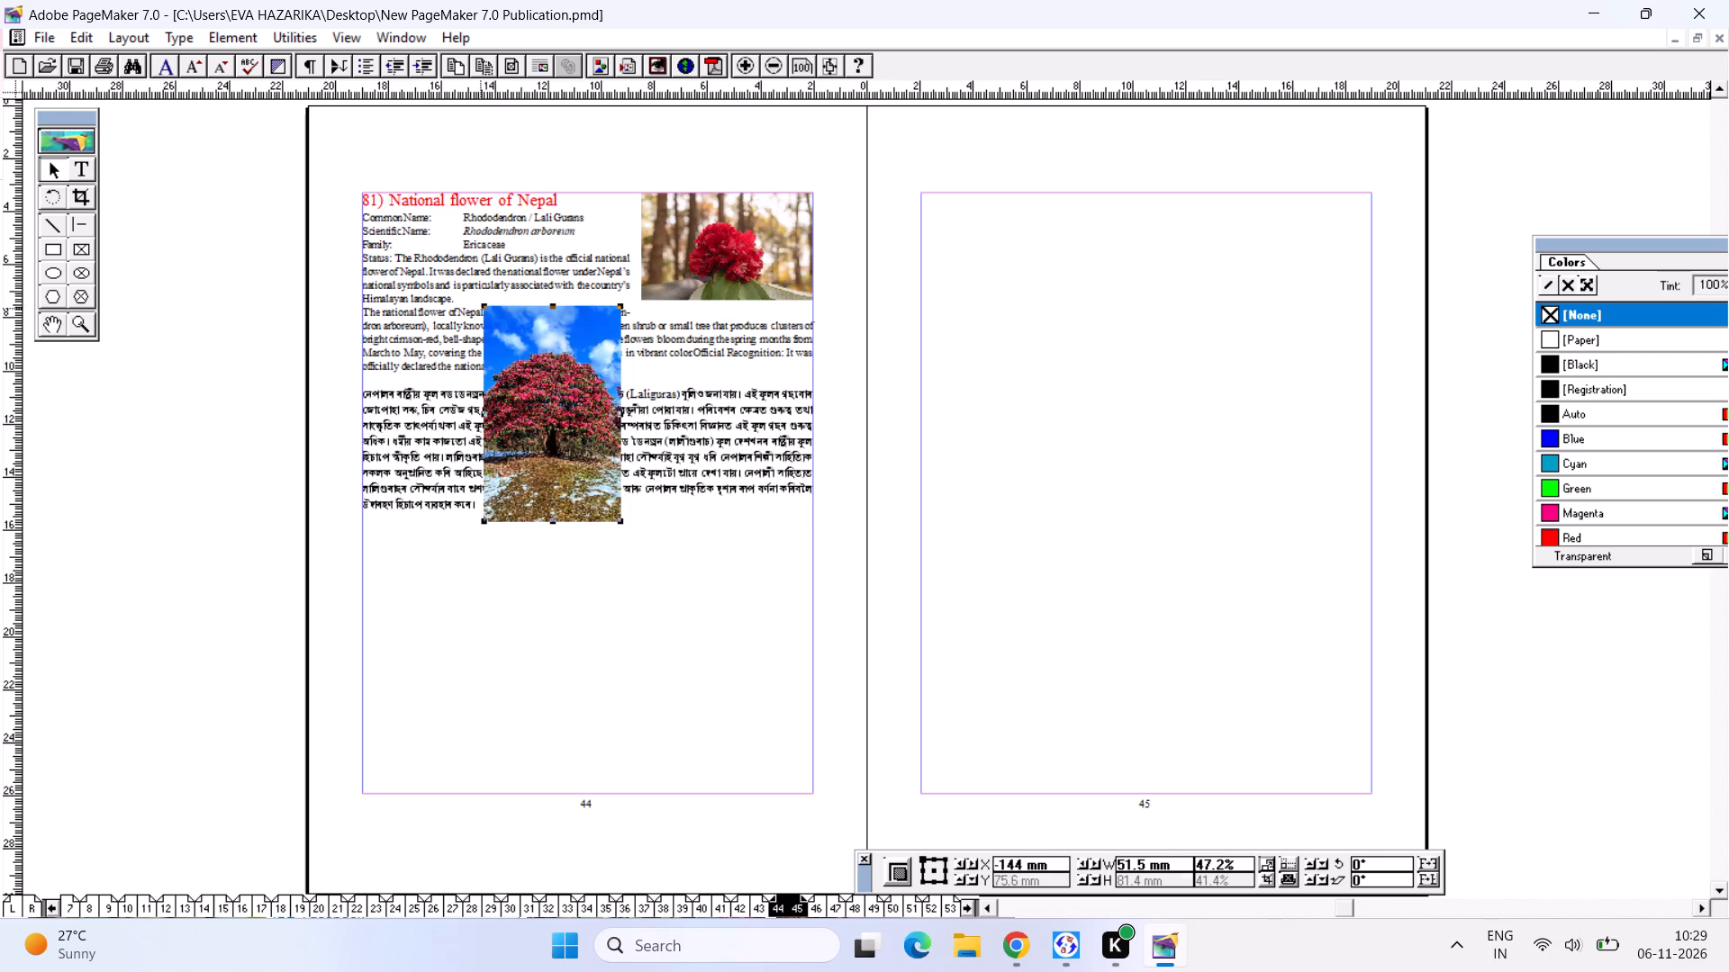
pyautogui.moveTo(484, 309); pyautogui.dragTo(501, 355)
pyautogui.moveTo(600, 453); pyautogui.dragTo(466, 422)
# Apply rectangular text wrap to the tree photo so the Nepal entry's text flows around it.
pyautogui.click(226, 37)
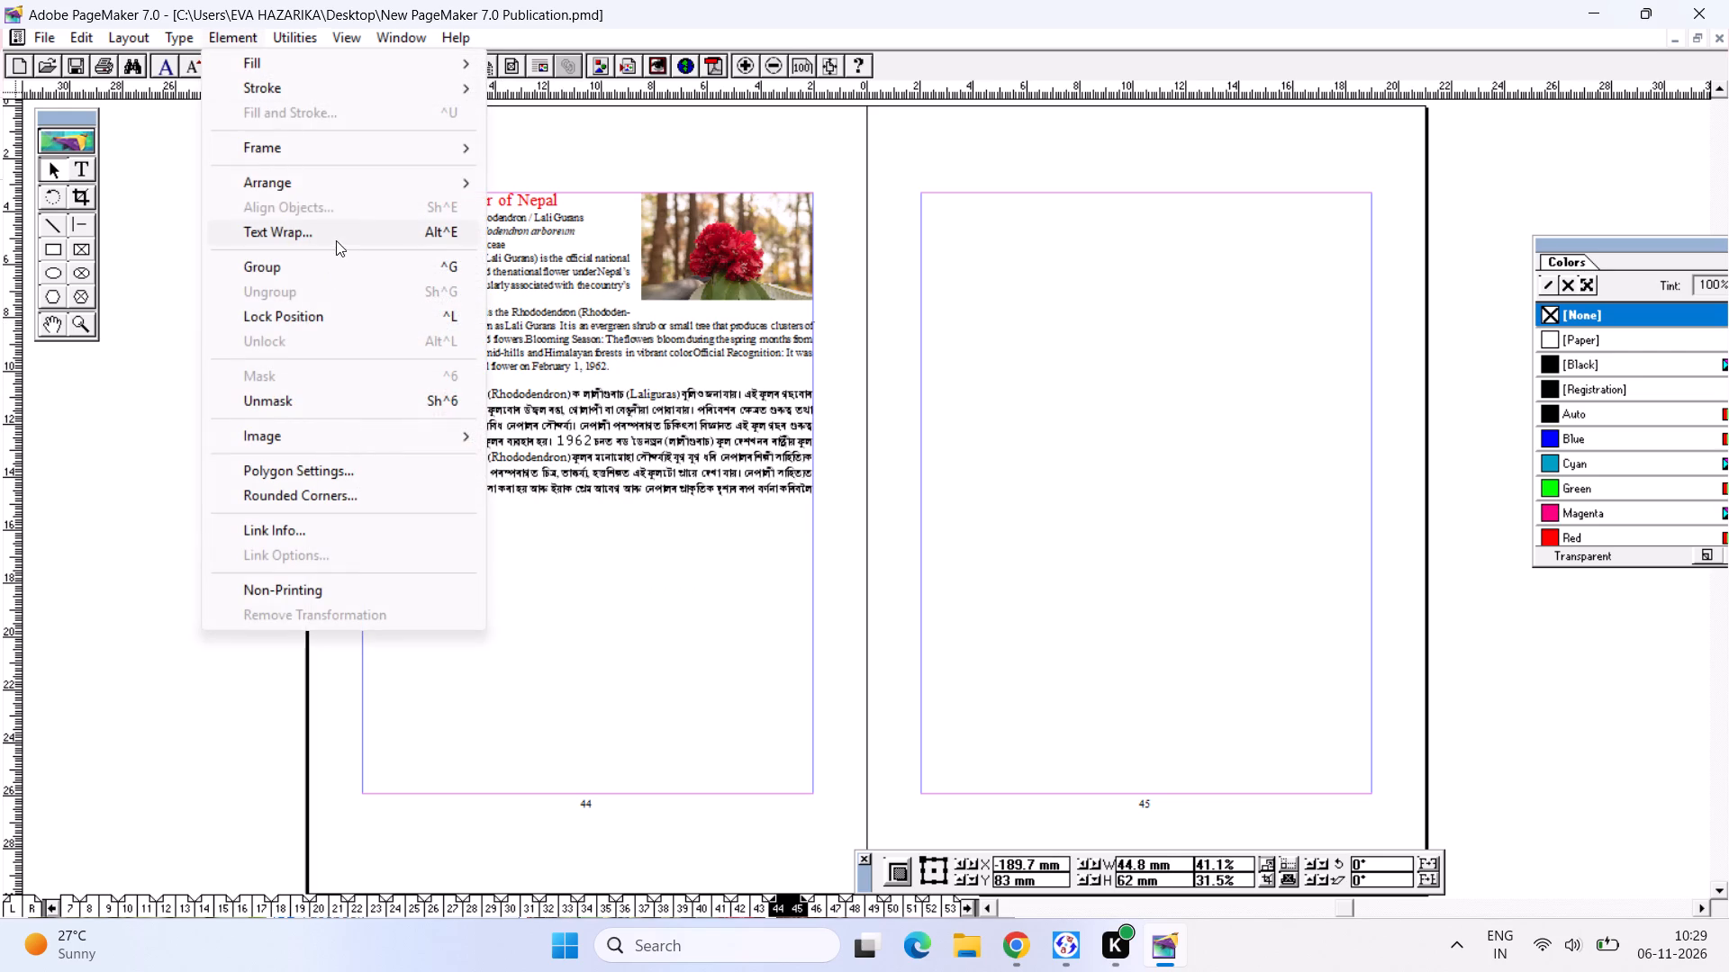
pyautogui.click(336, 240)
pyautogui.click(802, 353)
pyautogui.moveTo(808, 348); pyautogui.dragTo(820, 350)
pyautogui.click(955, 311)
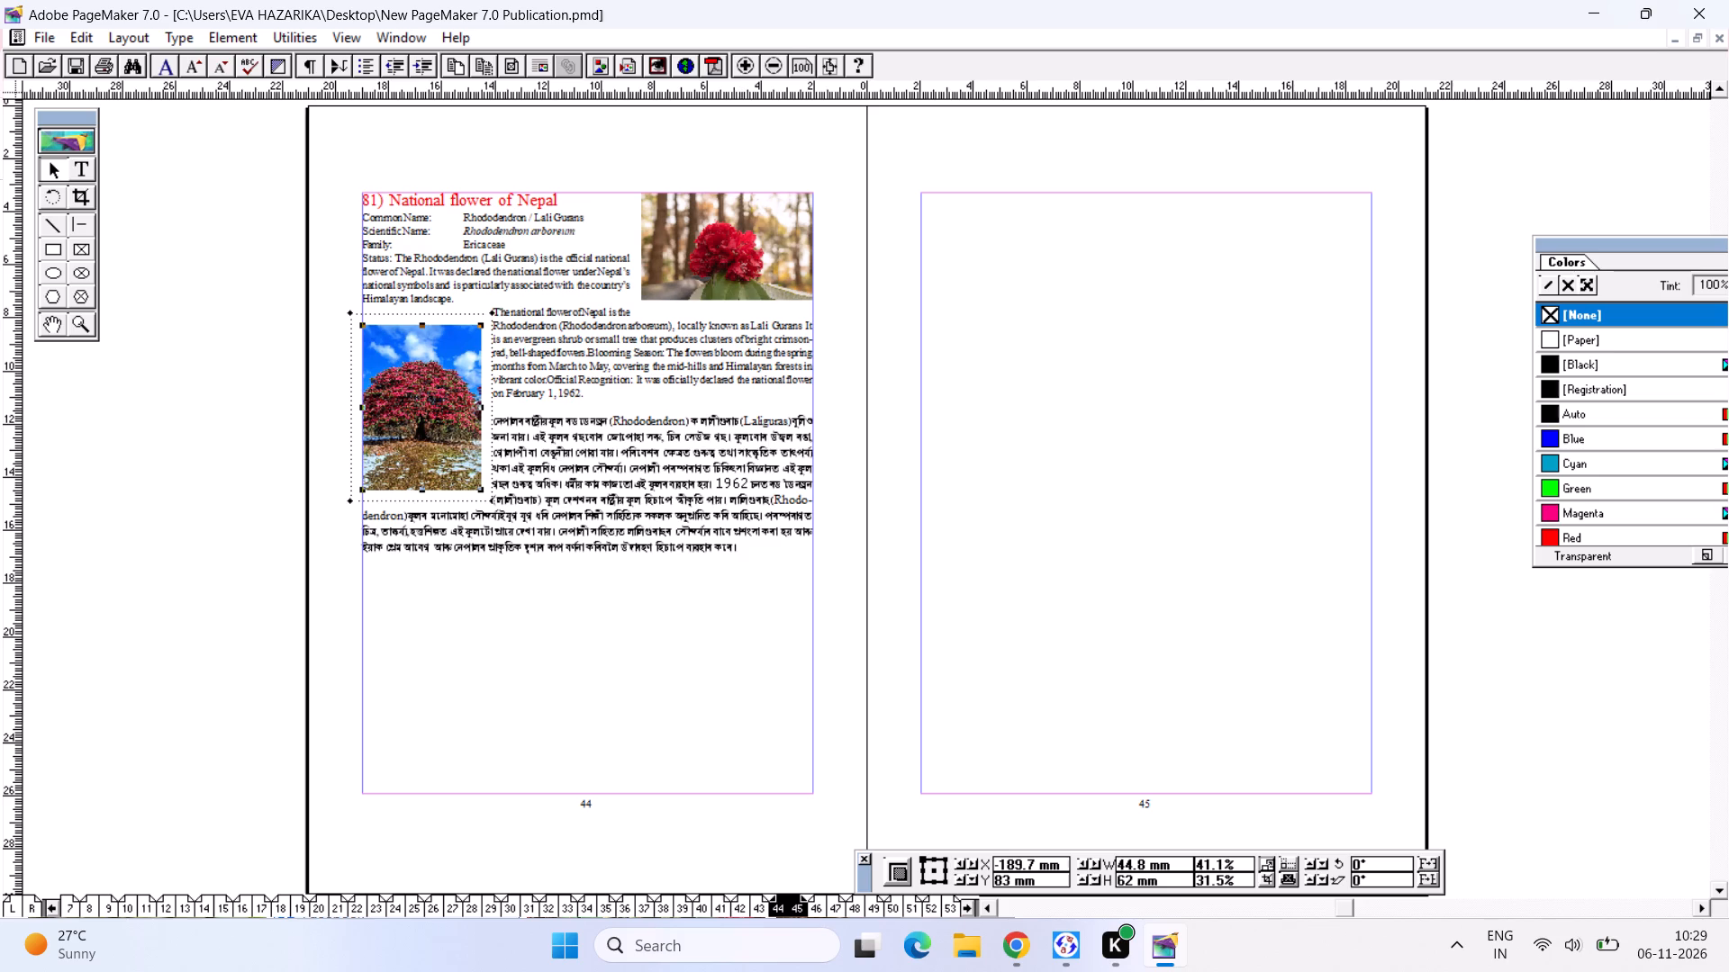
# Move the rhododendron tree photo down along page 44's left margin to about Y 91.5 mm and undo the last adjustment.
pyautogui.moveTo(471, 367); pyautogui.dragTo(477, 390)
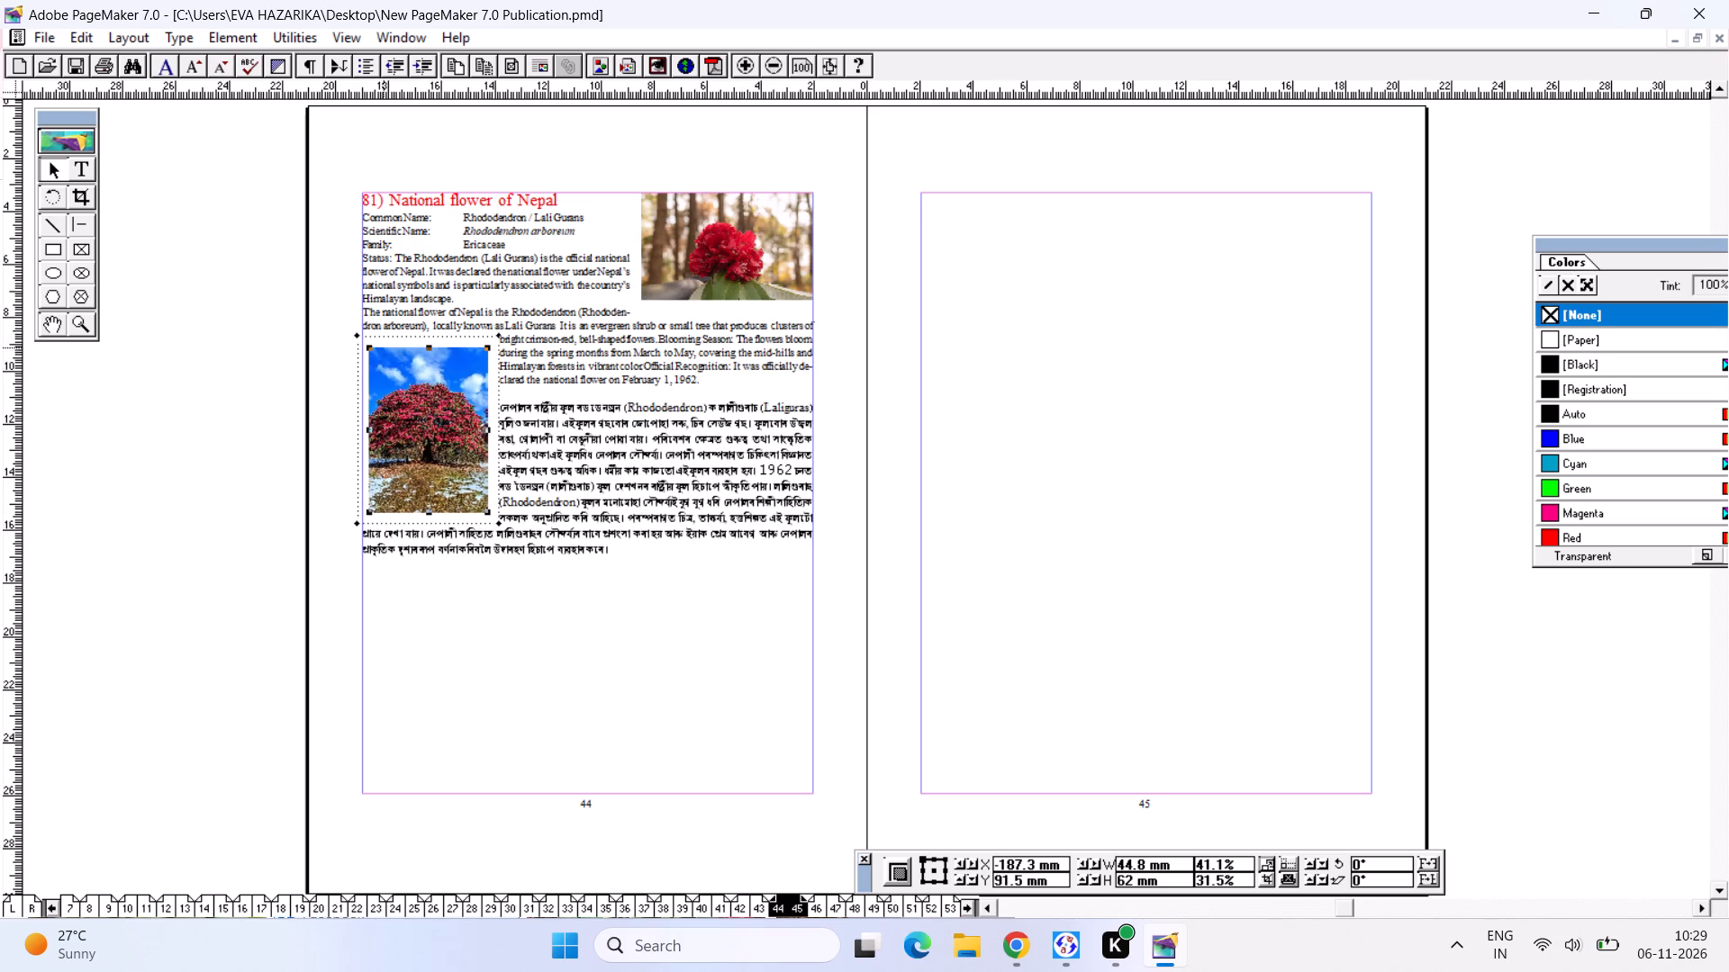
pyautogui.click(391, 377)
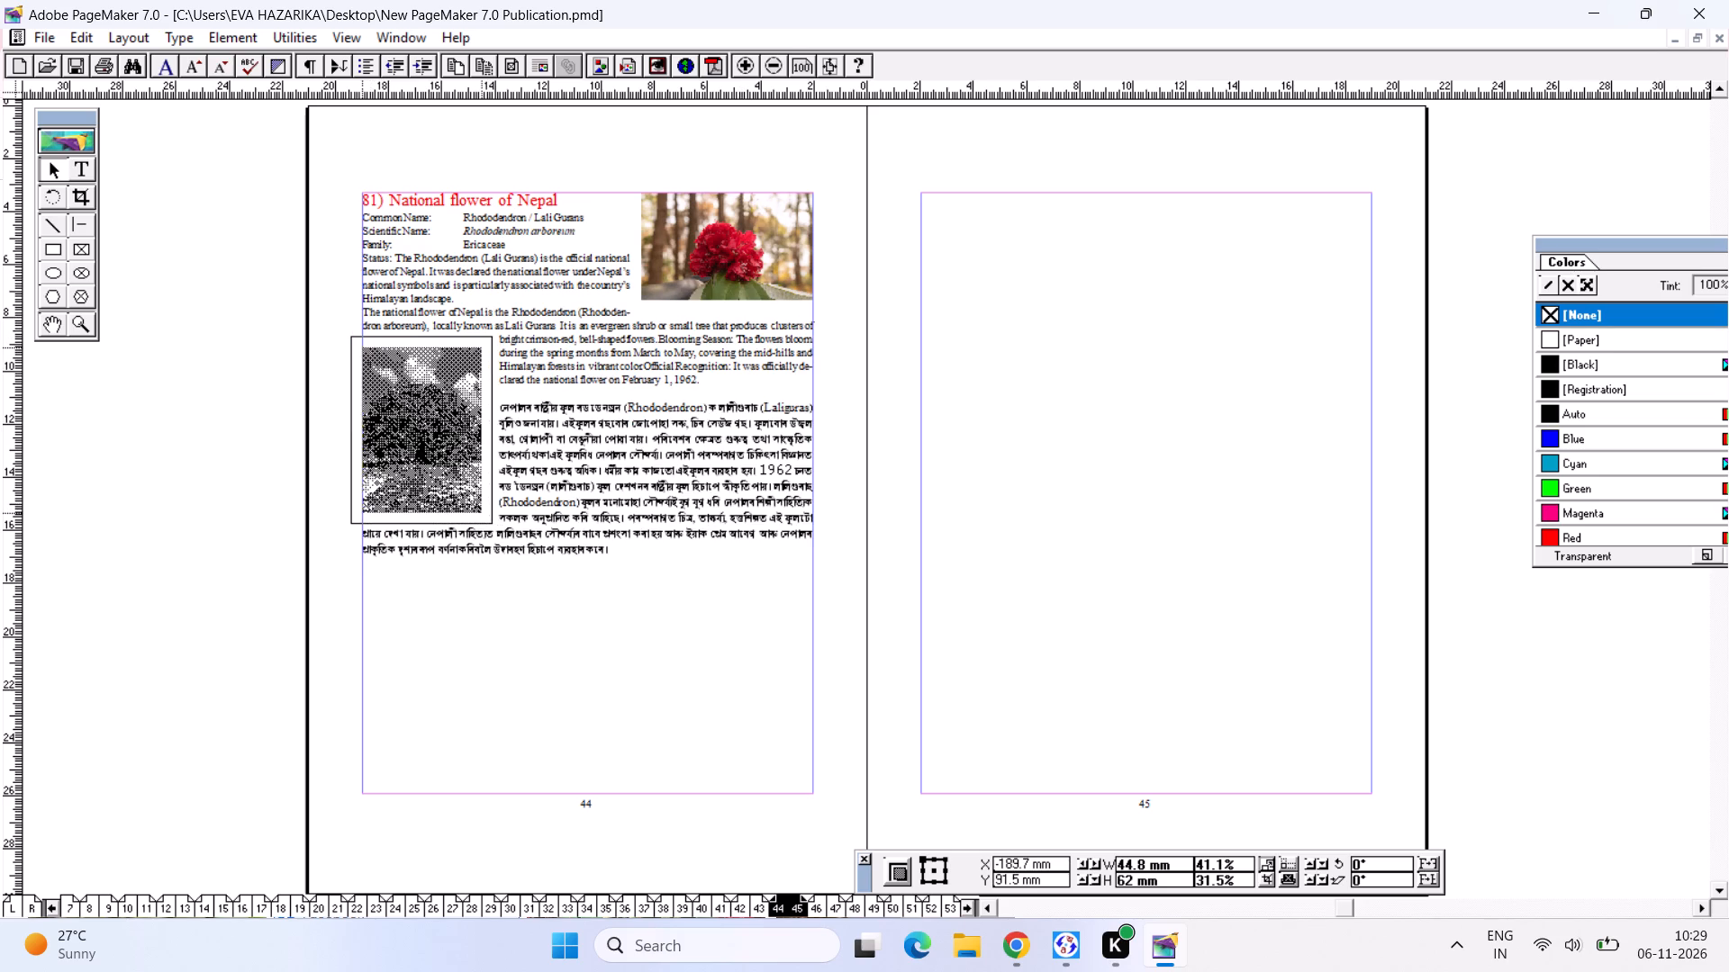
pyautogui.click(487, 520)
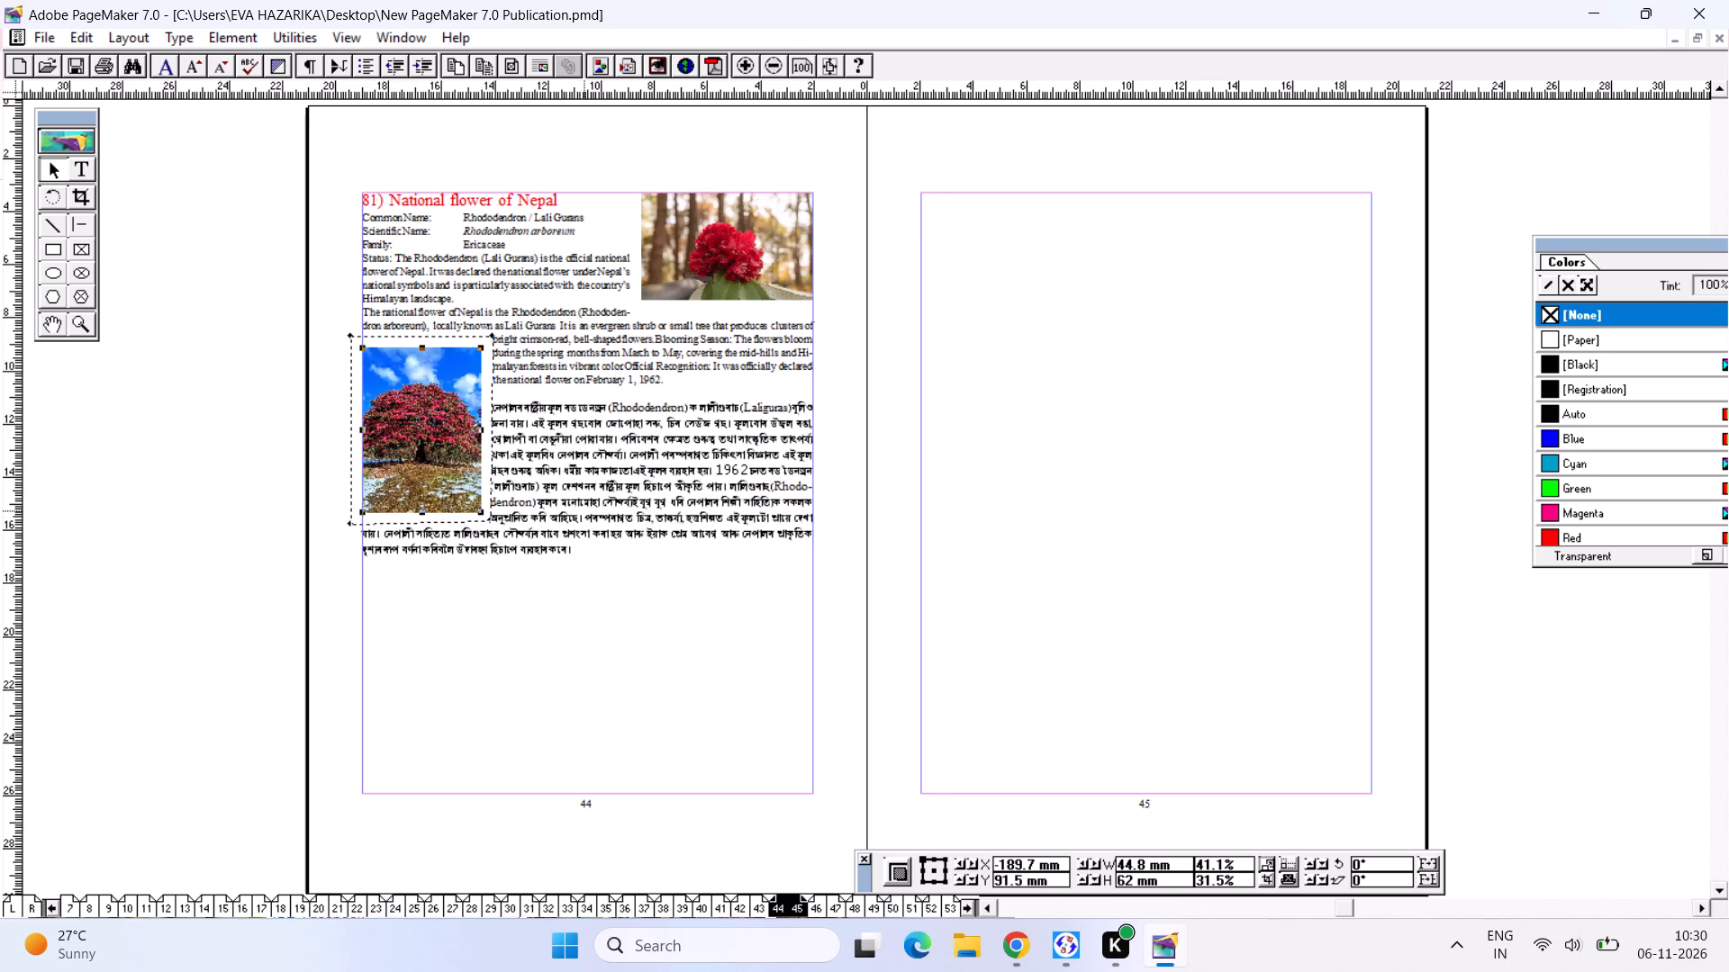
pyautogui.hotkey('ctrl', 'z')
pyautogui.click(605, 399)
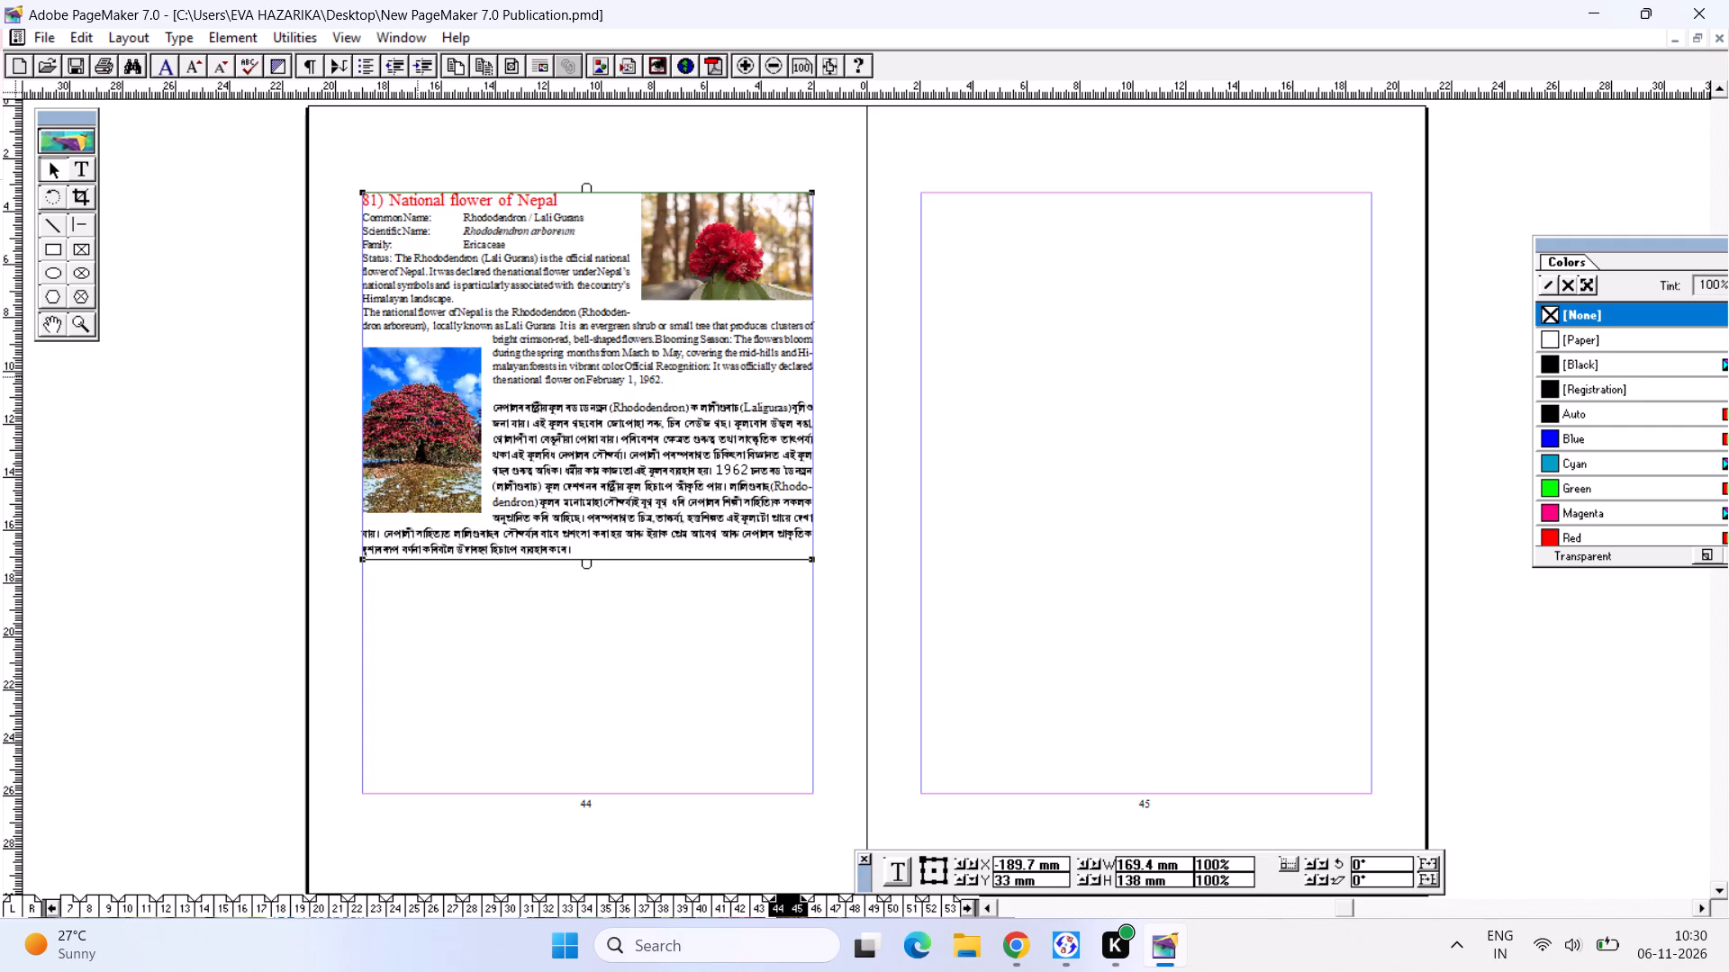
# Shrink the rhododendron tree photo to about 40.6 by 53.7 mm and move it up to about Y 82 mm on the left margin.
pyautogui.click(417, 376)
pyautogui.moveTo(364, 350); pyautogui.dragTo(373, 369)
pyautogui.moveTo(445, 416); pyautogui.dragTo(440, 400)
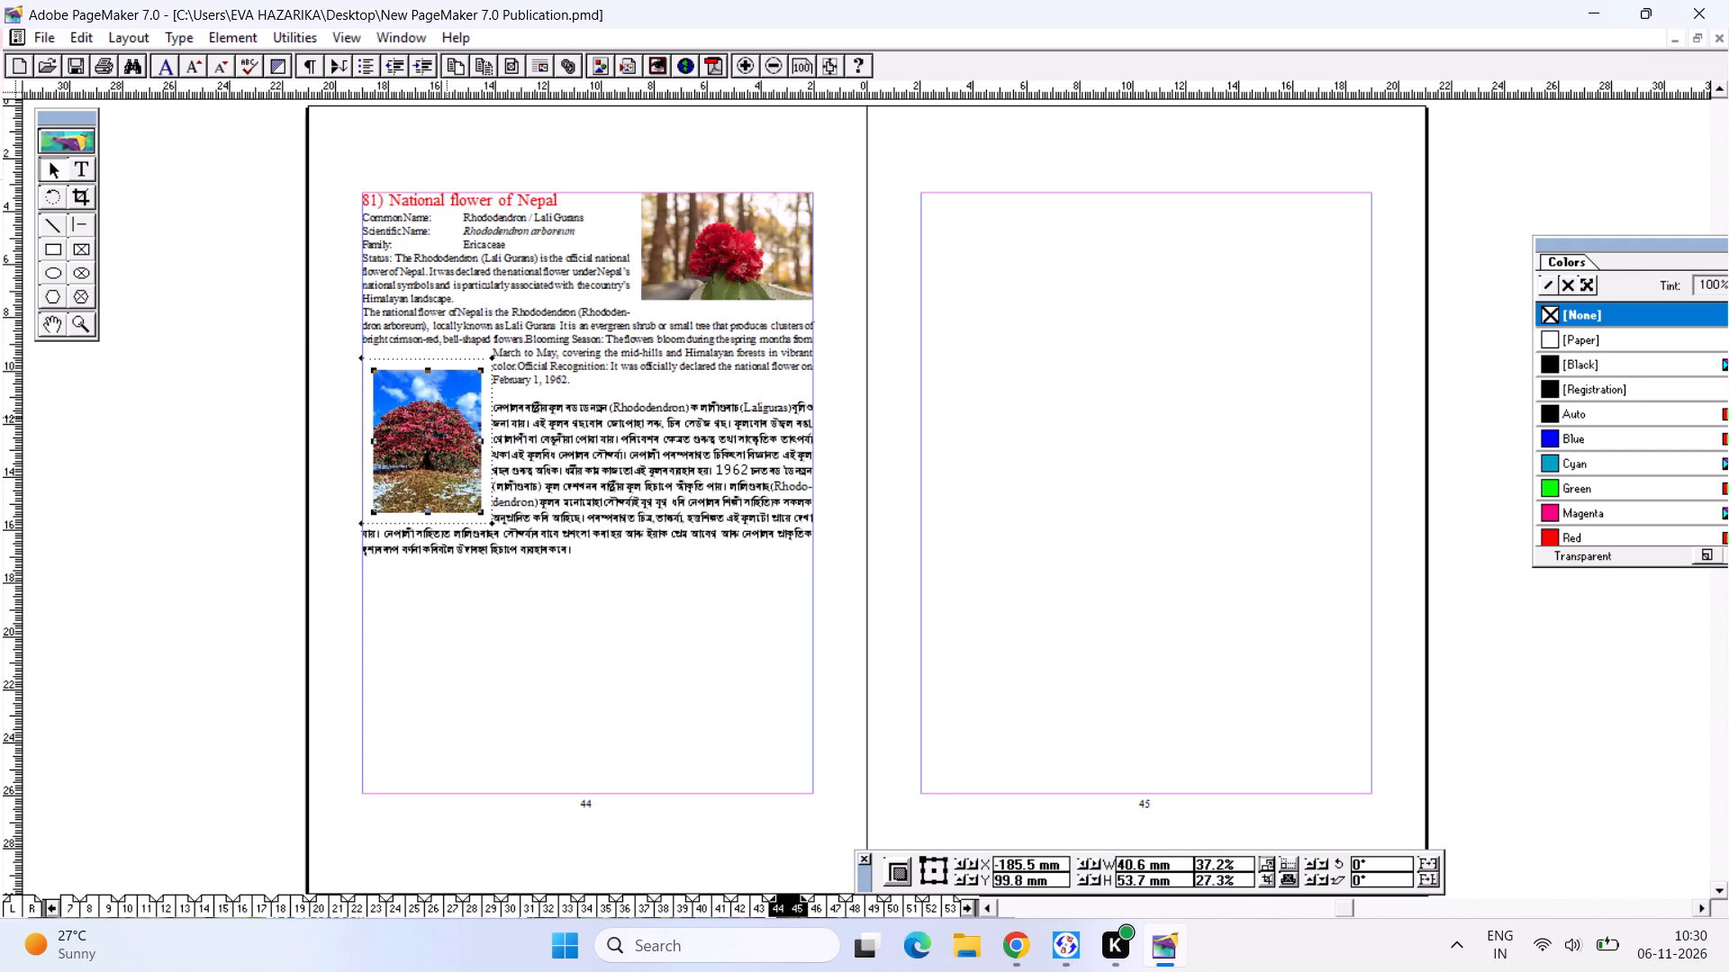
pyautogui.moveTo(440, 400); pyautogui.dragTo(436, 370)
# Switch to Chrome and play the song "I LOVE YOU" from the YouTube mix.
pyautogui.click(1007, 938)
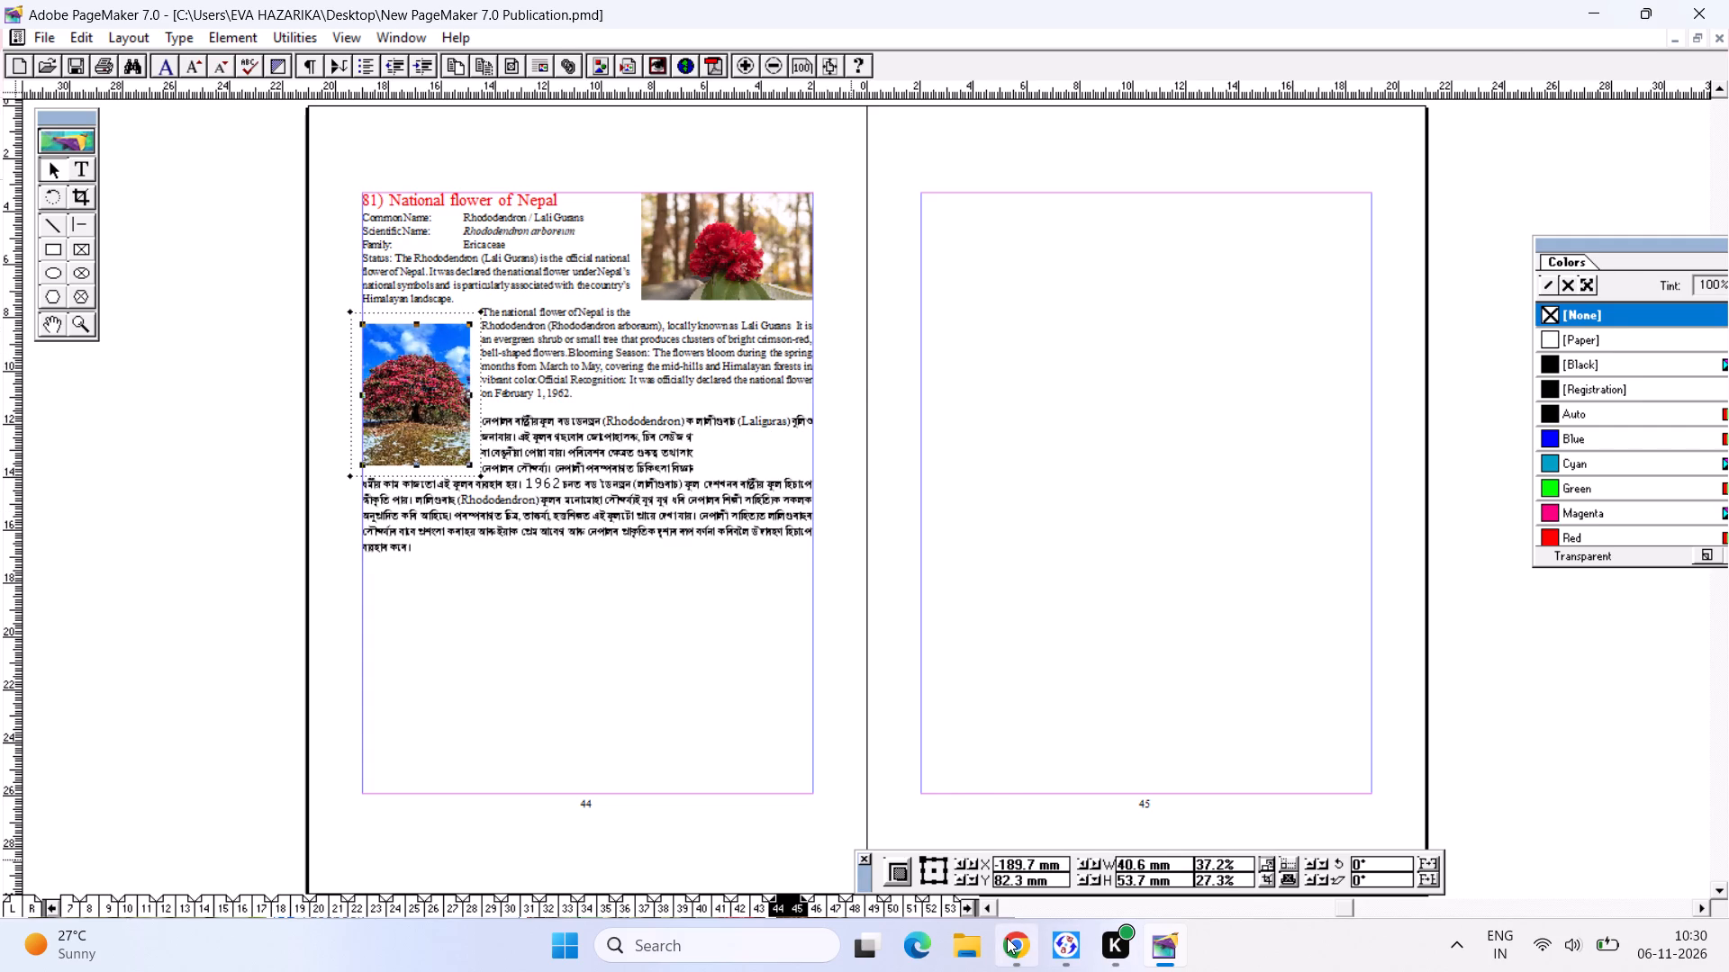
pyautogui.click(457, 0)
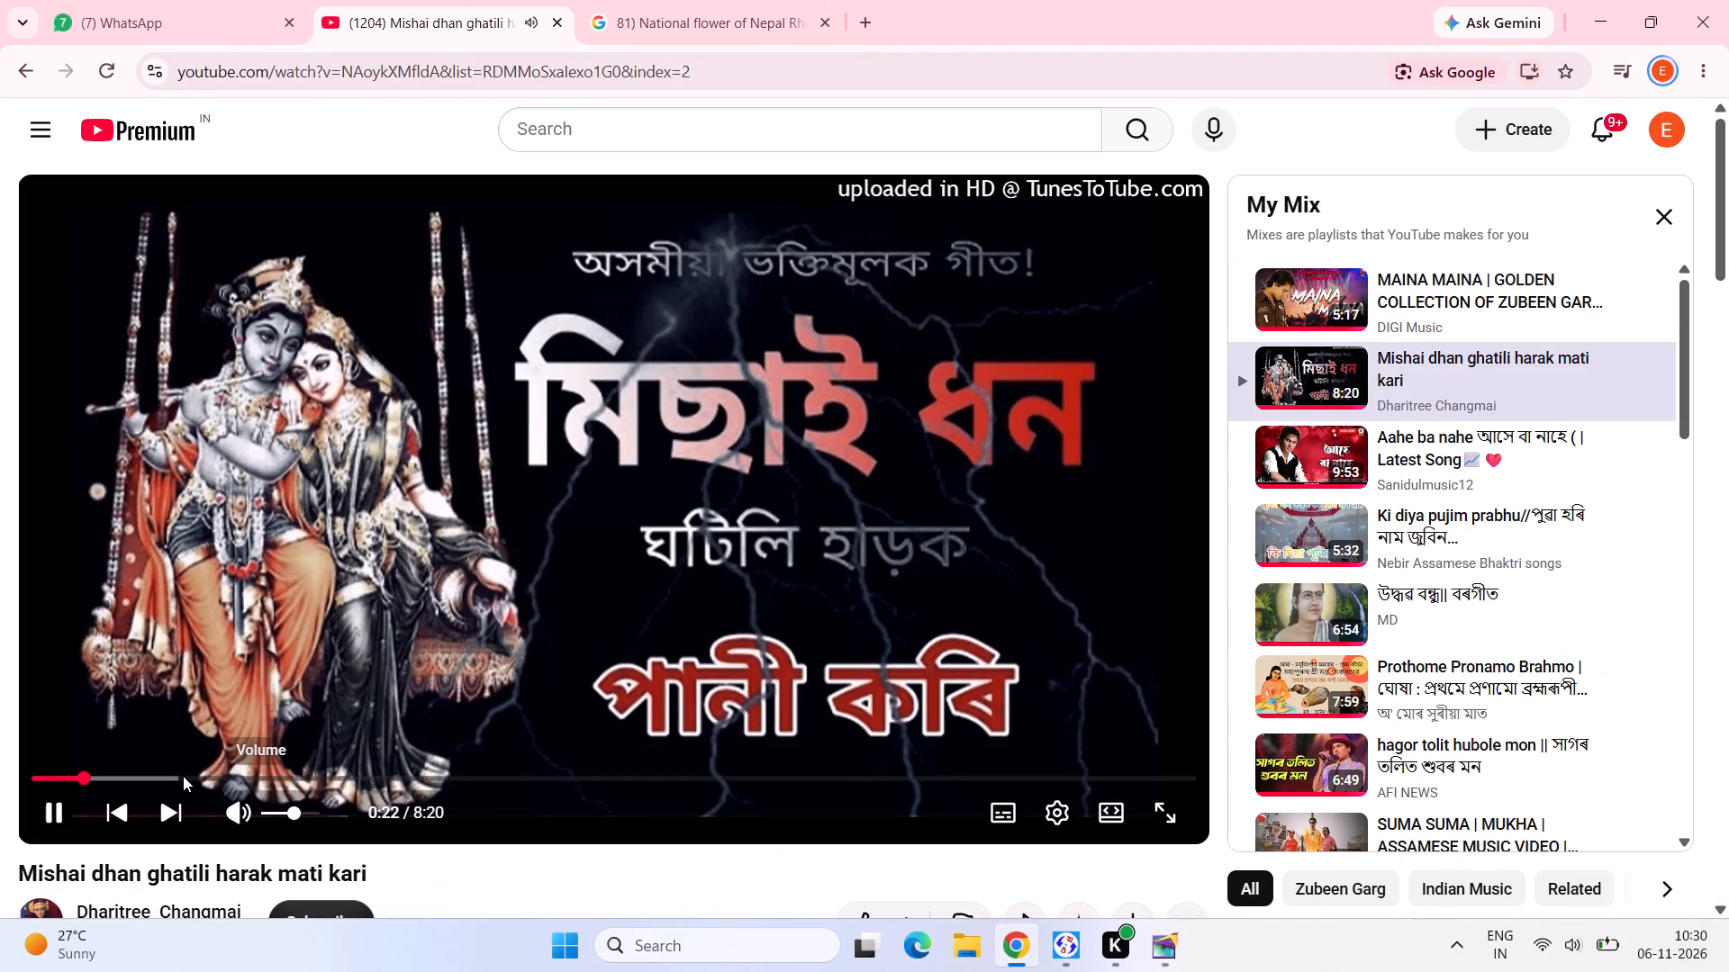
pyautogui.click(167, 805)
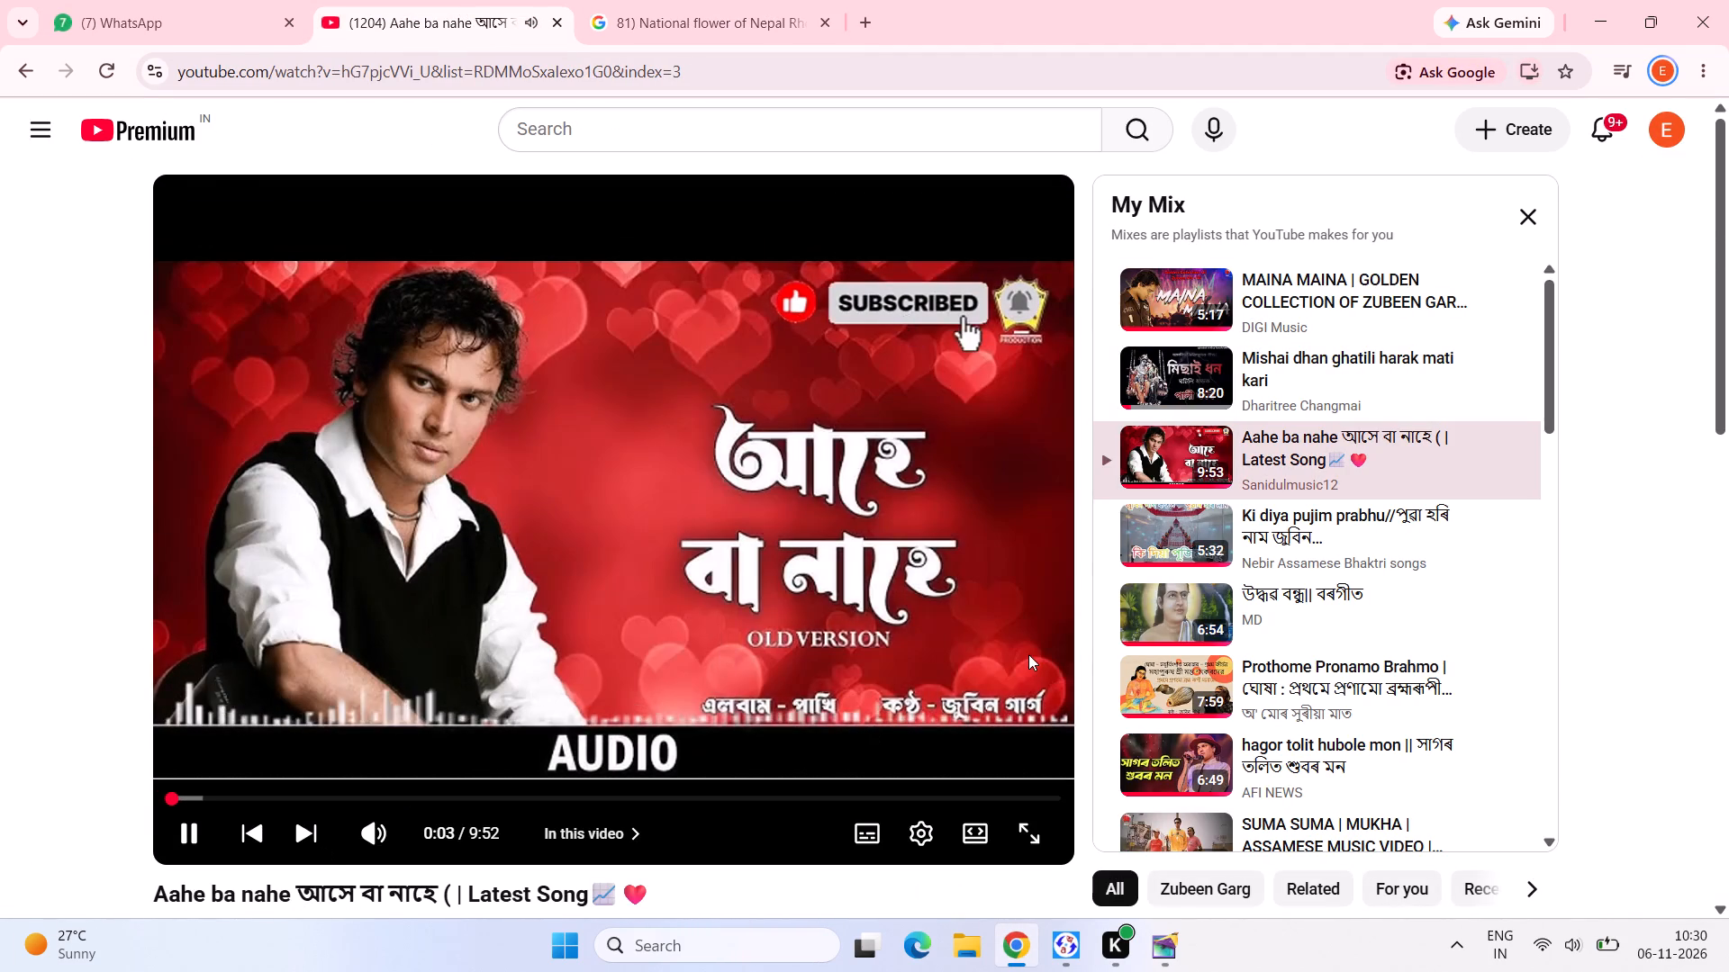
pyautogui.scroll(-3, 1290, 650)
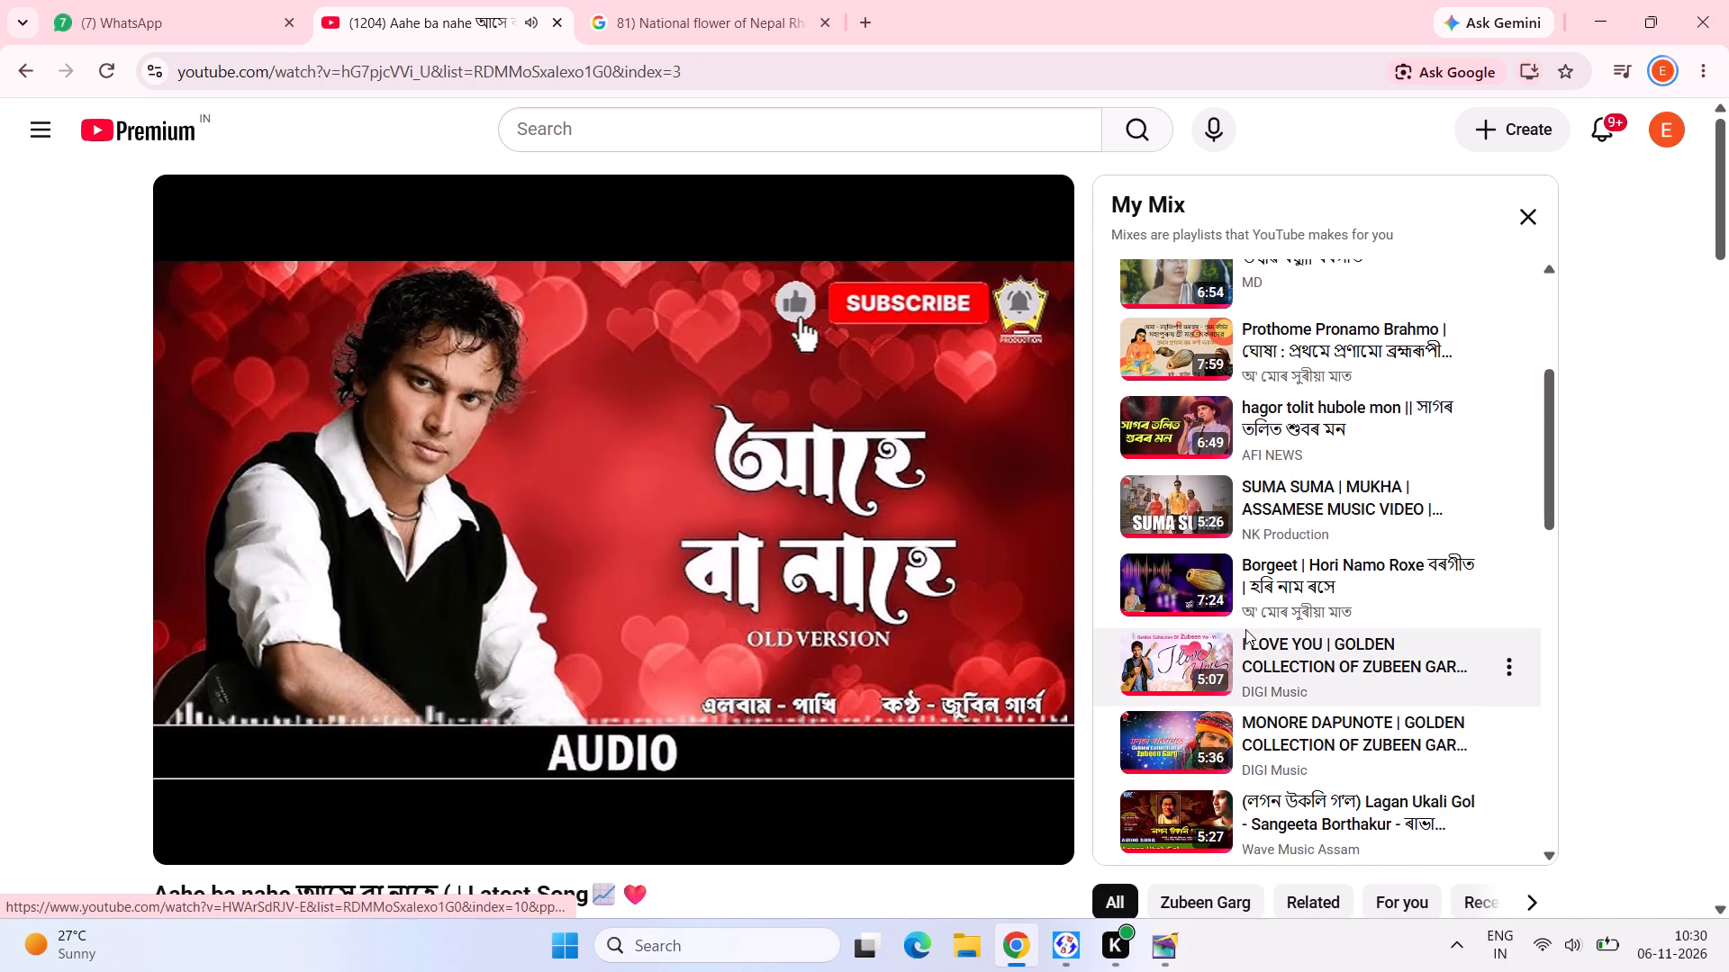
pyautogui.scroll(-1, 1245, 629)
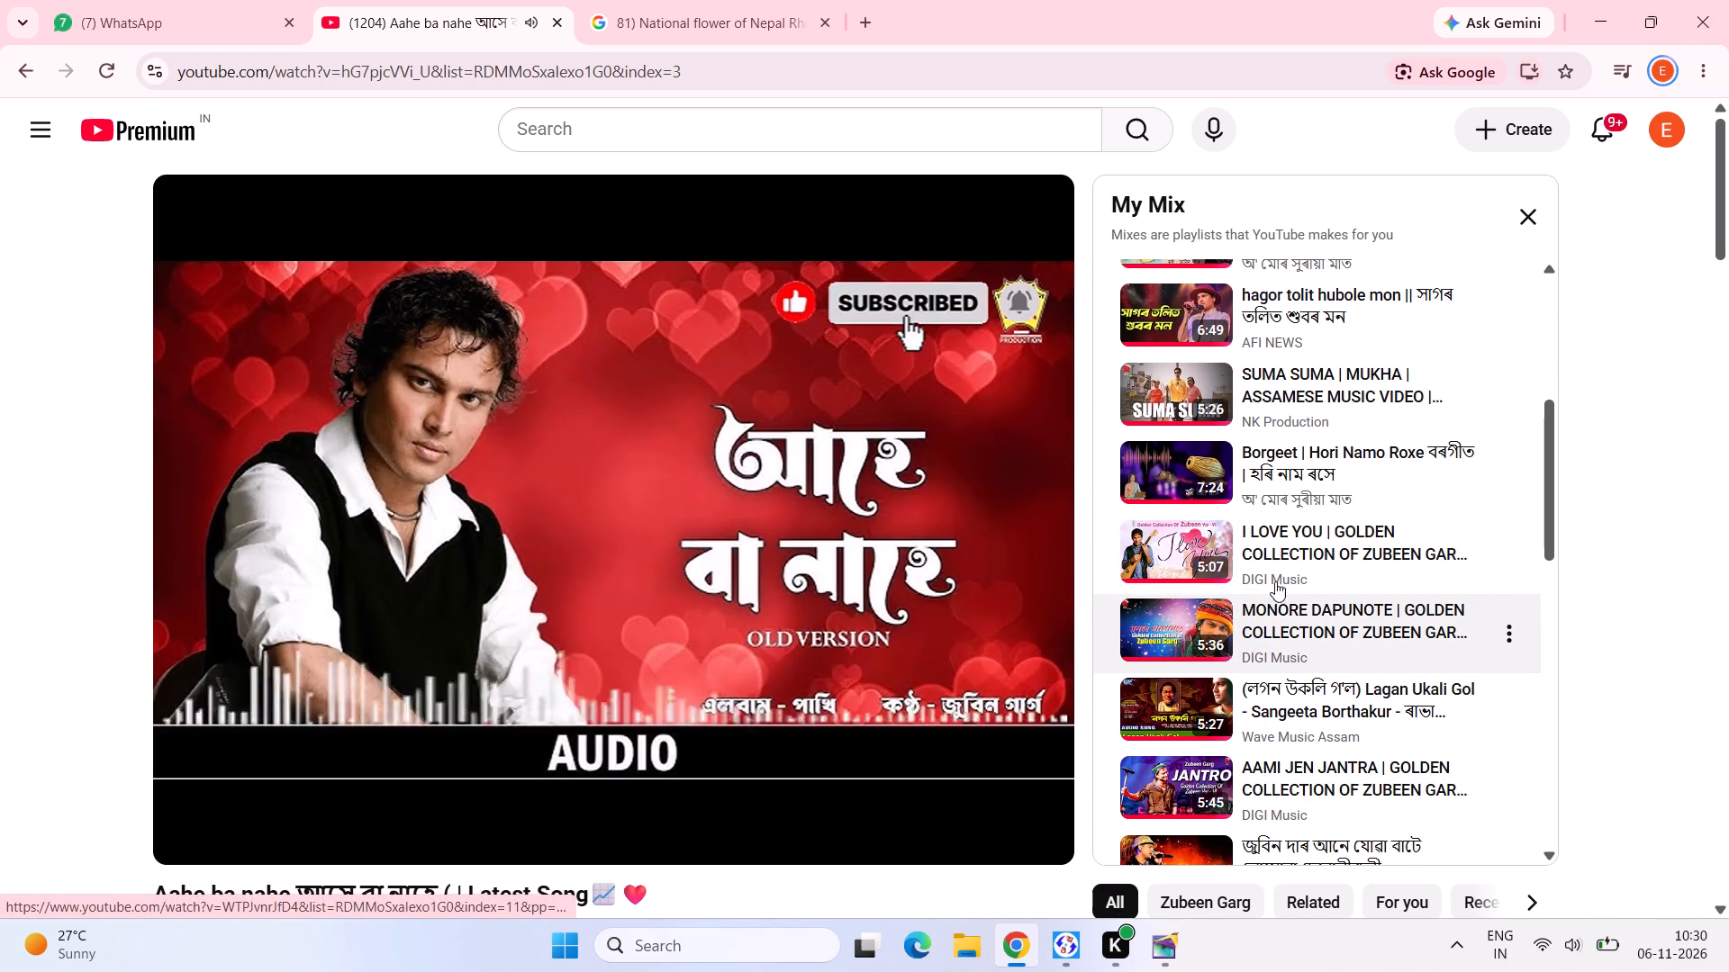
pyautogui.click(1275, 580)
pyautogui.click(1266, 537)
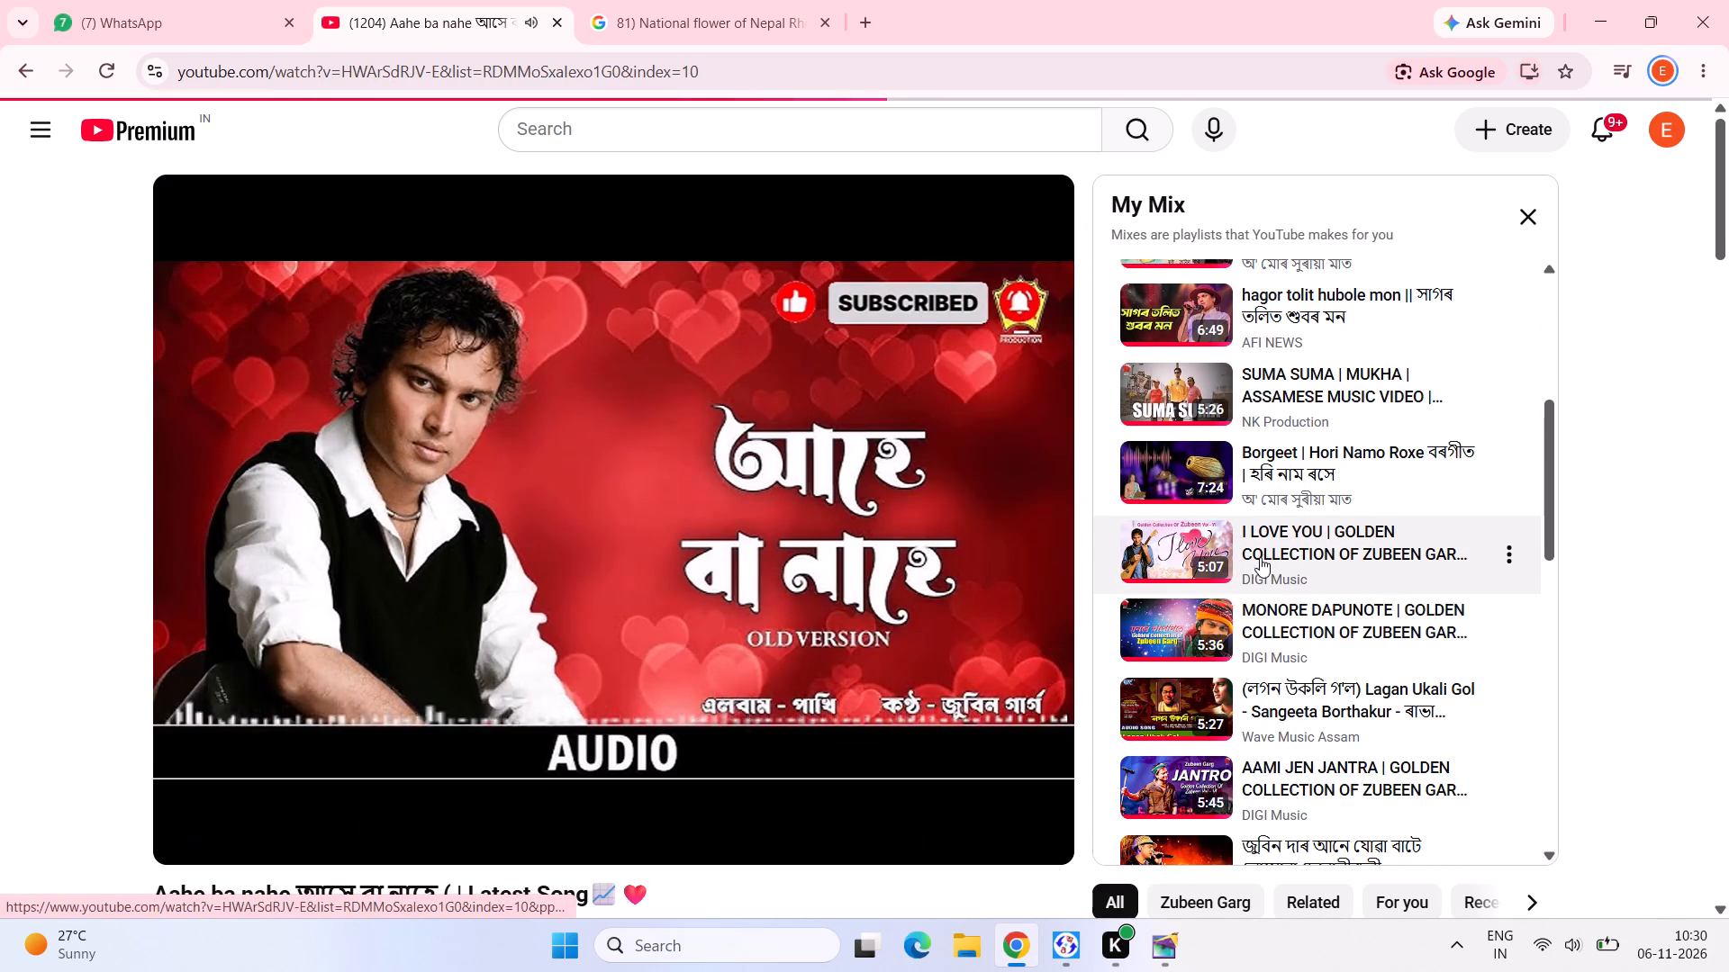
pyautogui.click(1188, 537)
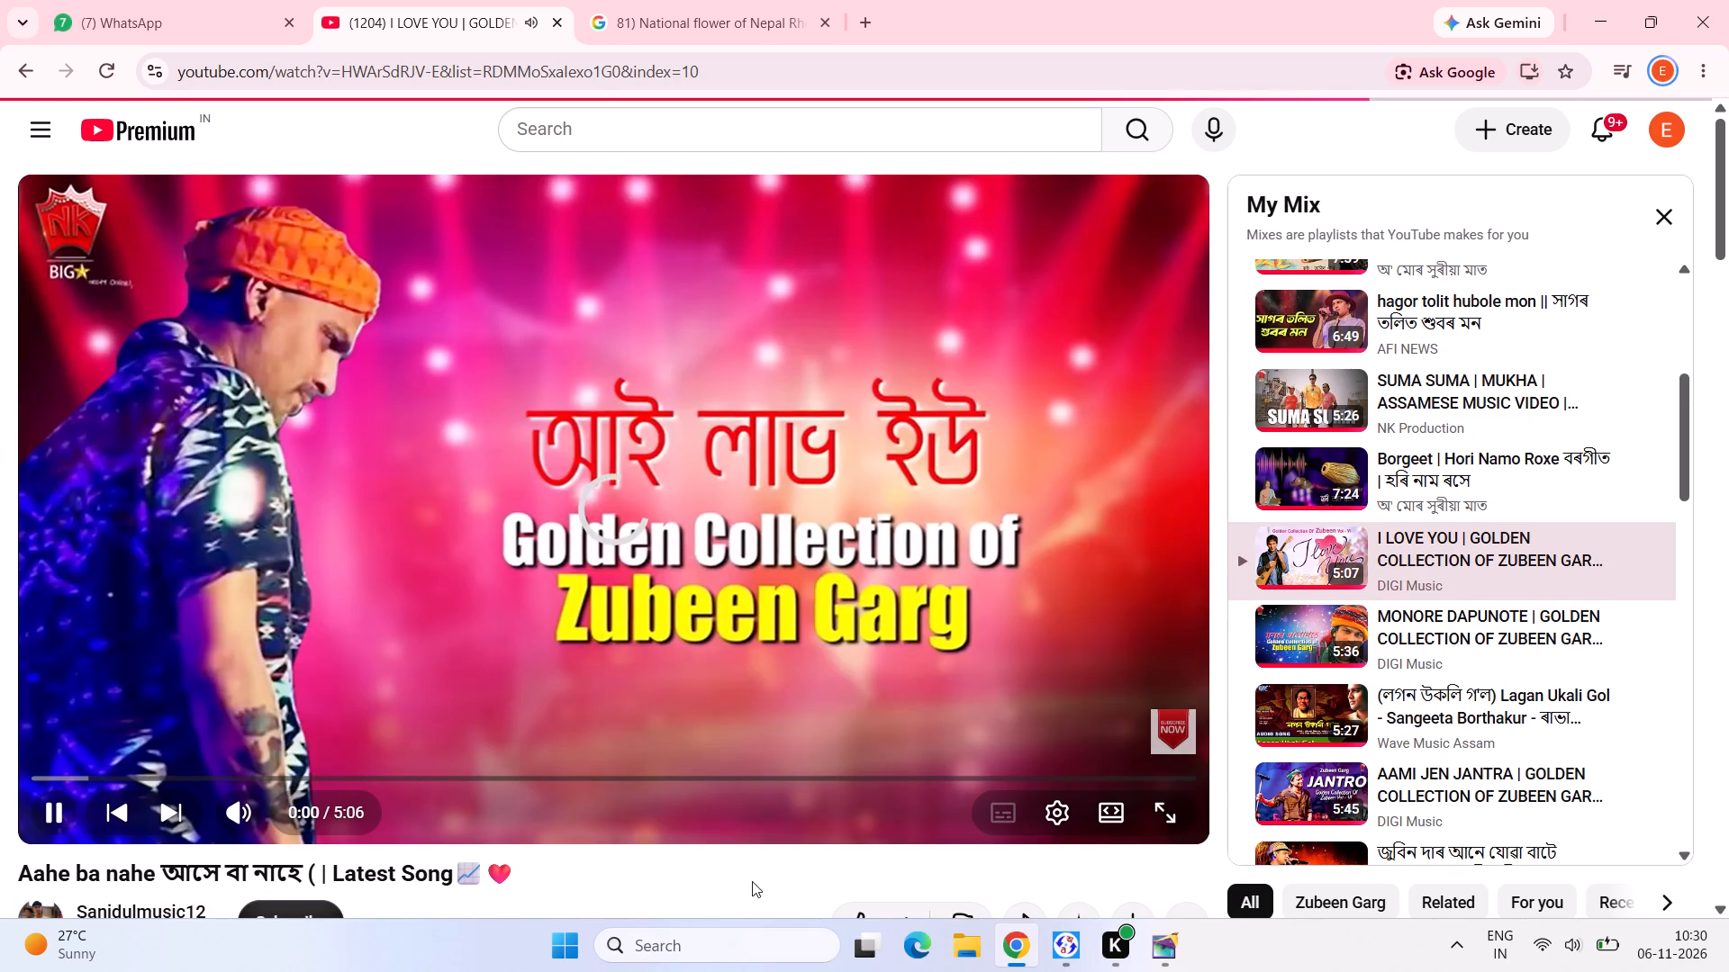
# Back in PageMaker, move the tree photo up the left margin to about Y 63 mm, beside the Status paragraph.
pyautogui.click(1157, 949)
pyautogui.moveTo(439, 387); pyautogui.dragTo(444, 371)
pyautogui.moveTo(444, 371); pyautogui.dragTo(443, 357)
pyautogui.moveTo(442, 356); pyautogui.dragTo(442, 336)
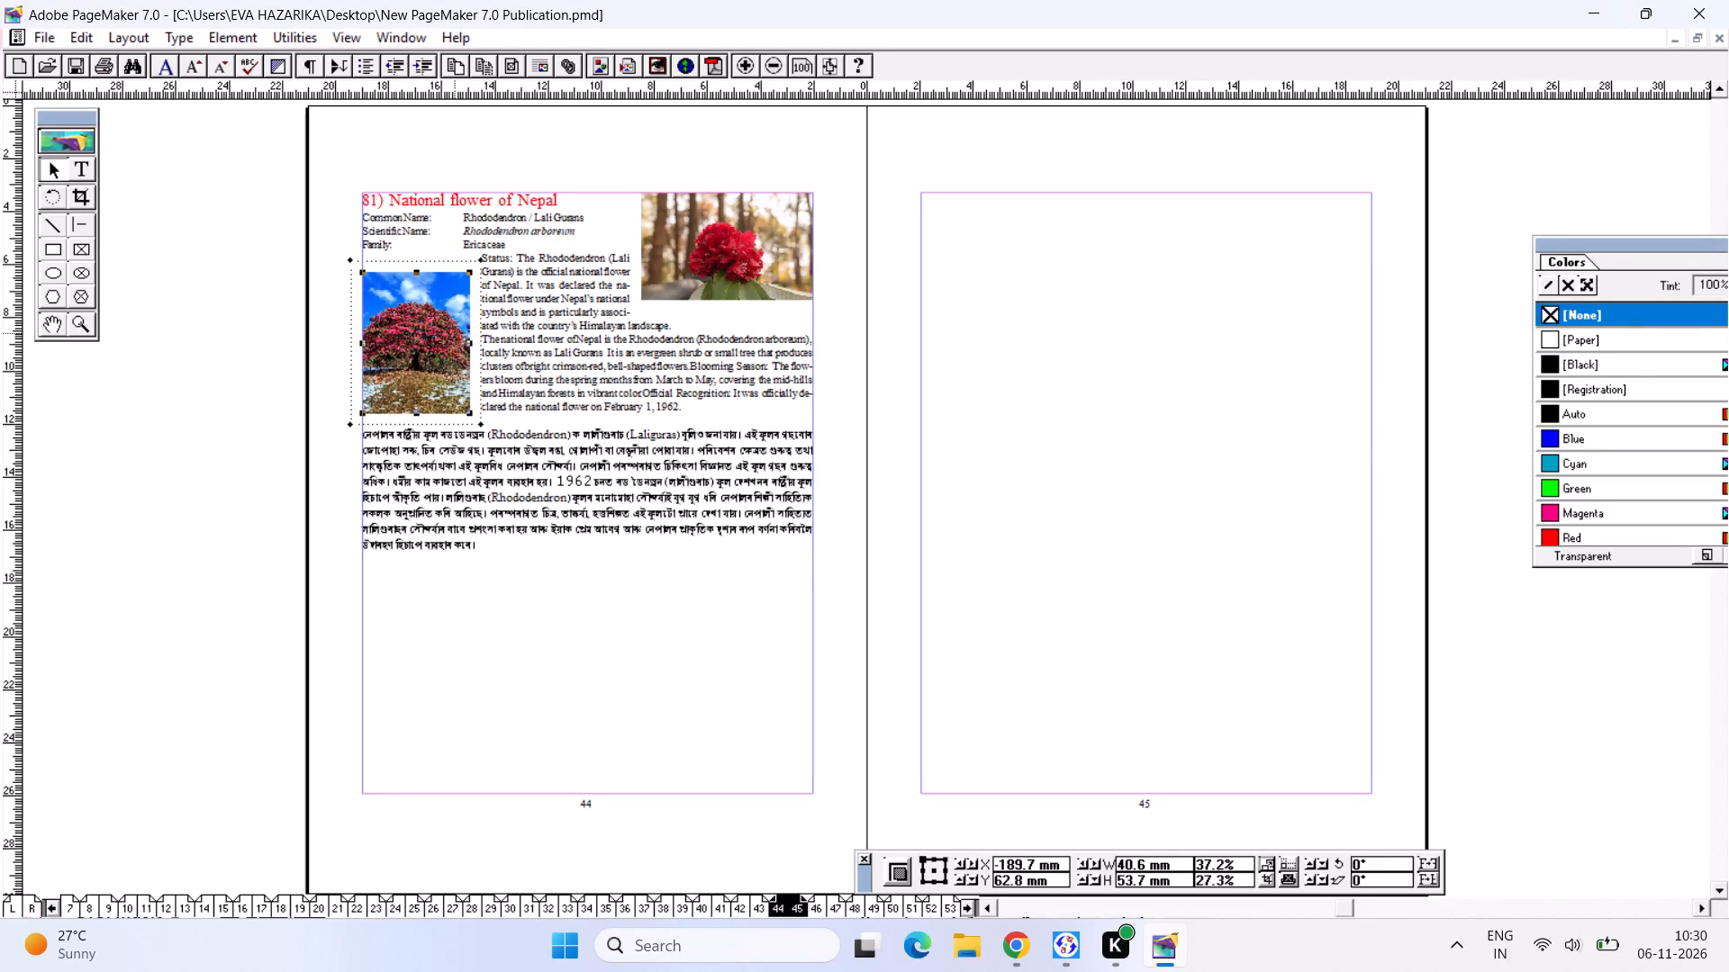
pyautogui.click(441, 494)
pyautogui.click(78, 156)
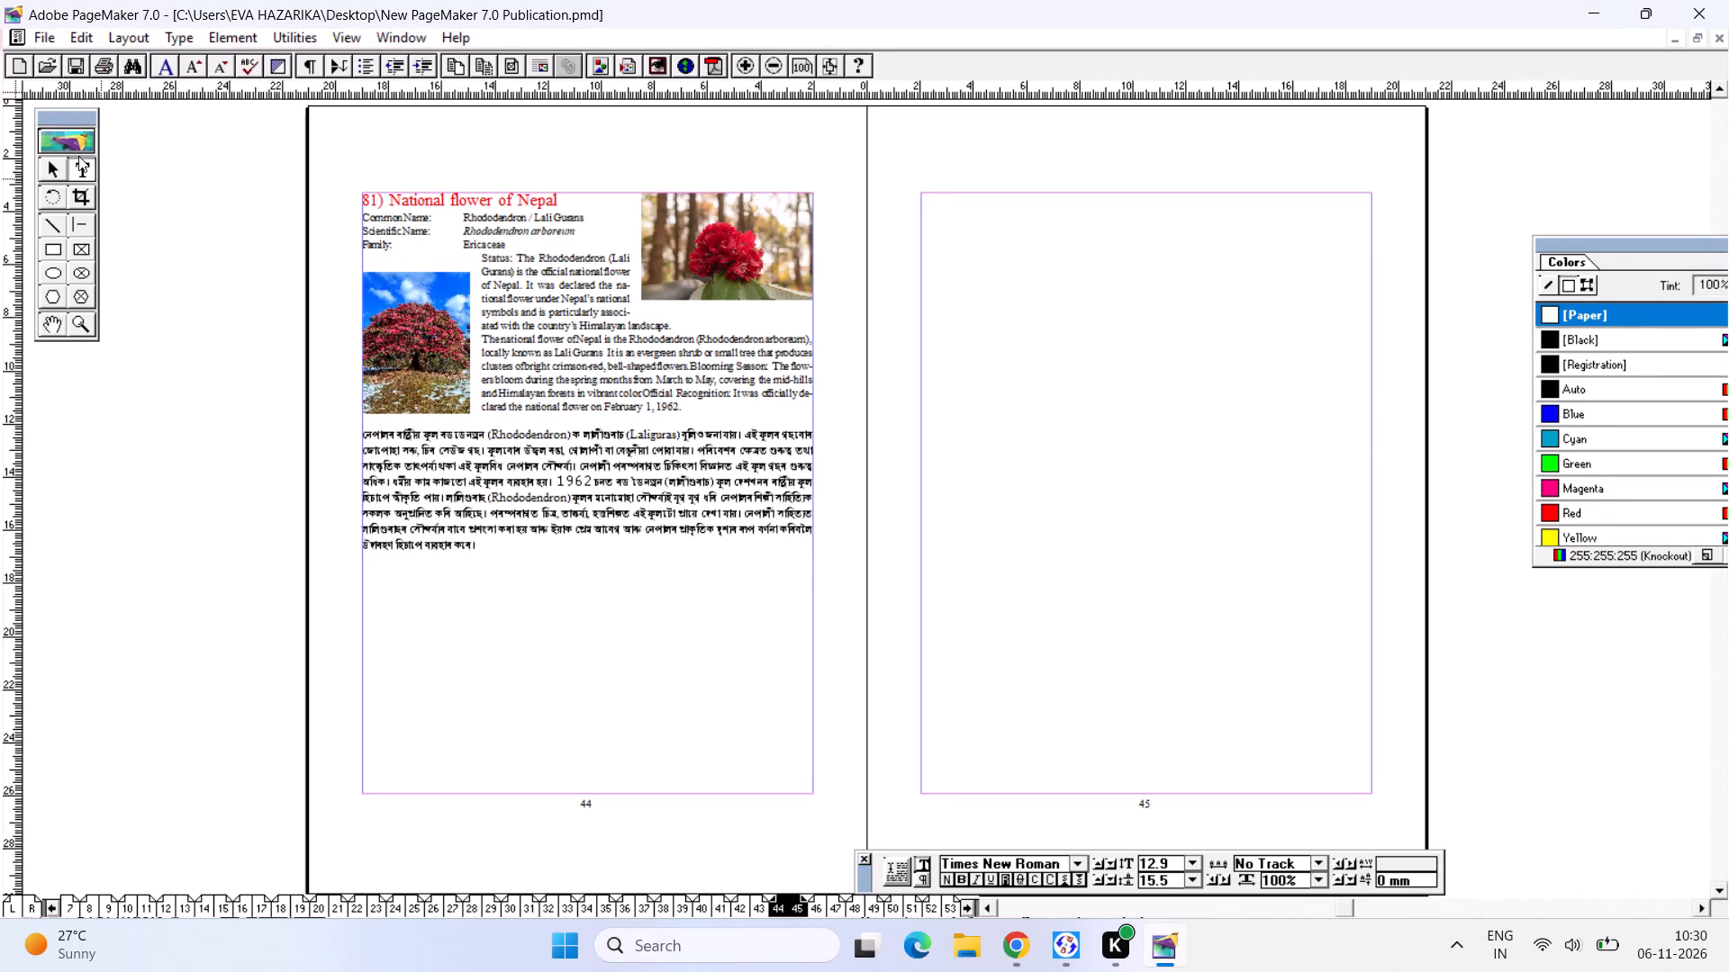
# Move the tree photo directly below the bloom photo on the right side of the Nepal entry, at about X -69, Y 76 mm.
pyautogui.click(53, 164)
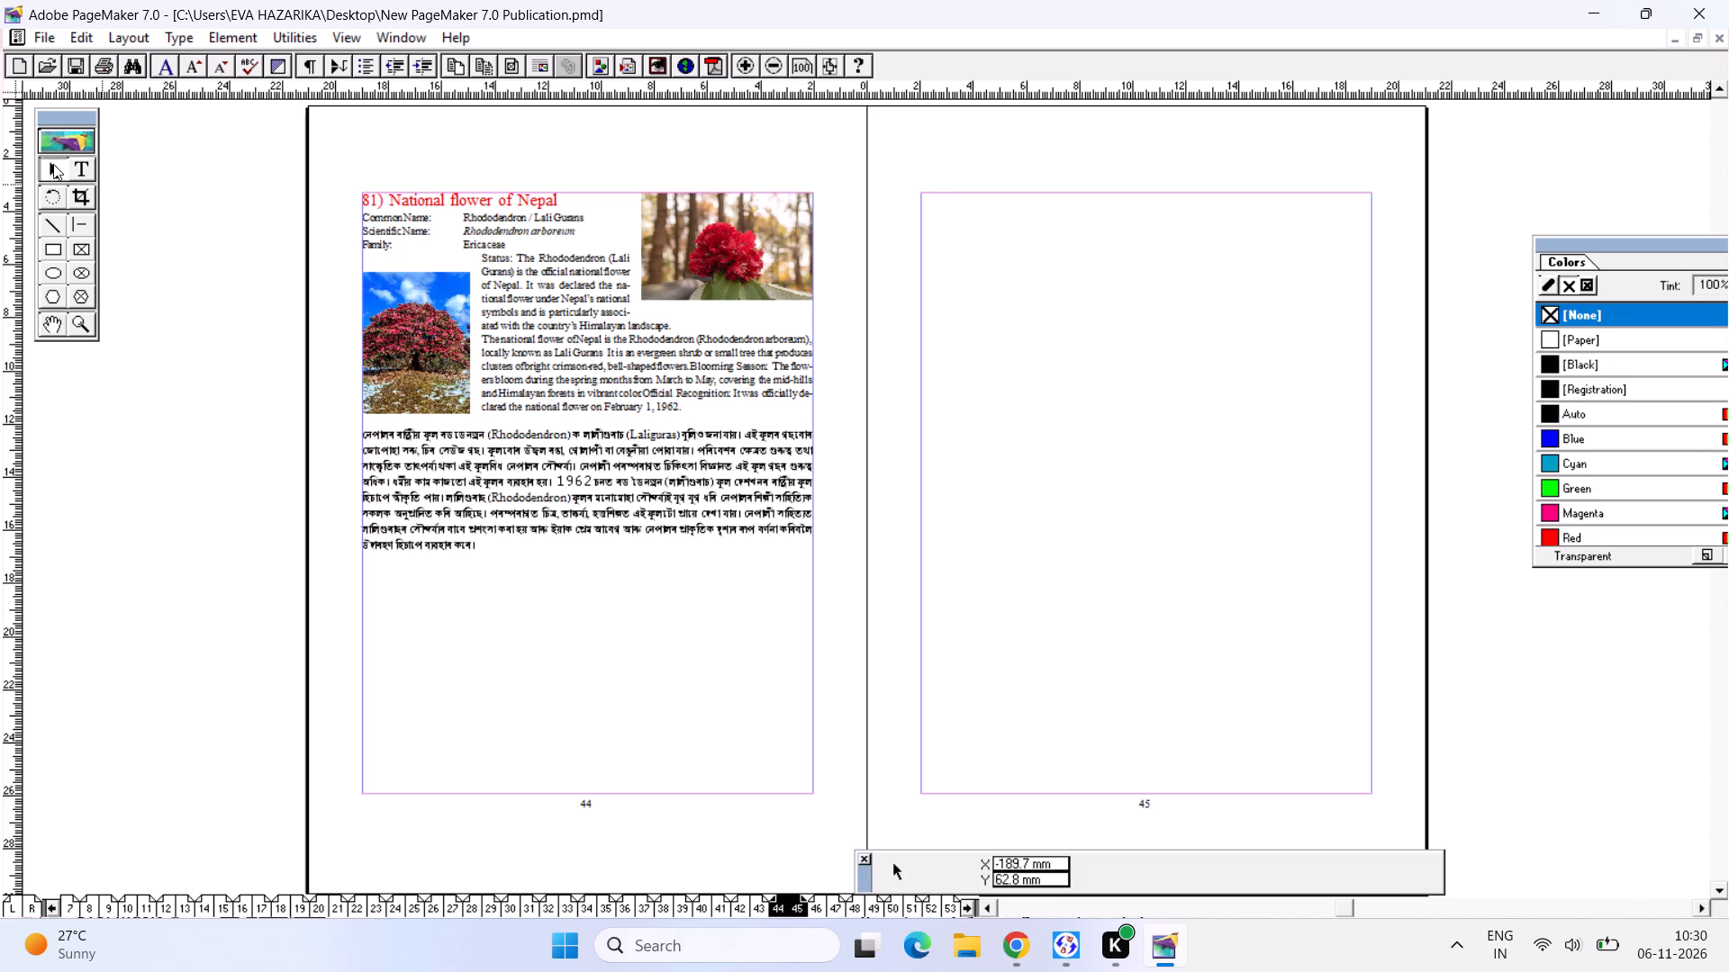
pyautogui.moveTo(394, 310); pyautogui.dragTo(731, 343)
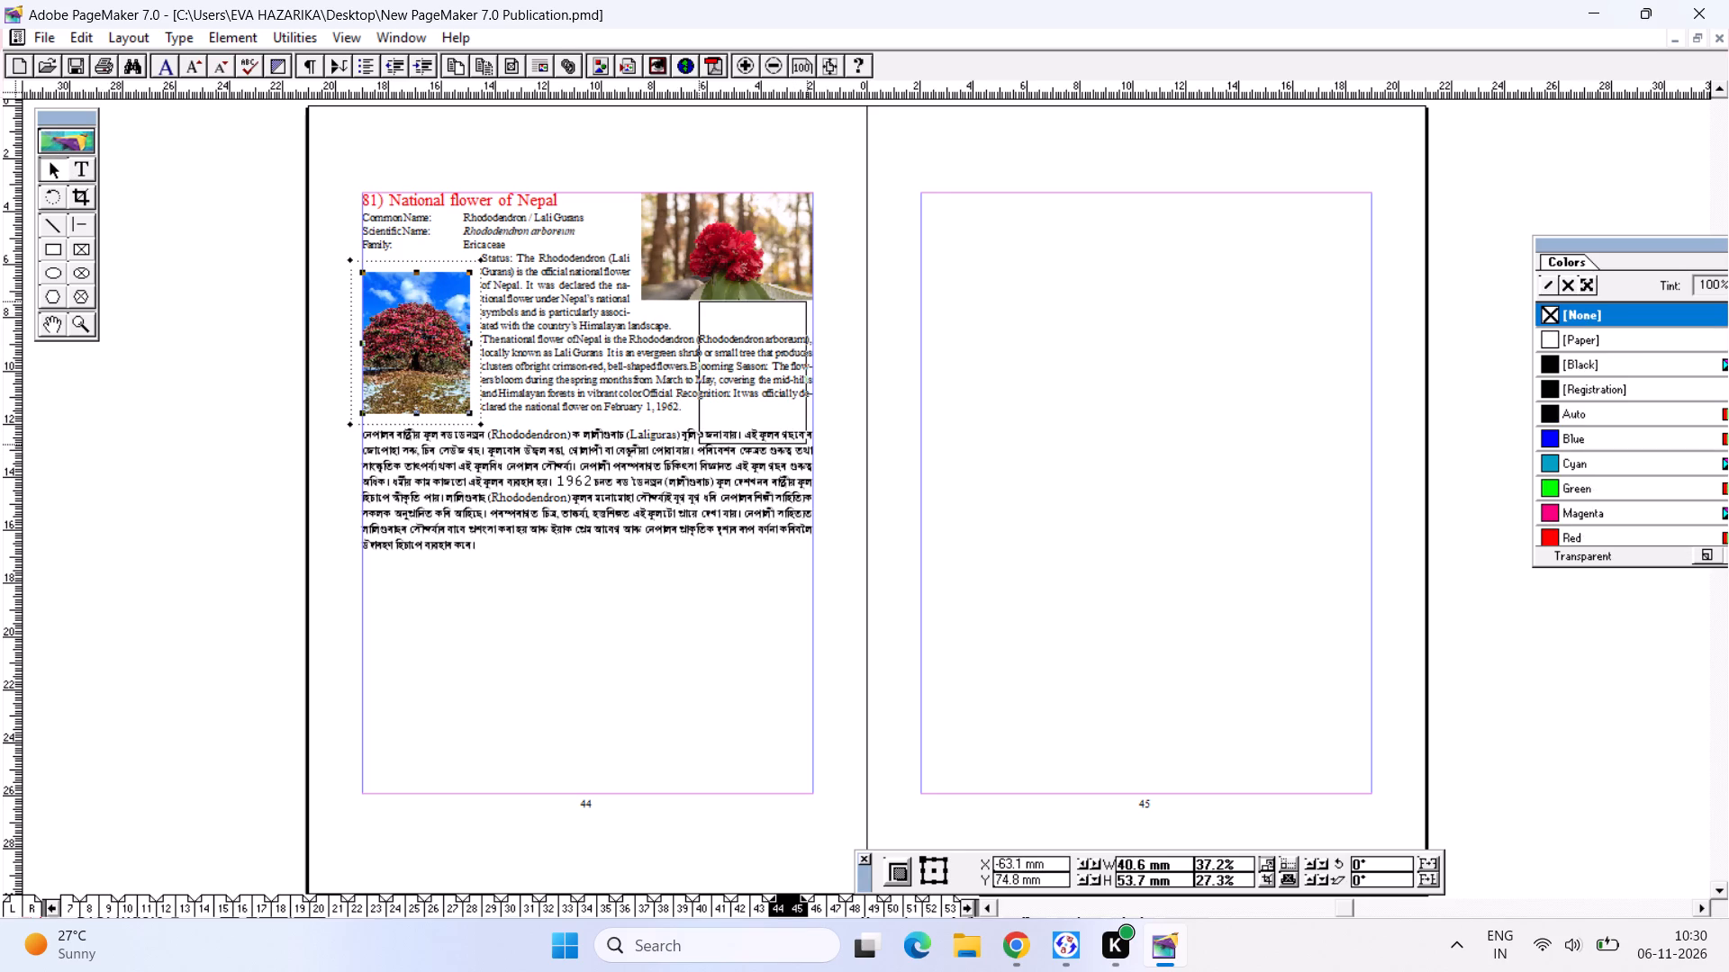
pyautogui.moveTo(731, 343); pyautogui.dragTo(731, 352)
pyautogui.moveTo(741, 366); pyautogui.dragTo(727, 363)
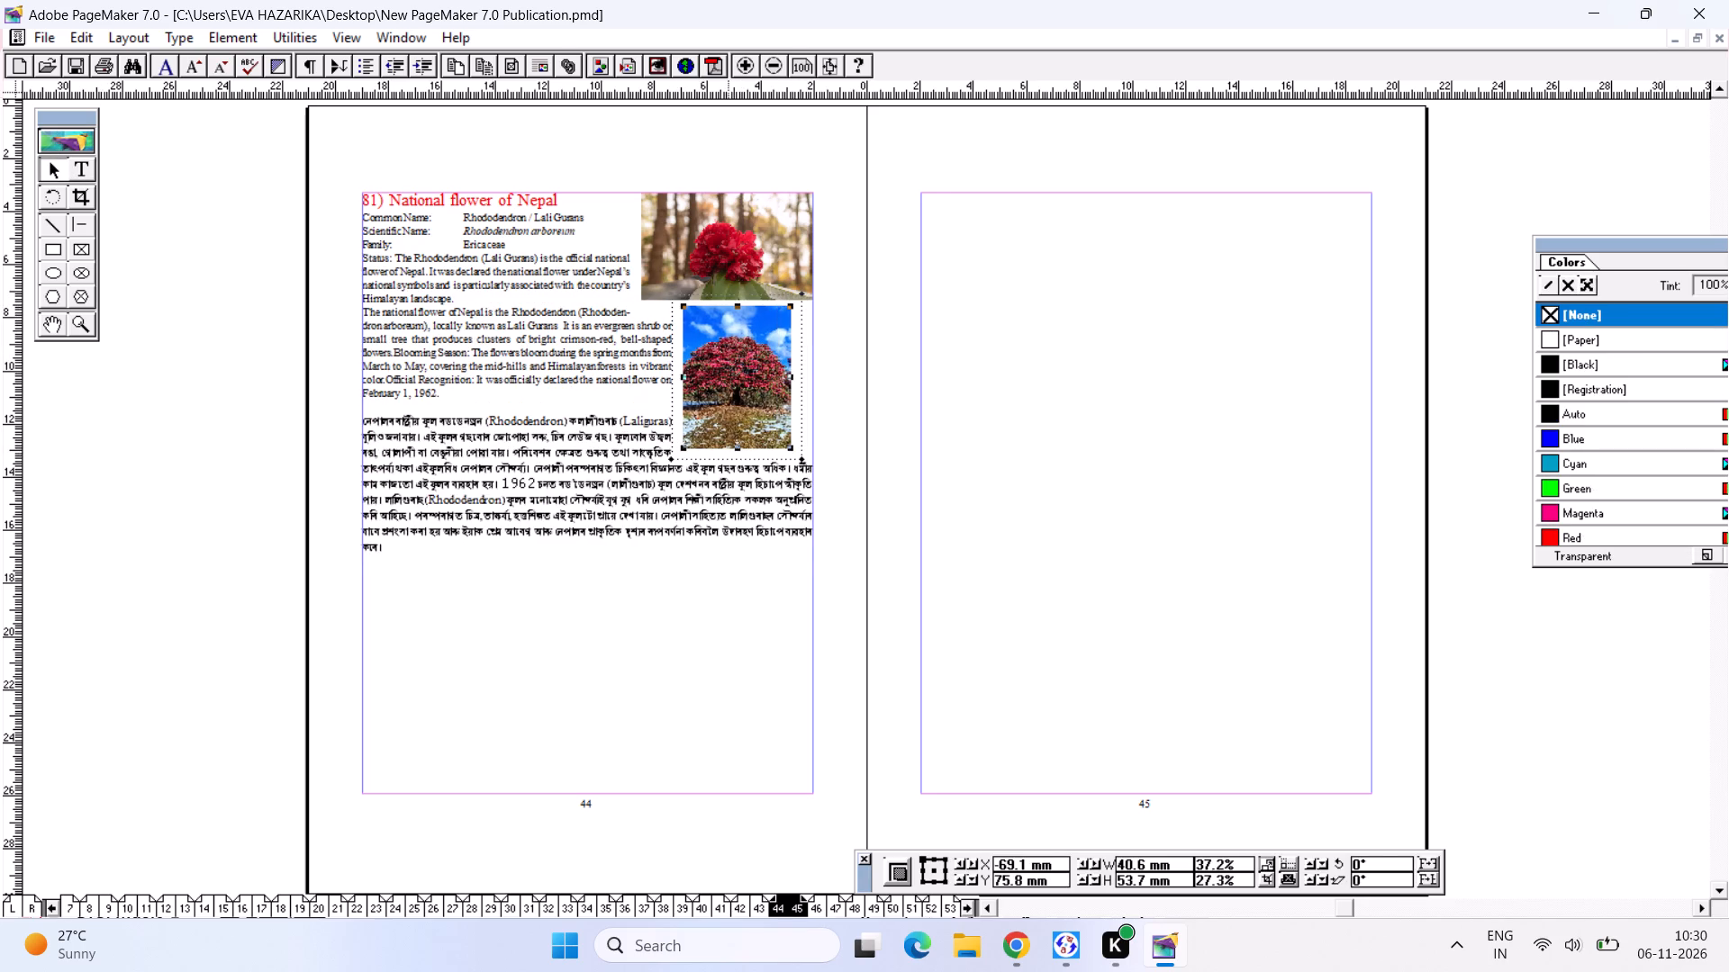
pyautogui.click(502, 496)
pyautogui.click(81, 157)
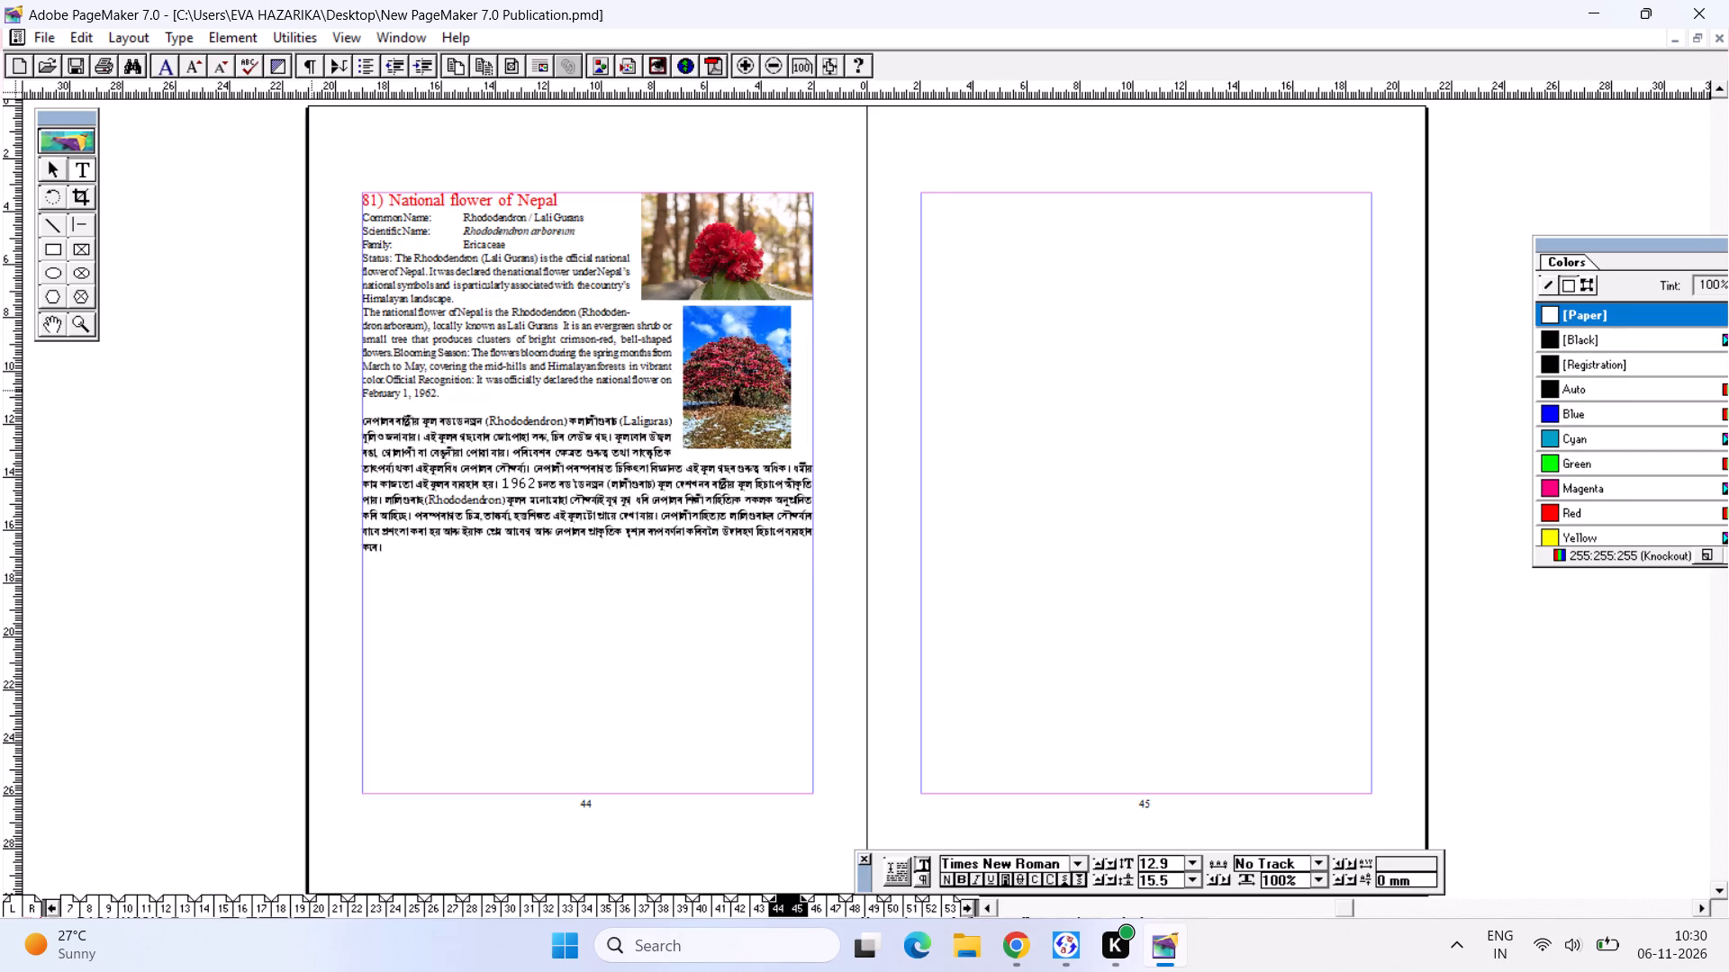
# Remove the blank line between the English and Assamese text of the Nepal entry.
pyautogui.click(357, 422)
pyautogui.press('BackSpace')
pyautogui.click(383, 419)
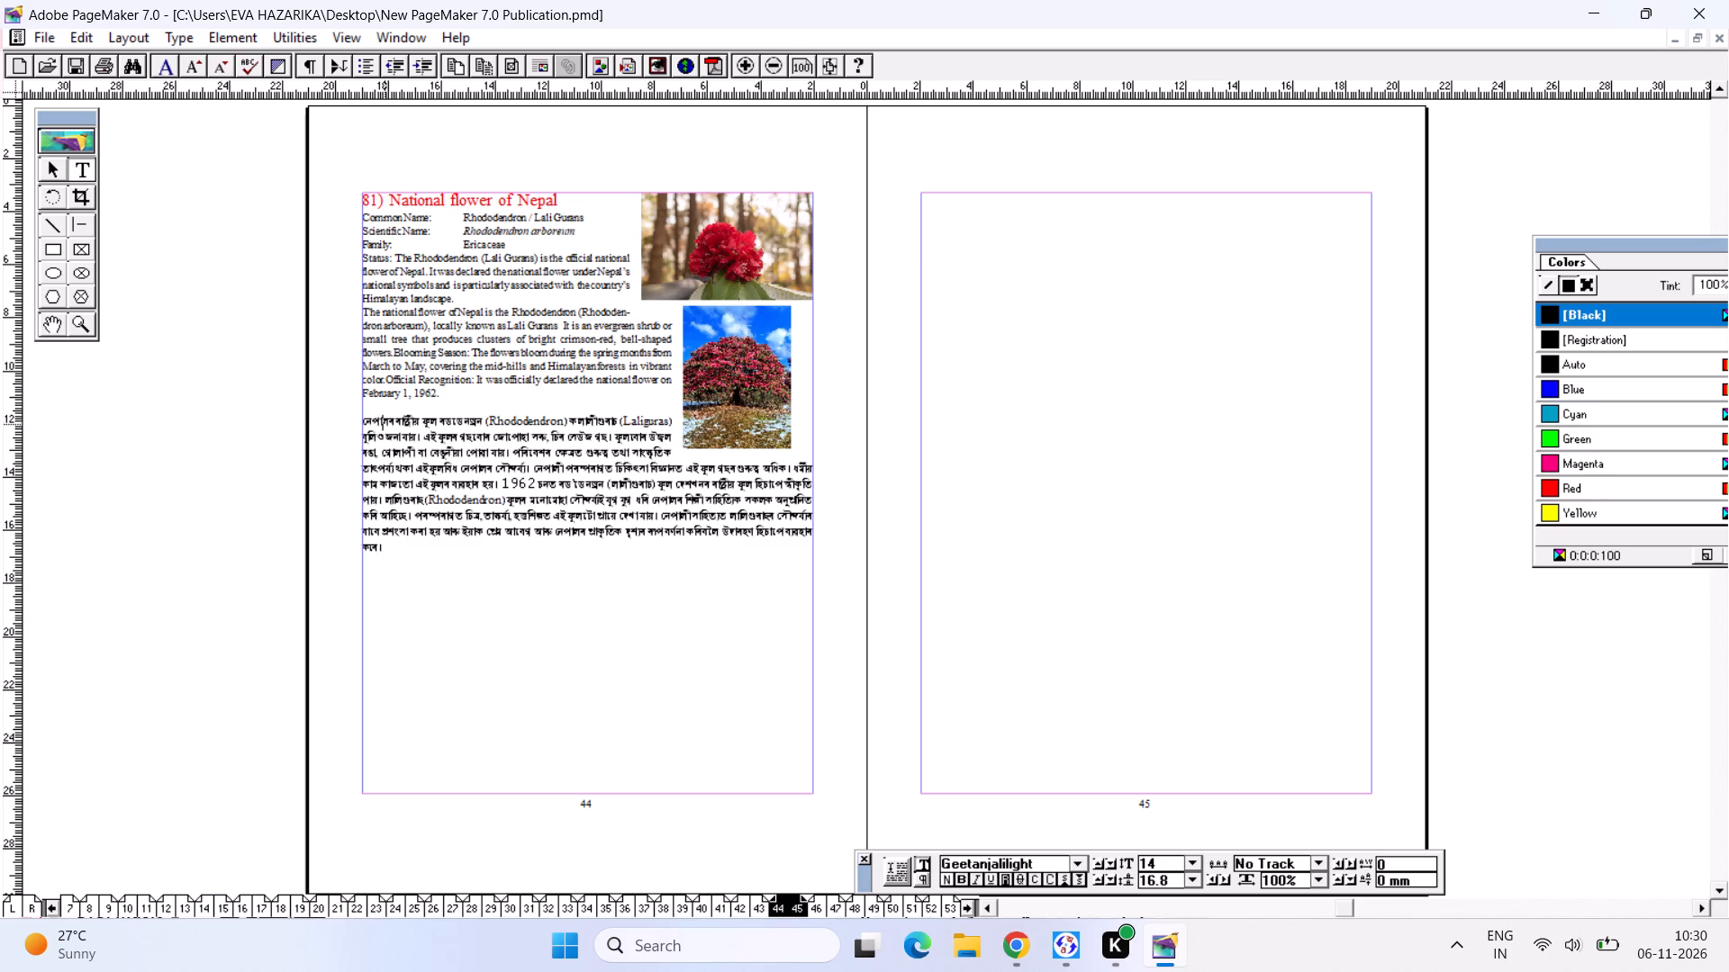
pyautogui.click(41, 166)
pyautogui.click(429, 460)
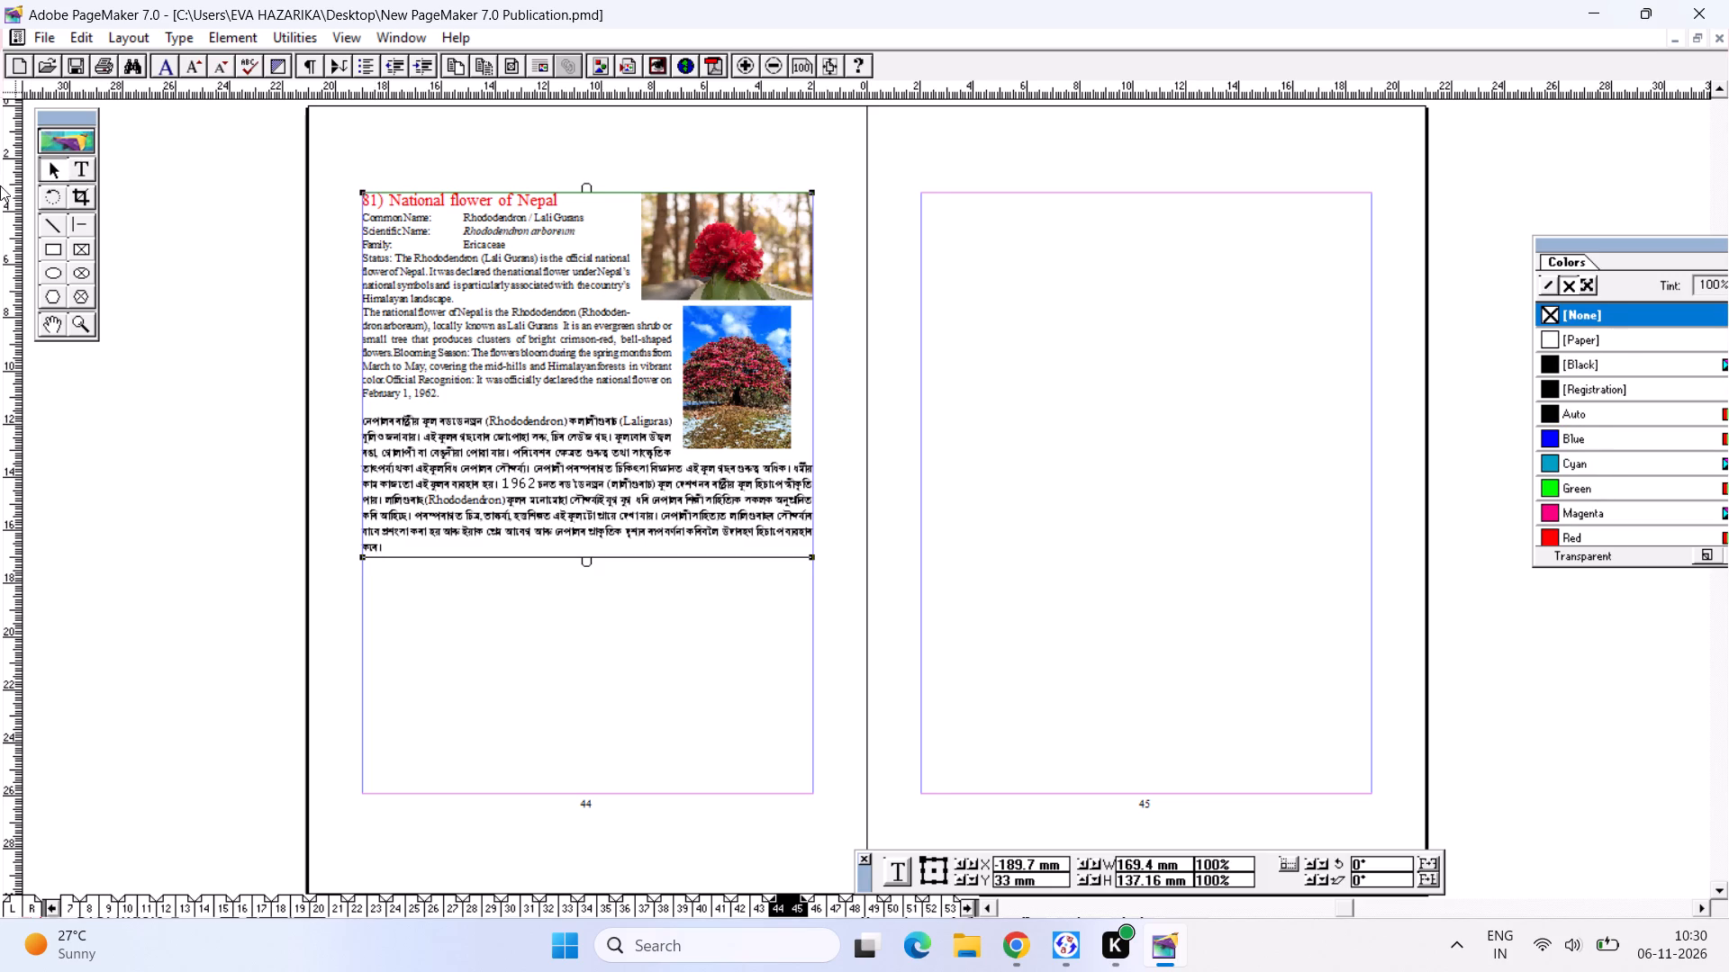
pyautogui.click(83, 171)
pyautogui.click(367, 406)
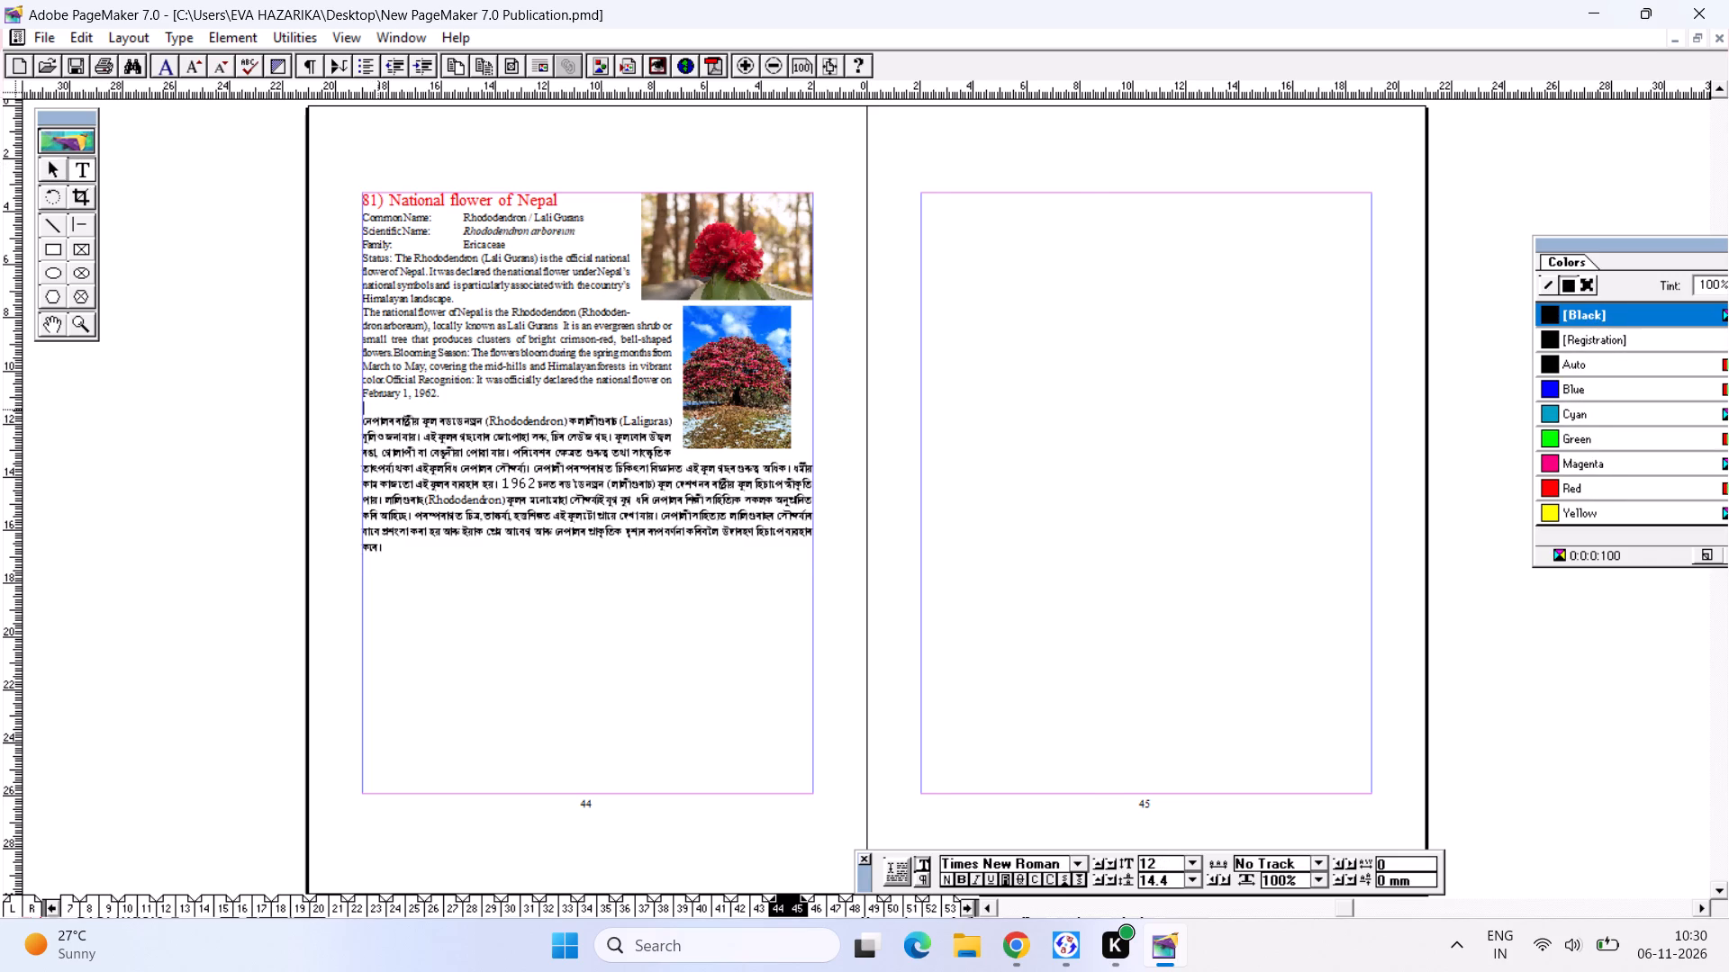
pyautogui.press('BackSpace')
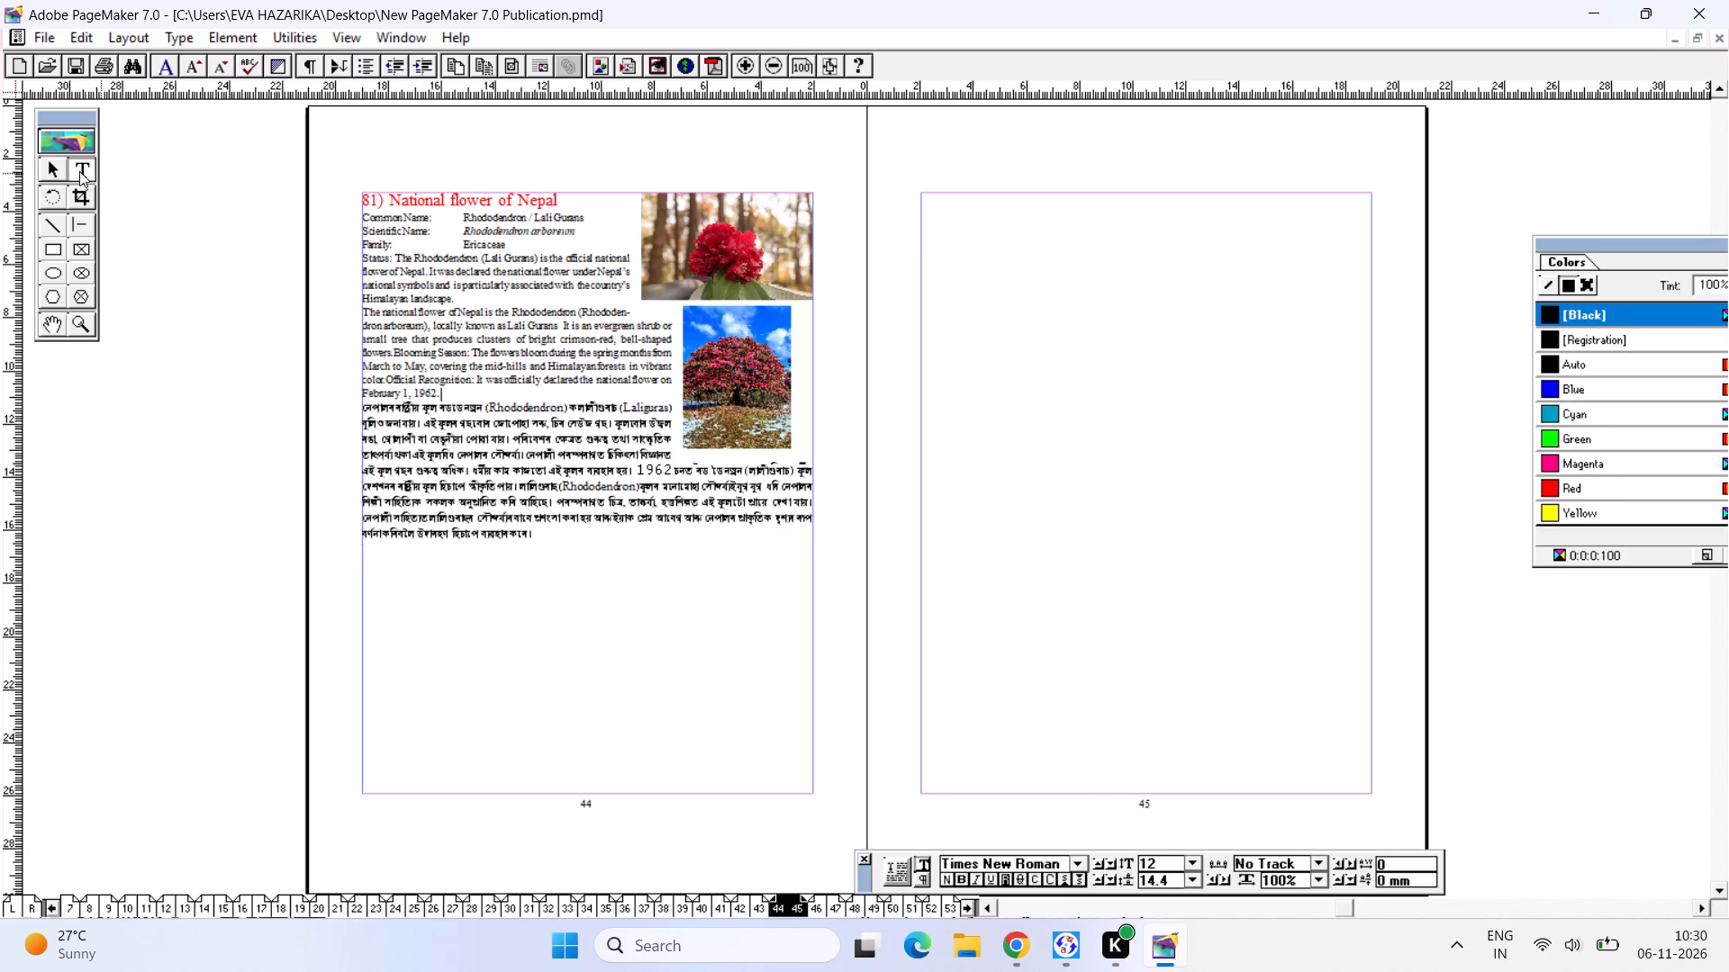
# Enlarge the rhododendron tree photo in the Nepal entry to about 45.1 by 57.7 mm.
pyautogui.click(50, 169)
pyautogui.click(514, 356)
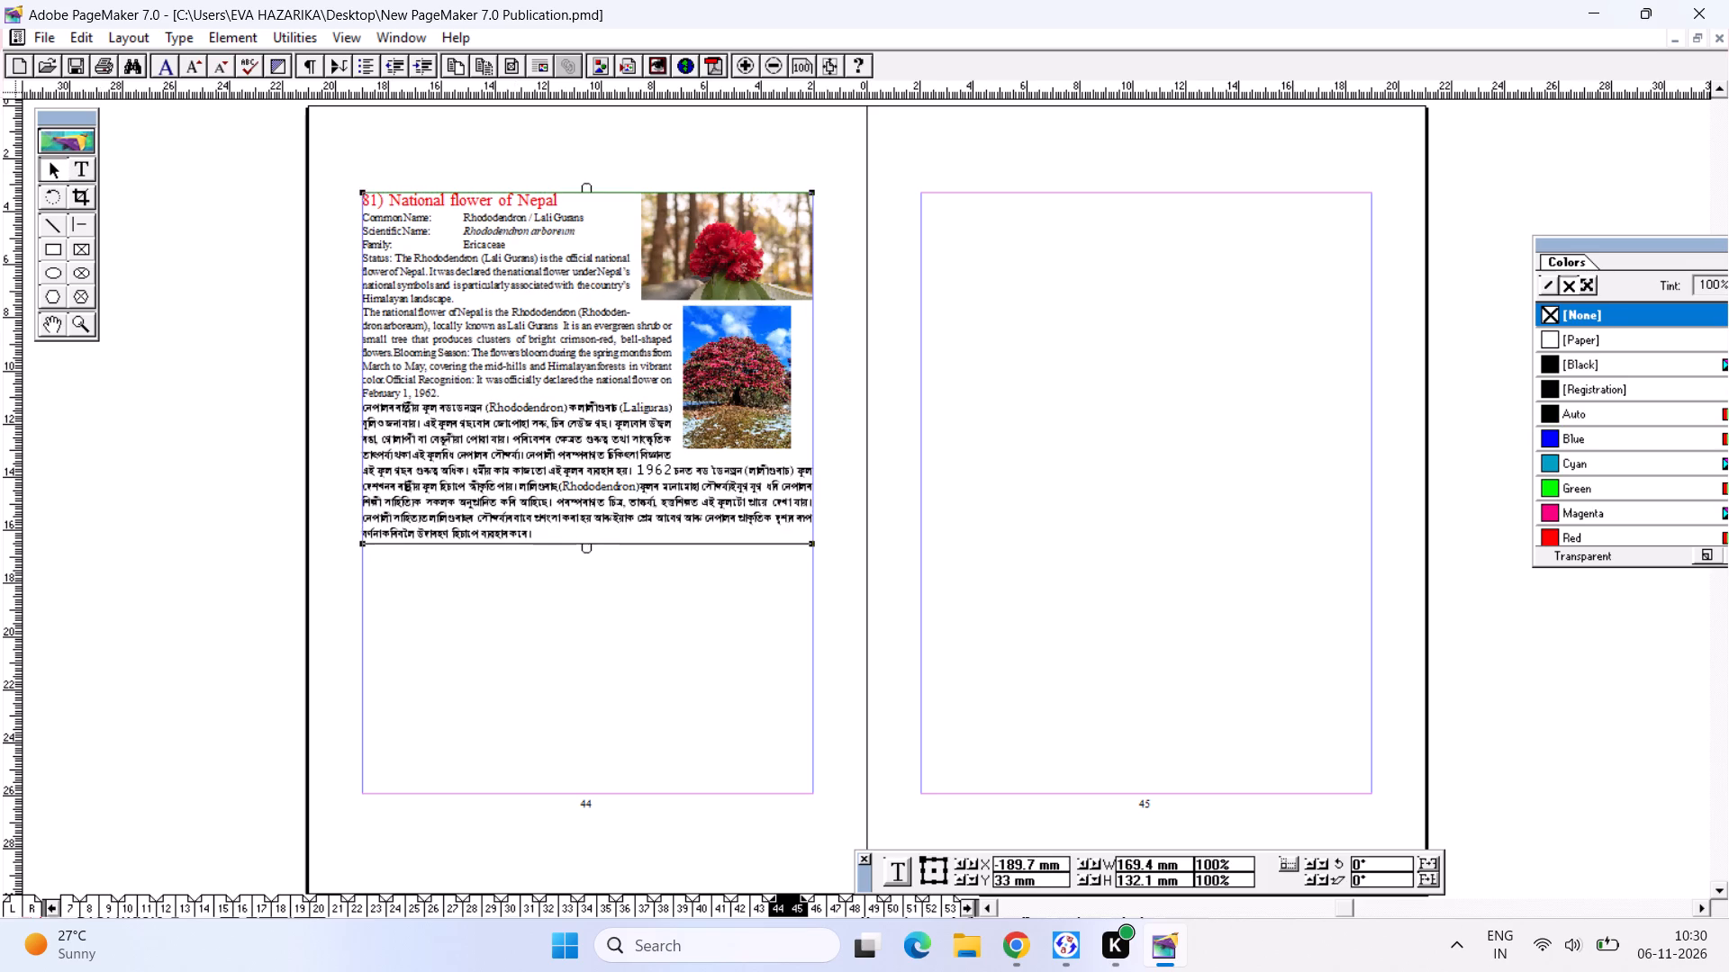
pyautogui.click(656, 292)
pyautogui.click(727, 355)
pyautogui.moveTo(792, 447); pyautogui.dragTo(801, 458)
pyautogui.click(608, 463)
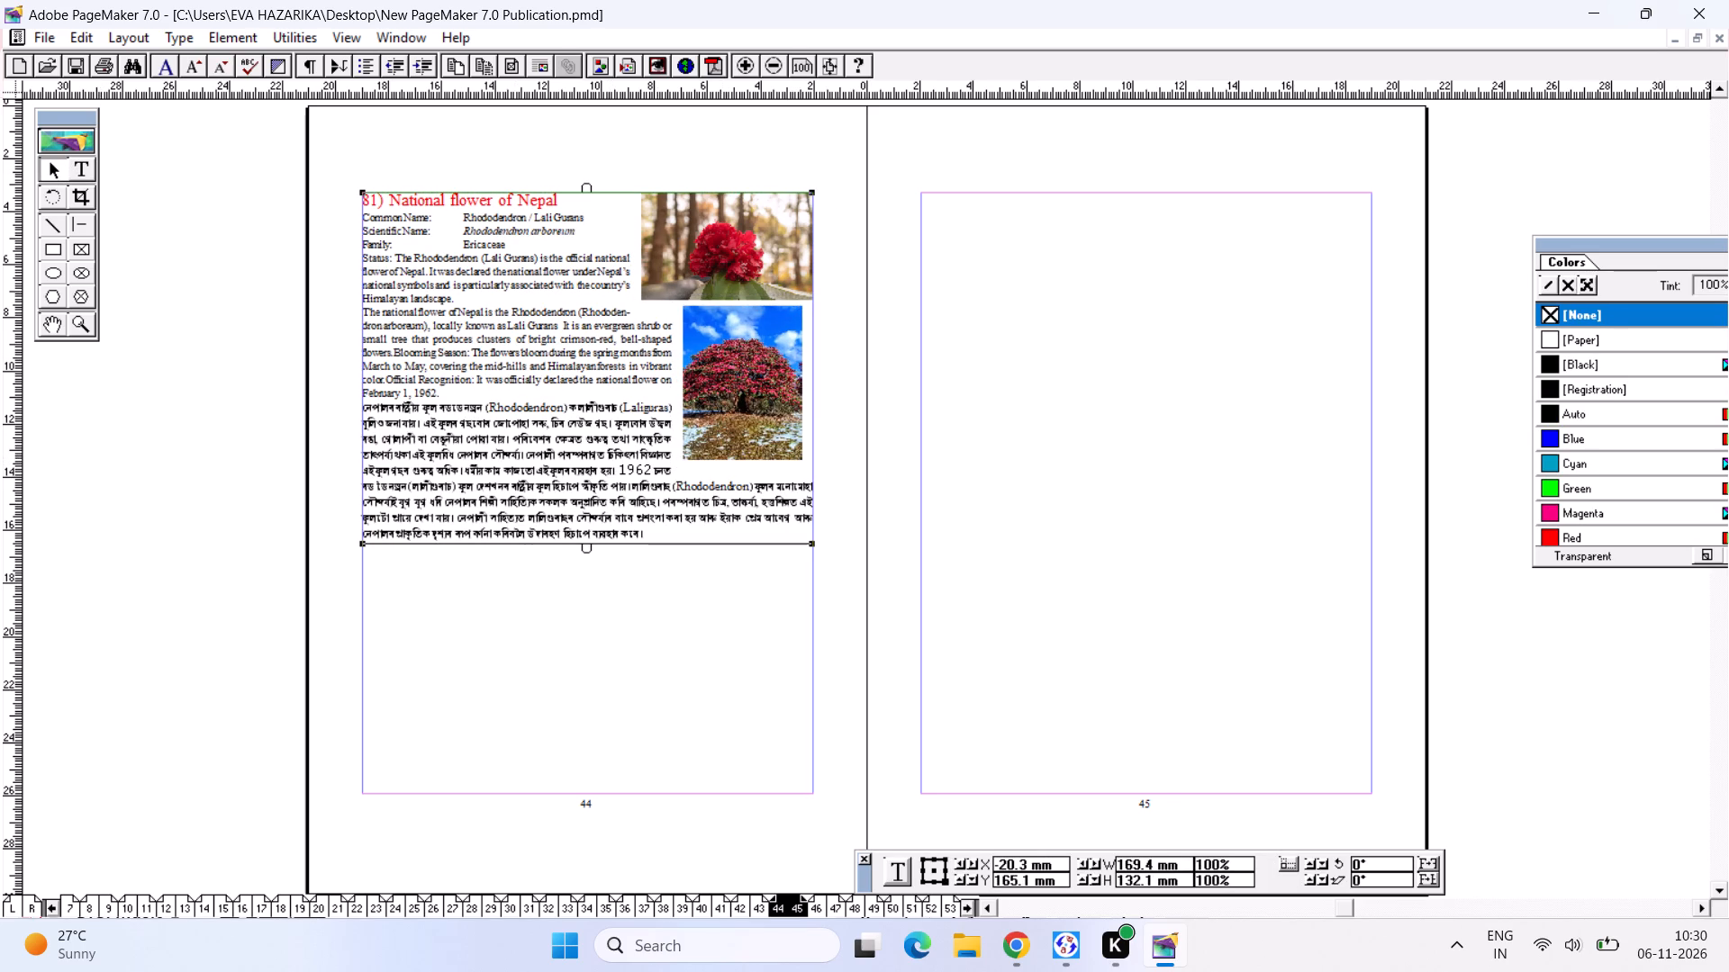
# Compare the Nepal entry on page 44 with the finished entries on pages 42 and 43.
pyautogui.click(759, 907)
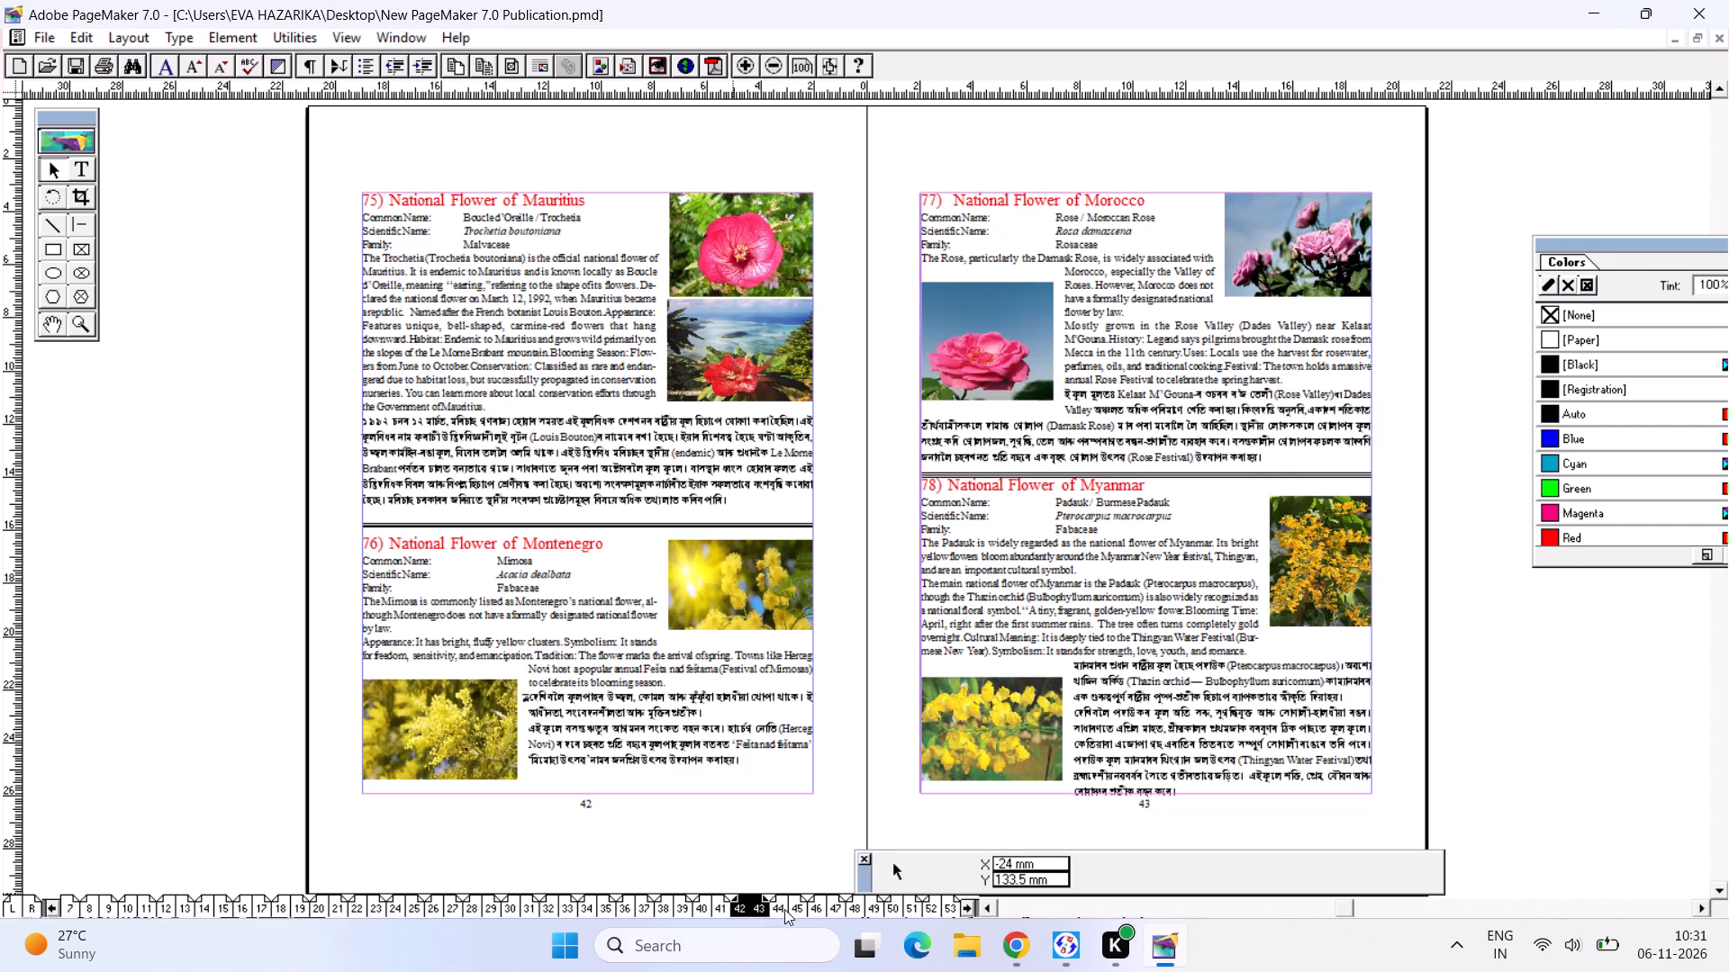
pyautogui.click(786, 910)
pyautogui.click(570, 392)
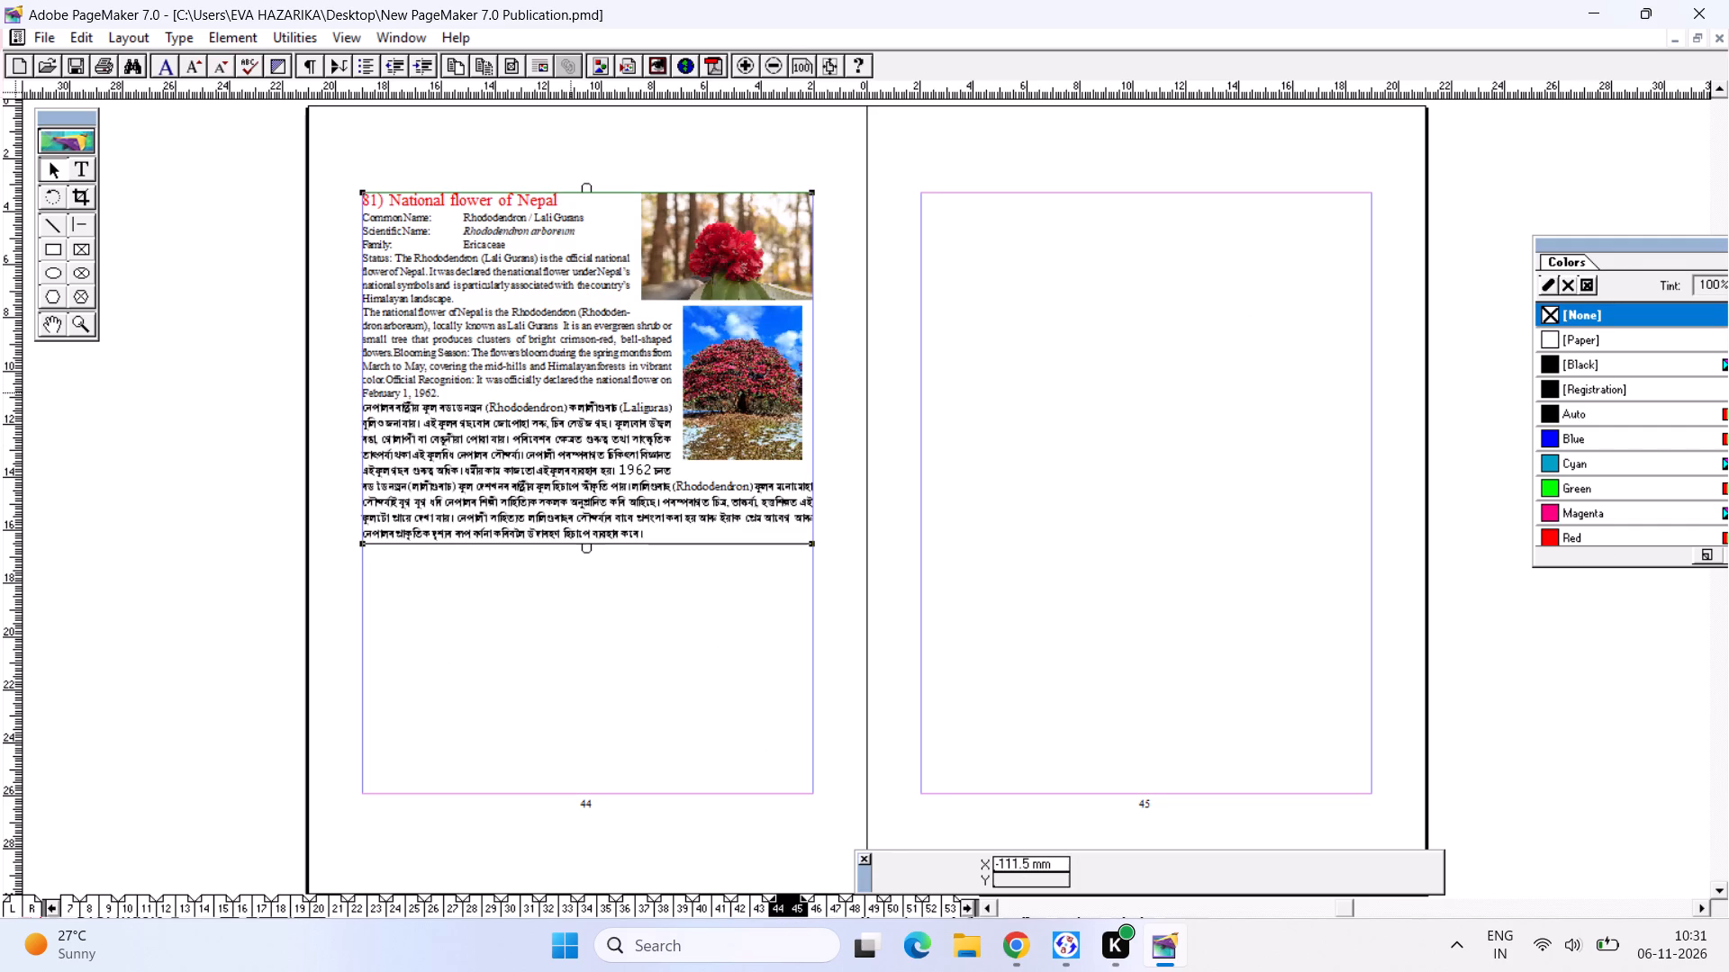
pyautogui.click(93, 161)
pyautogui.click(470, 487)
pyautogui.click(754, 912)
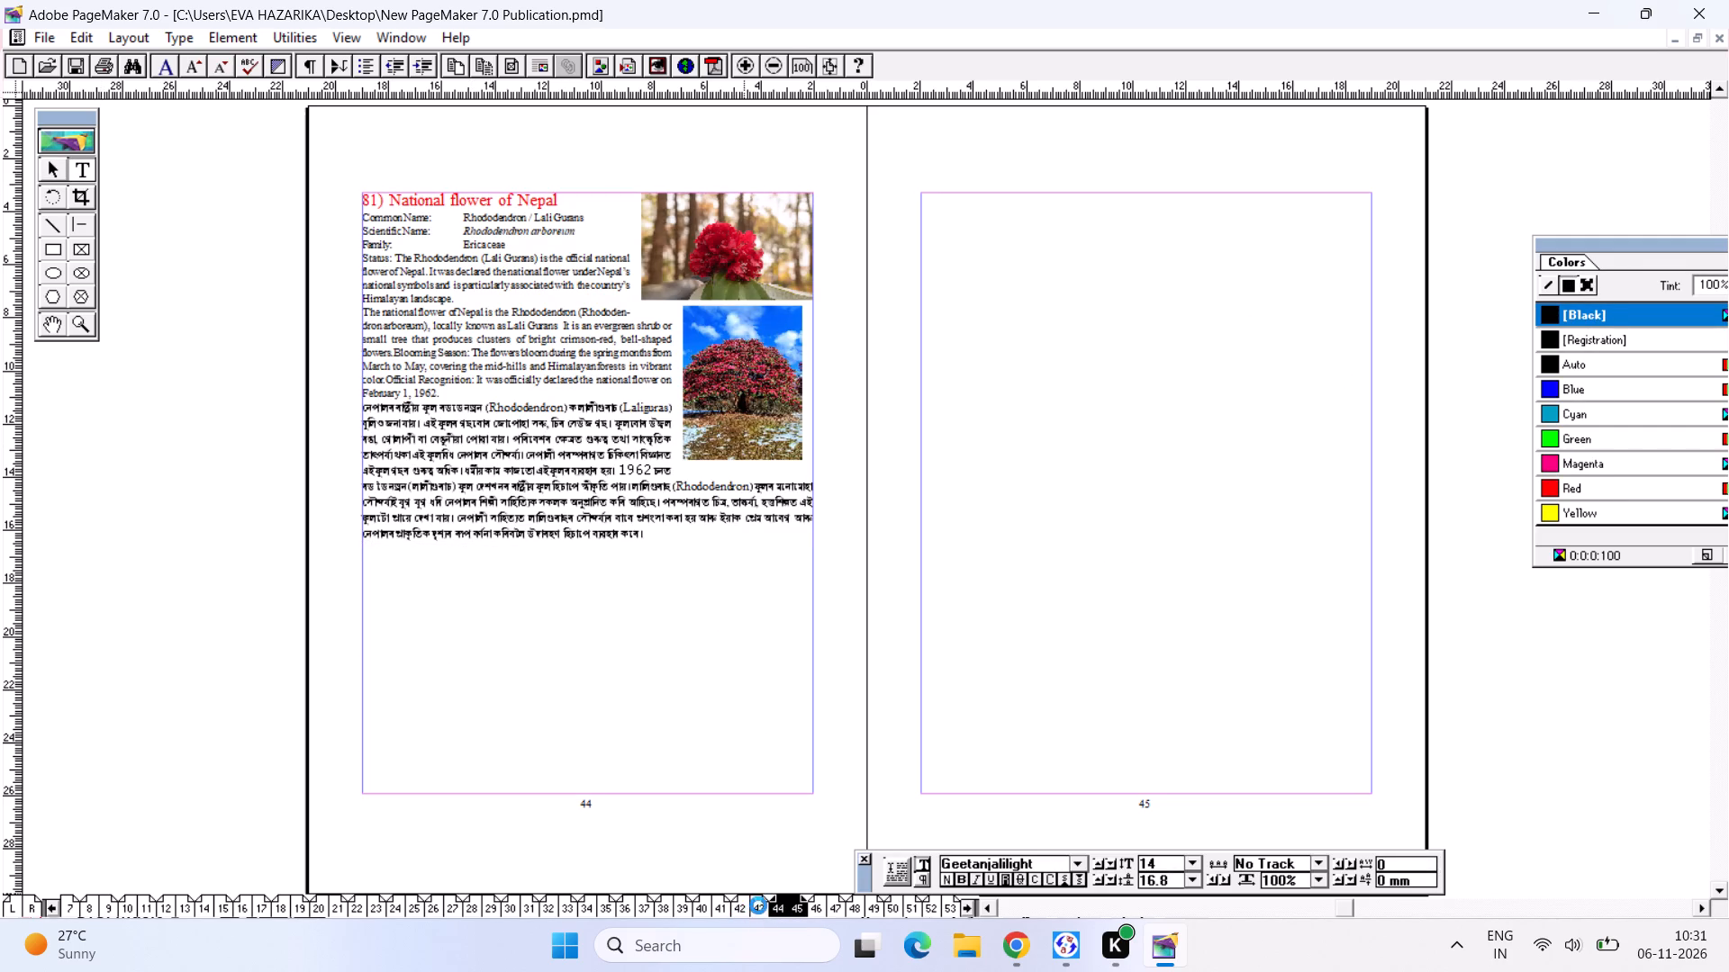
pyautogui.click(1146, 708)
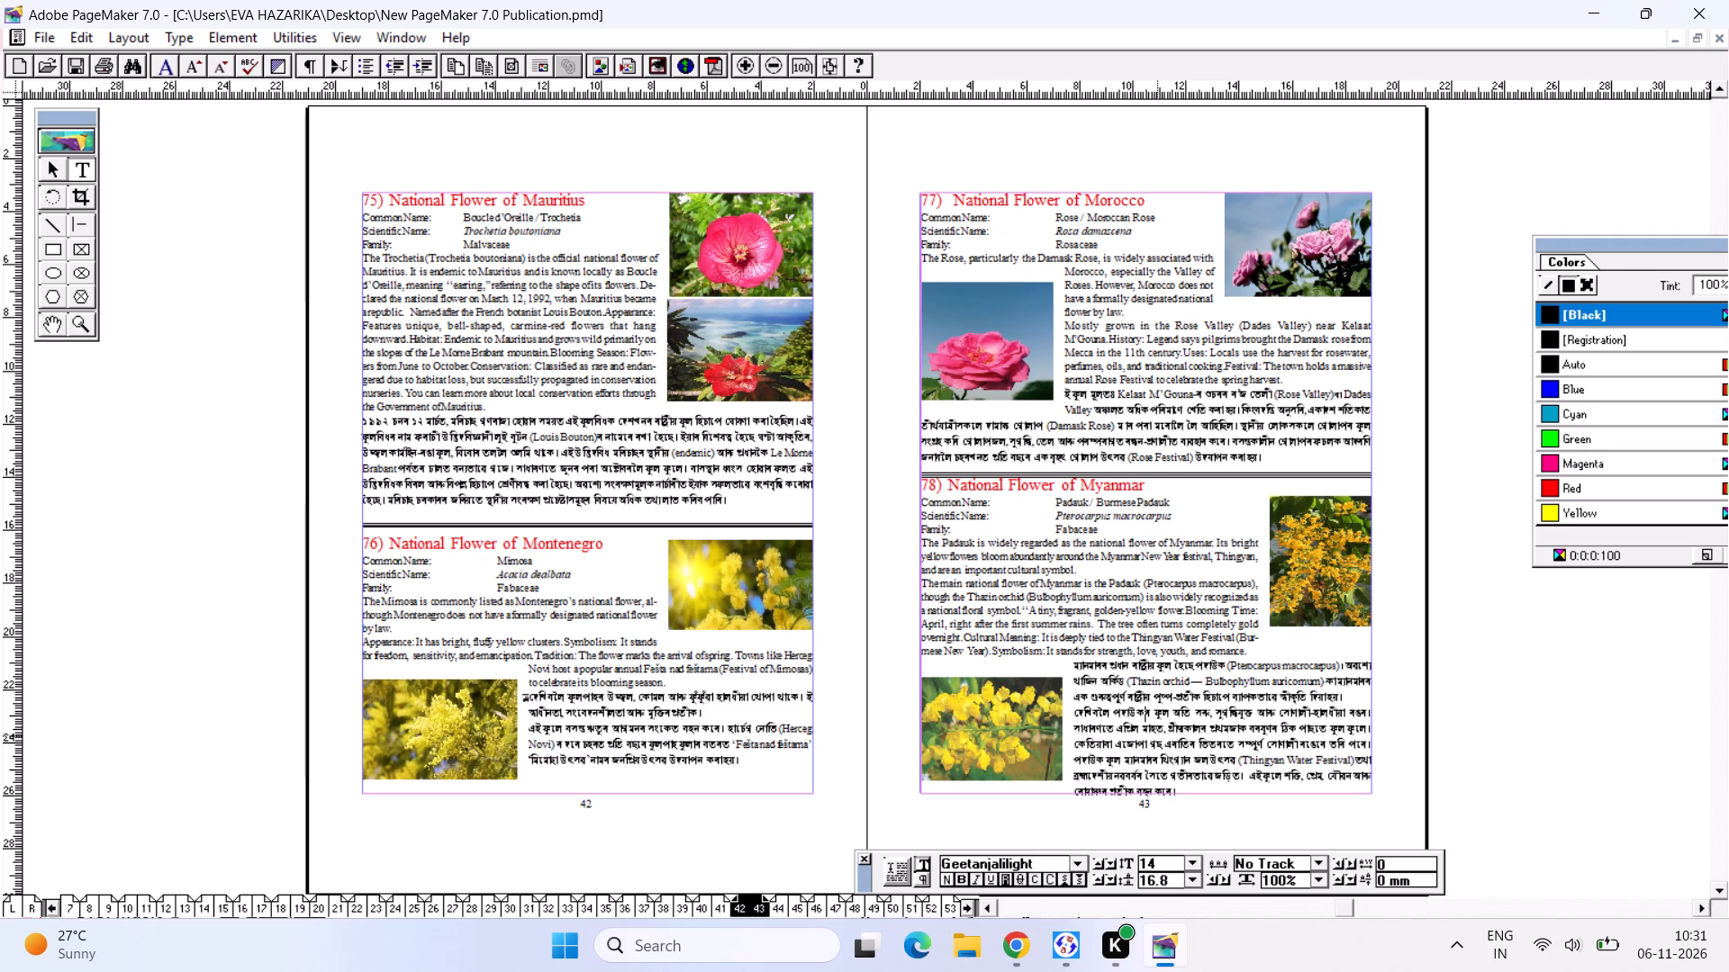
pyautogui.click(1036, 589)
pyautogui.click(1182, 760)
pyautogui.click(774, 904)
pyautogui.click(509, 454)
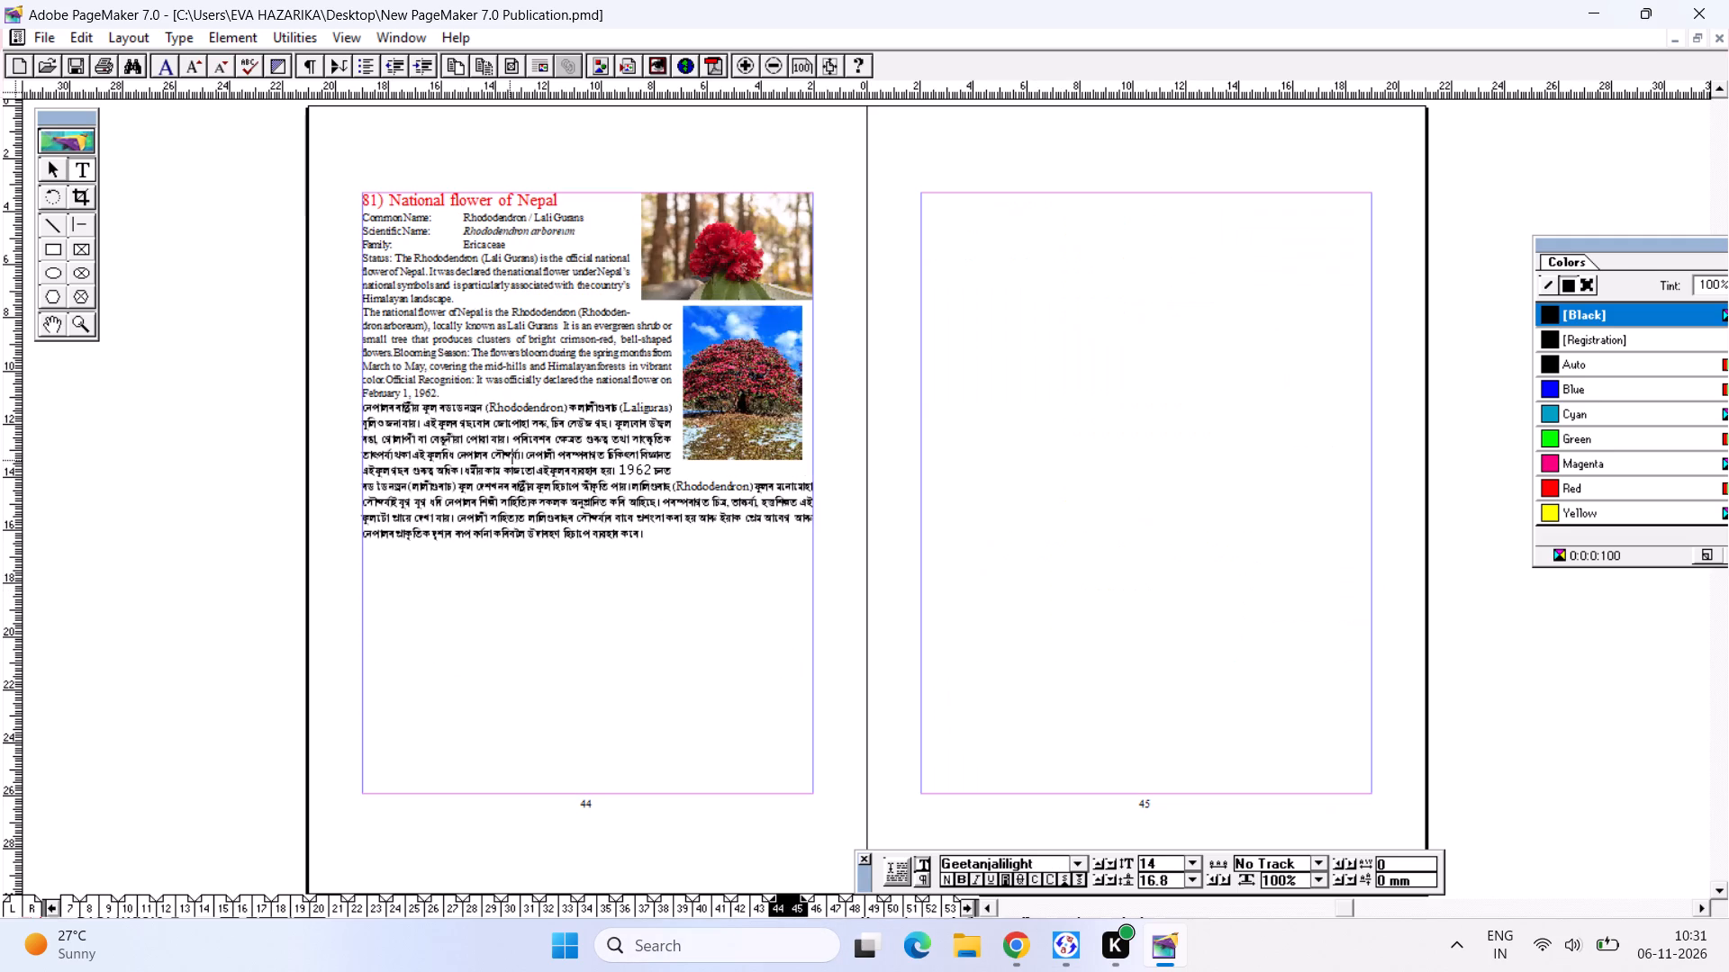
pyautogui.click(747, 400)
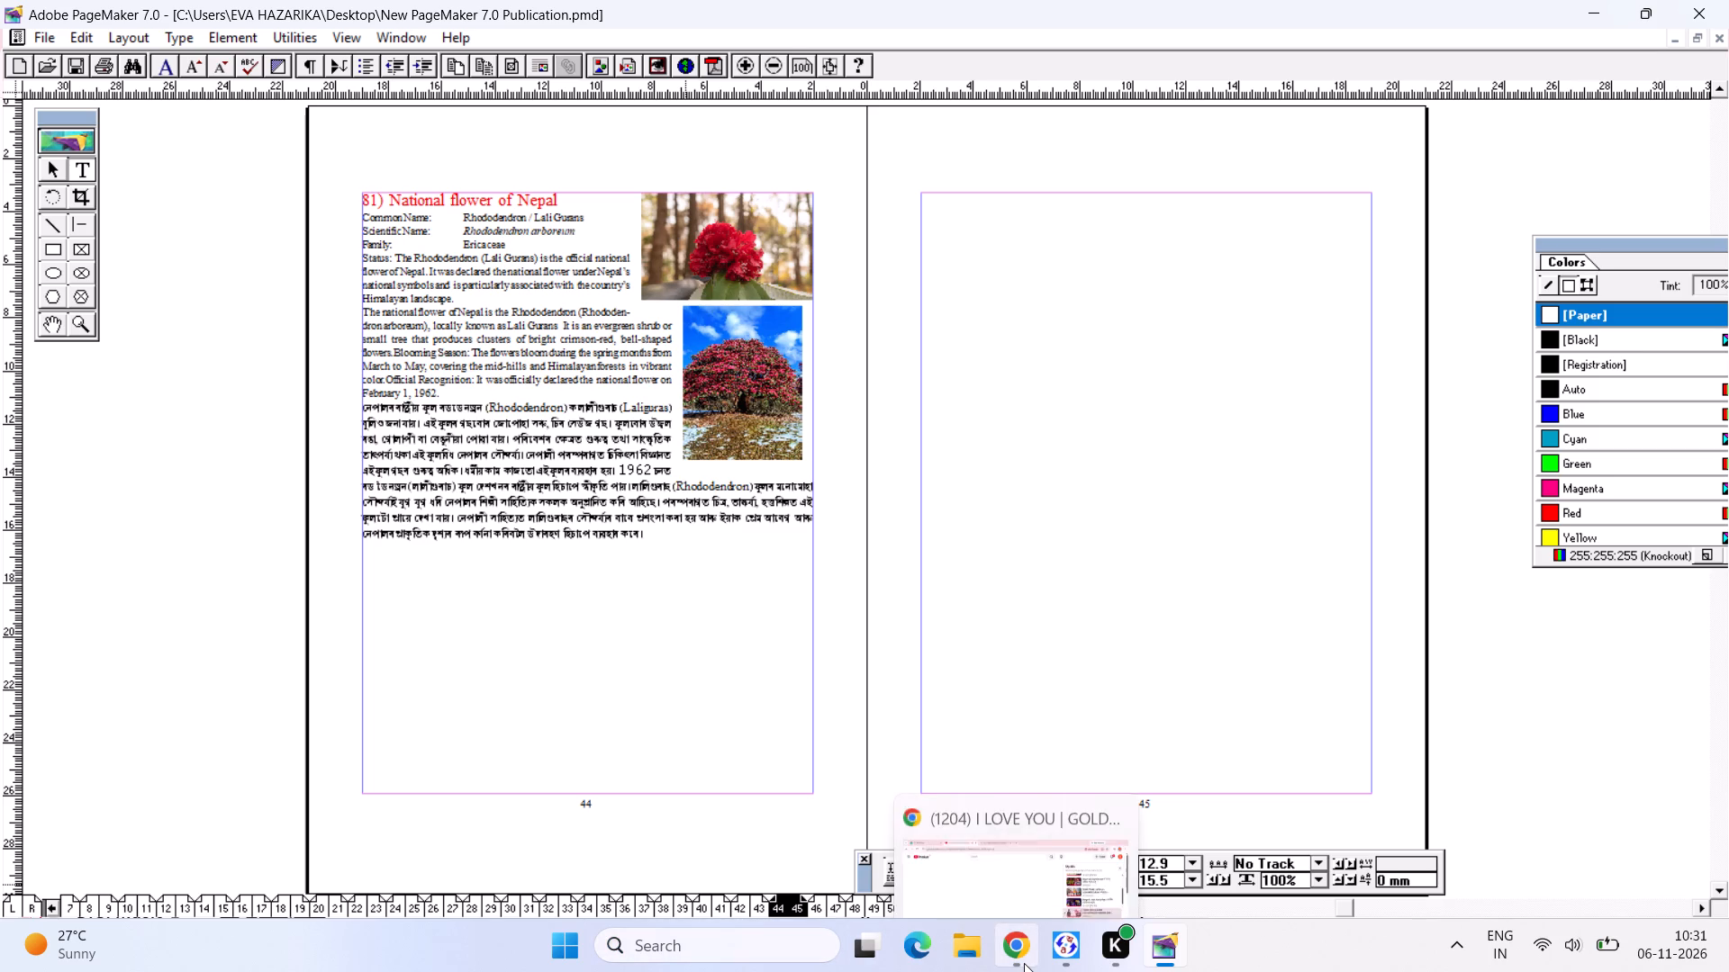
# Copy the full text of the Netherlands entry on page 96 of national flowers (2) and return to the publication.
pyautogui.hotkey('ctrl', 'Tab')
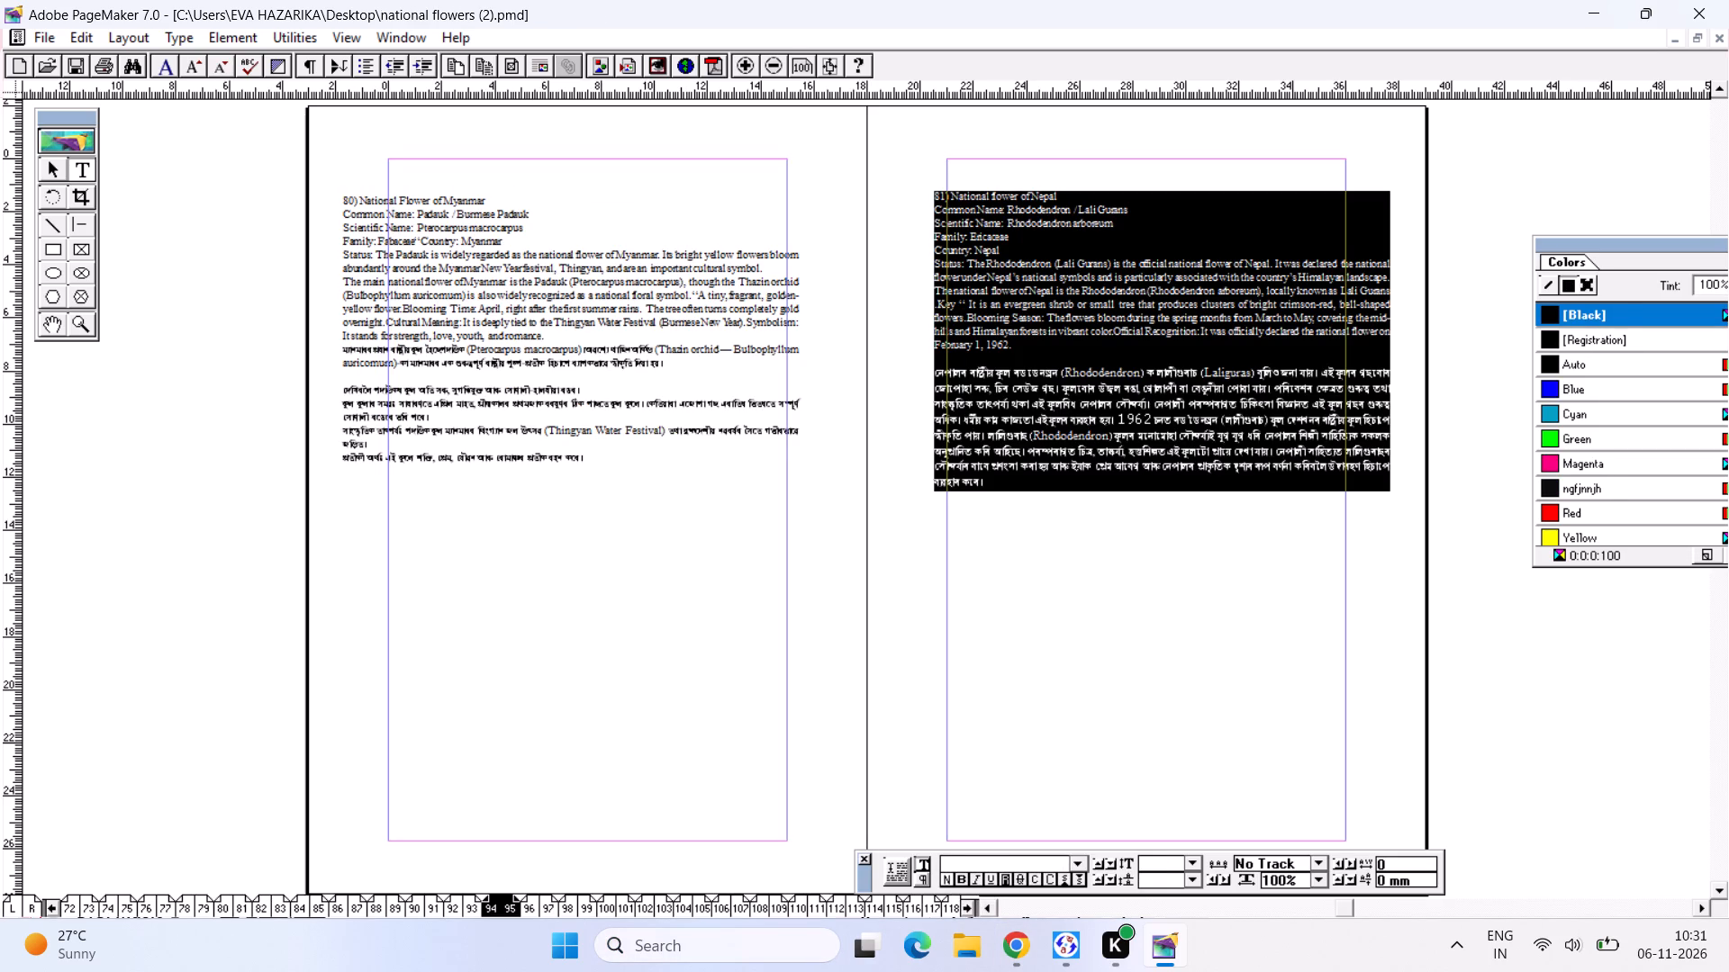
pyautogui.click(539, 906)
pyautogui.click(441, 391)
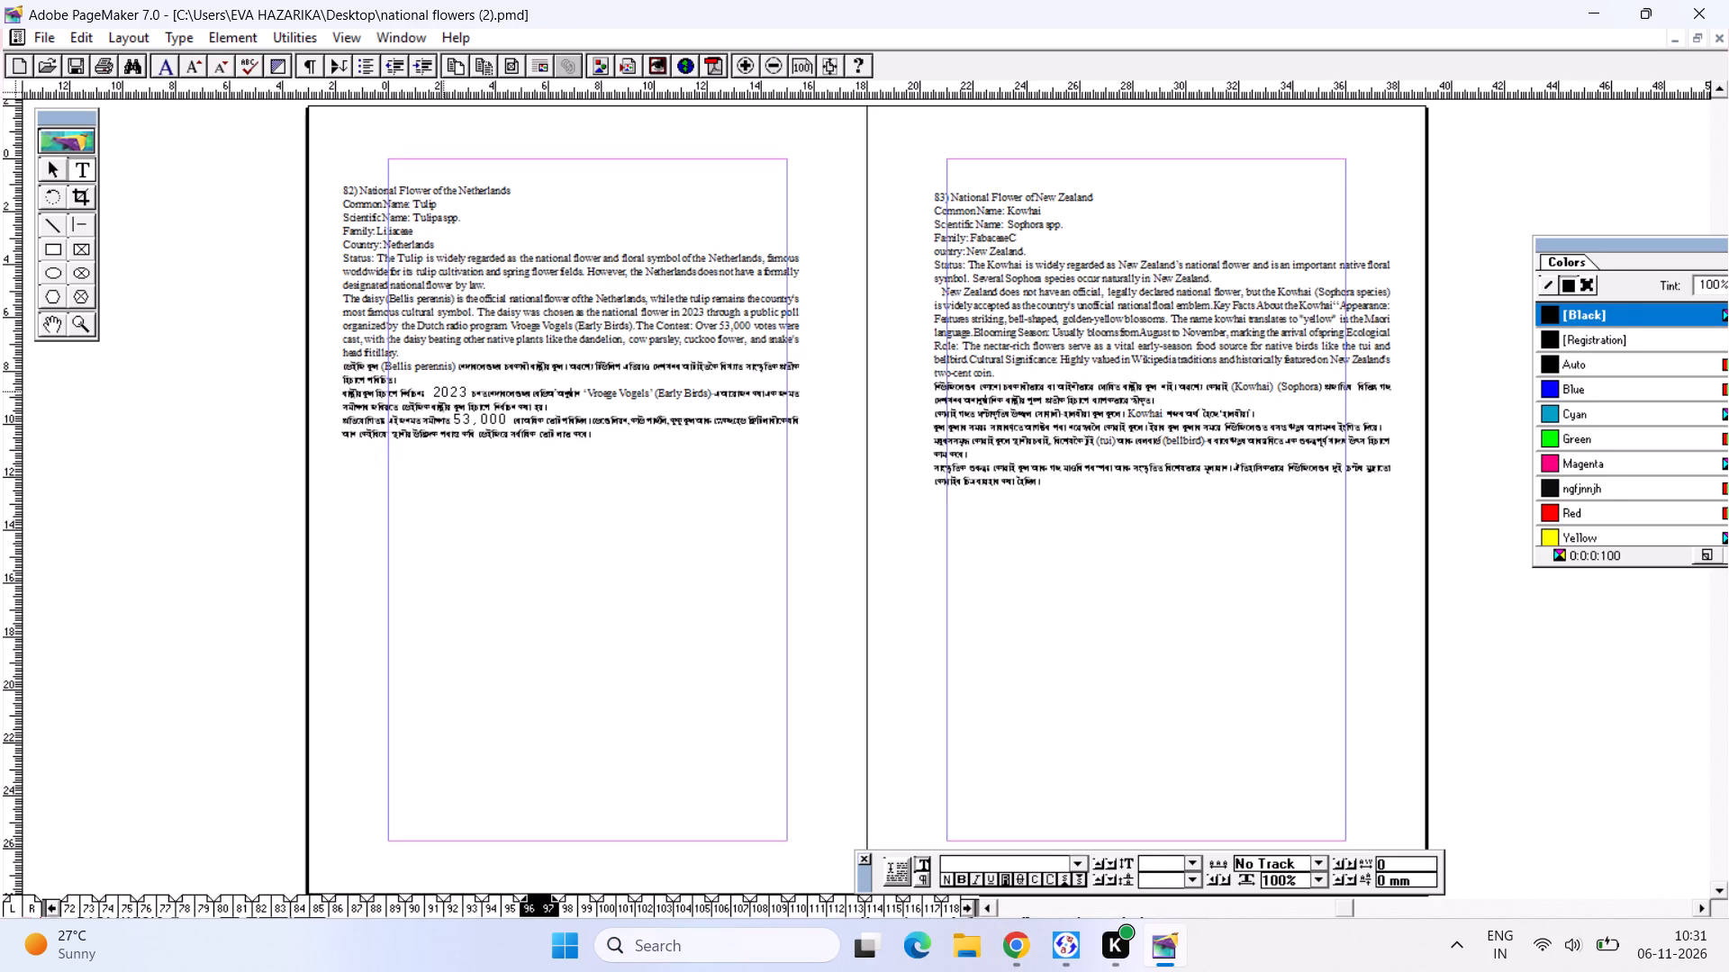
pyautogui.hotkey('ctrl', 'a')
pyautogui.hotkey('ctrl', 'c')
pyautogui.hotkey('ctrl', 'c')
pyautogui.hotkey('ctrl', 'Tab')
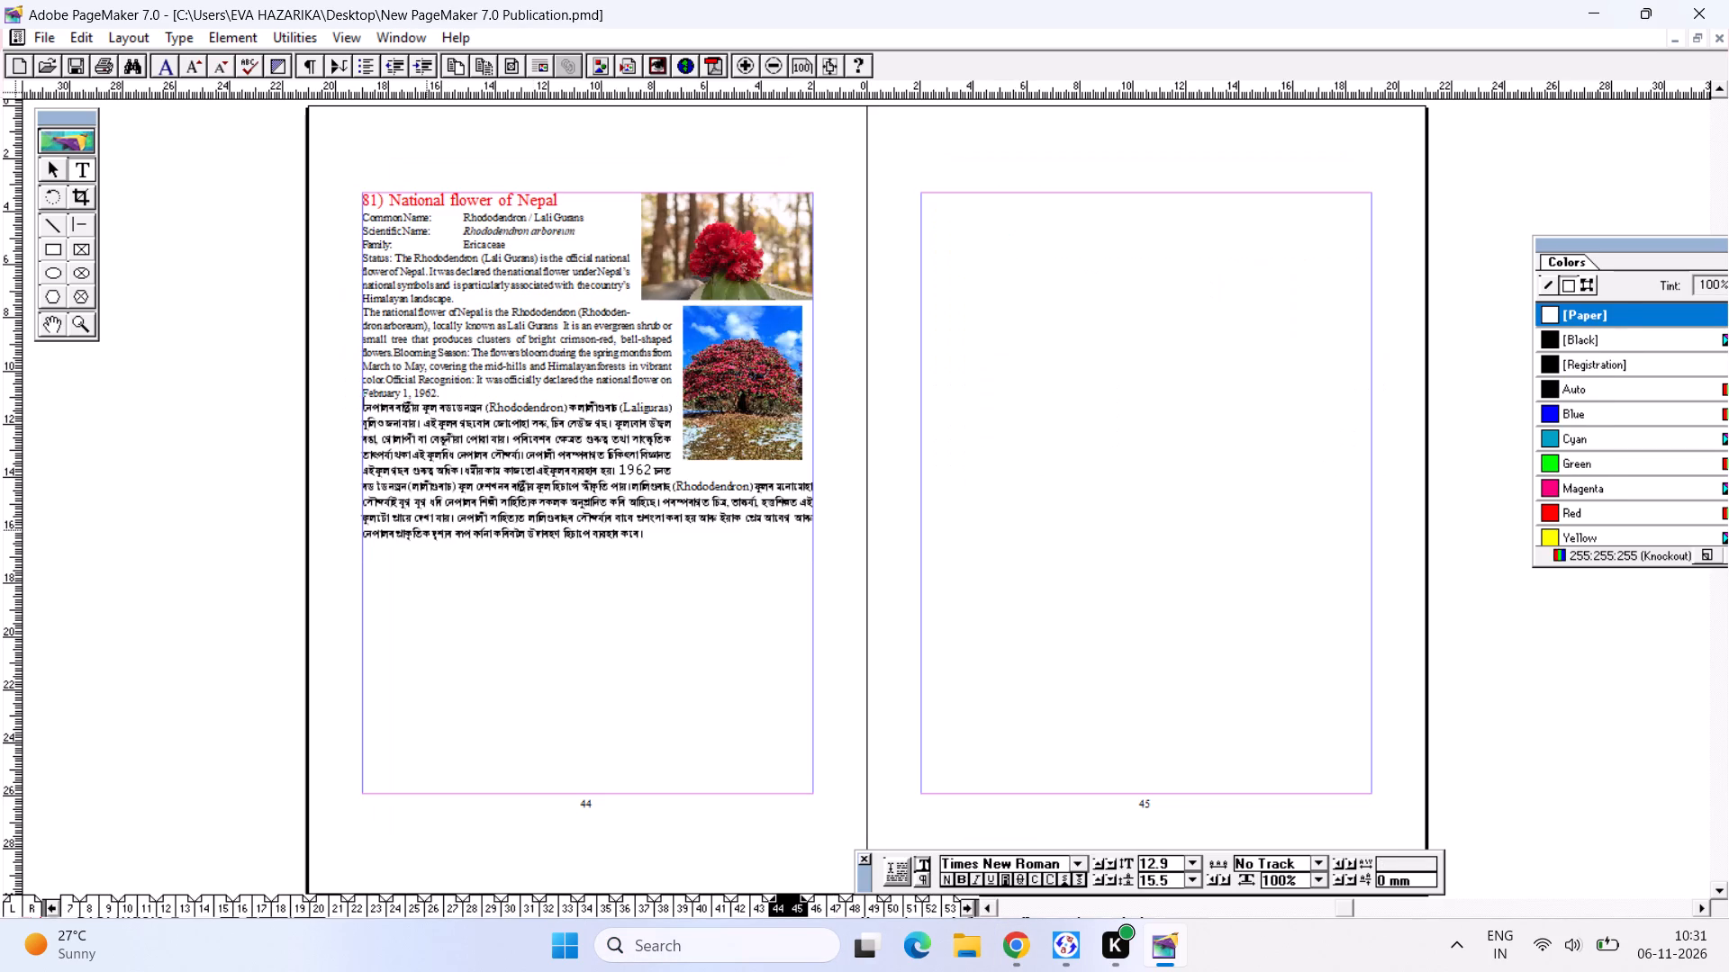
# Check the entry numbering on the preceding pages and renumber the Nepal heading on page 44 as 79.
pyautogui.click(59, 166)
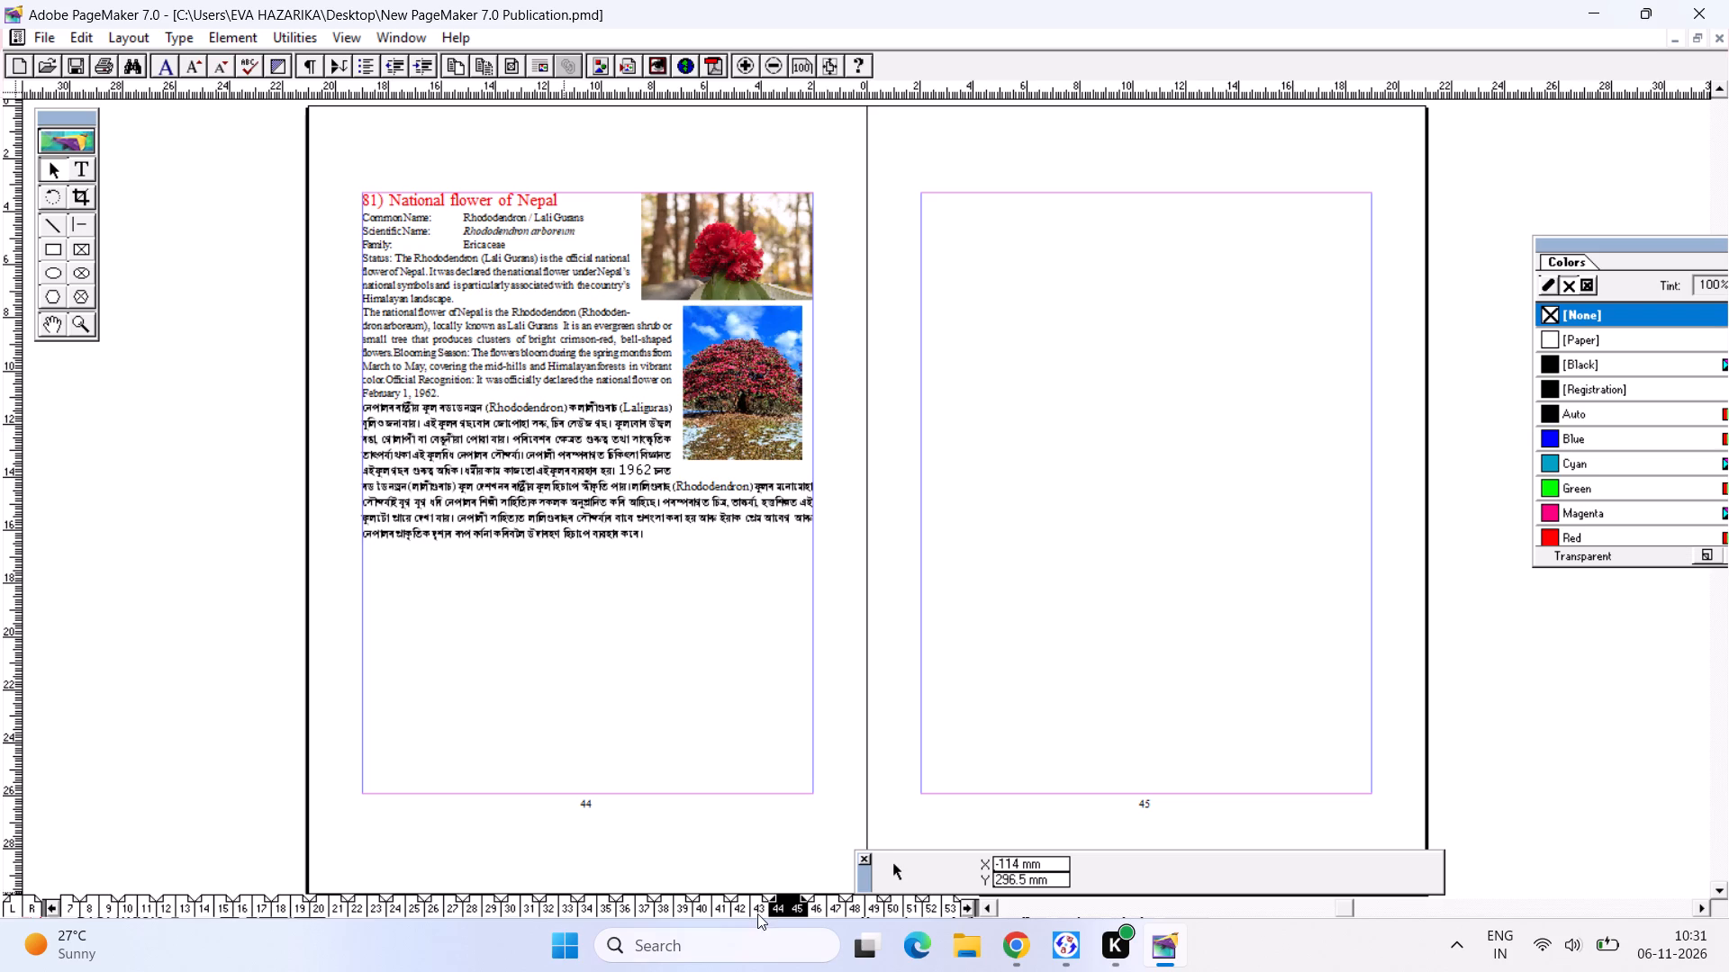
pyautogui.click(758, 911)
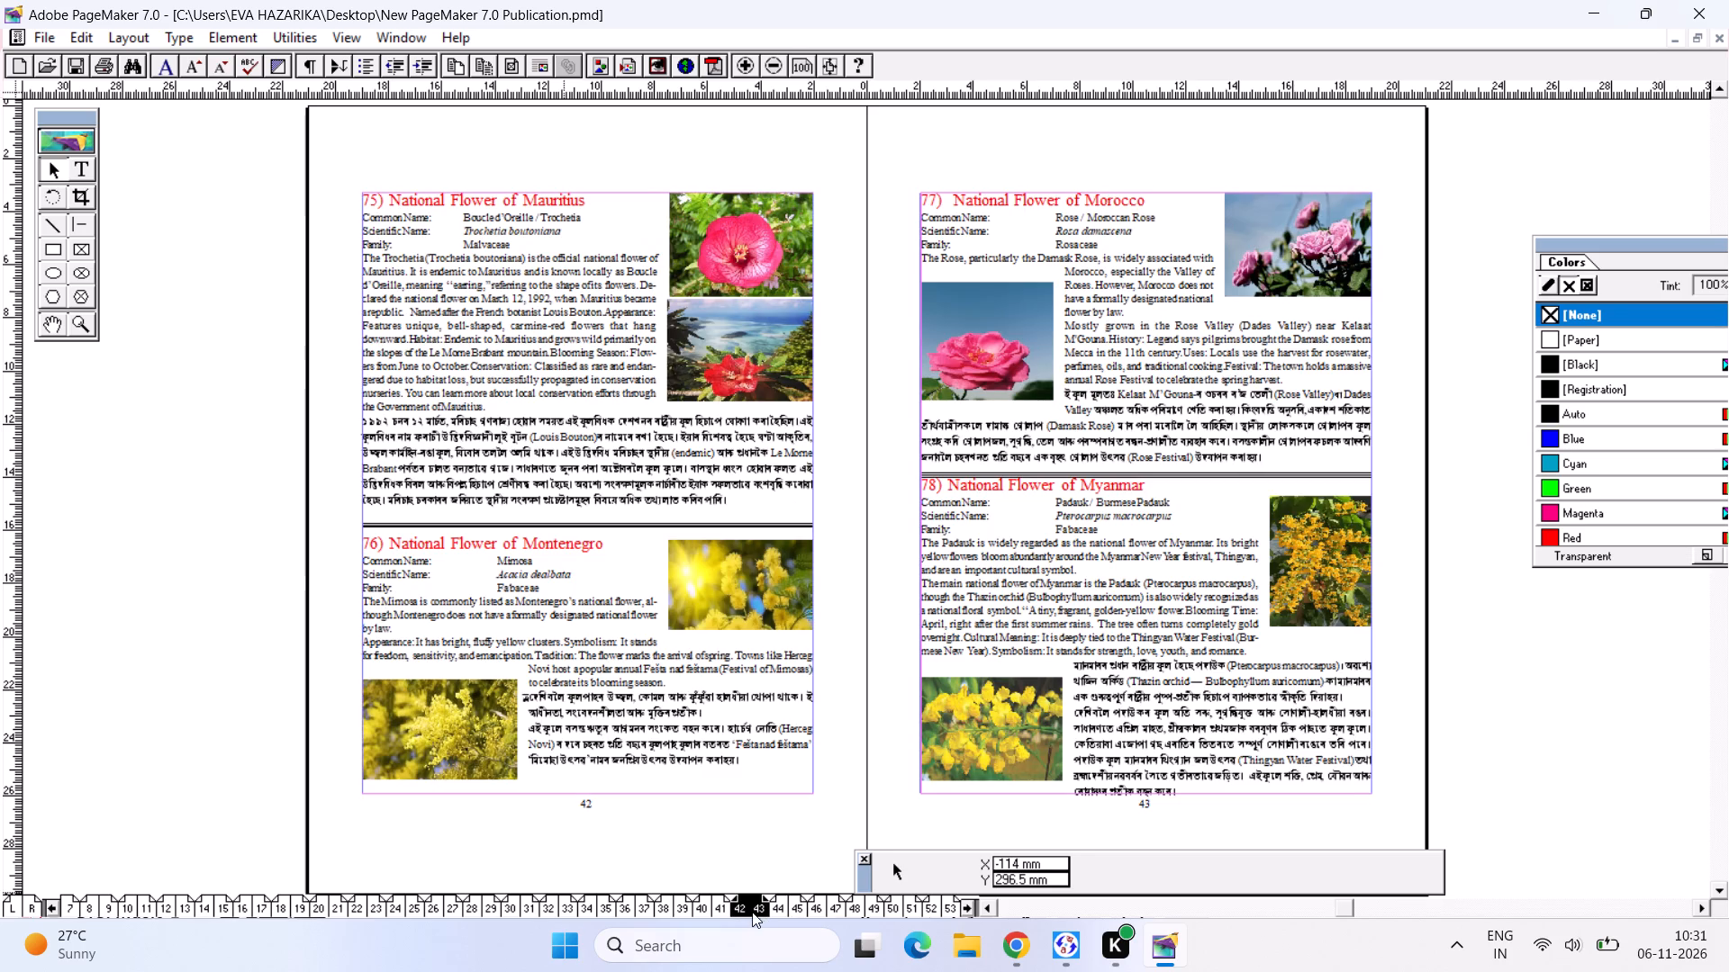
pyautogui.click(711, 895)
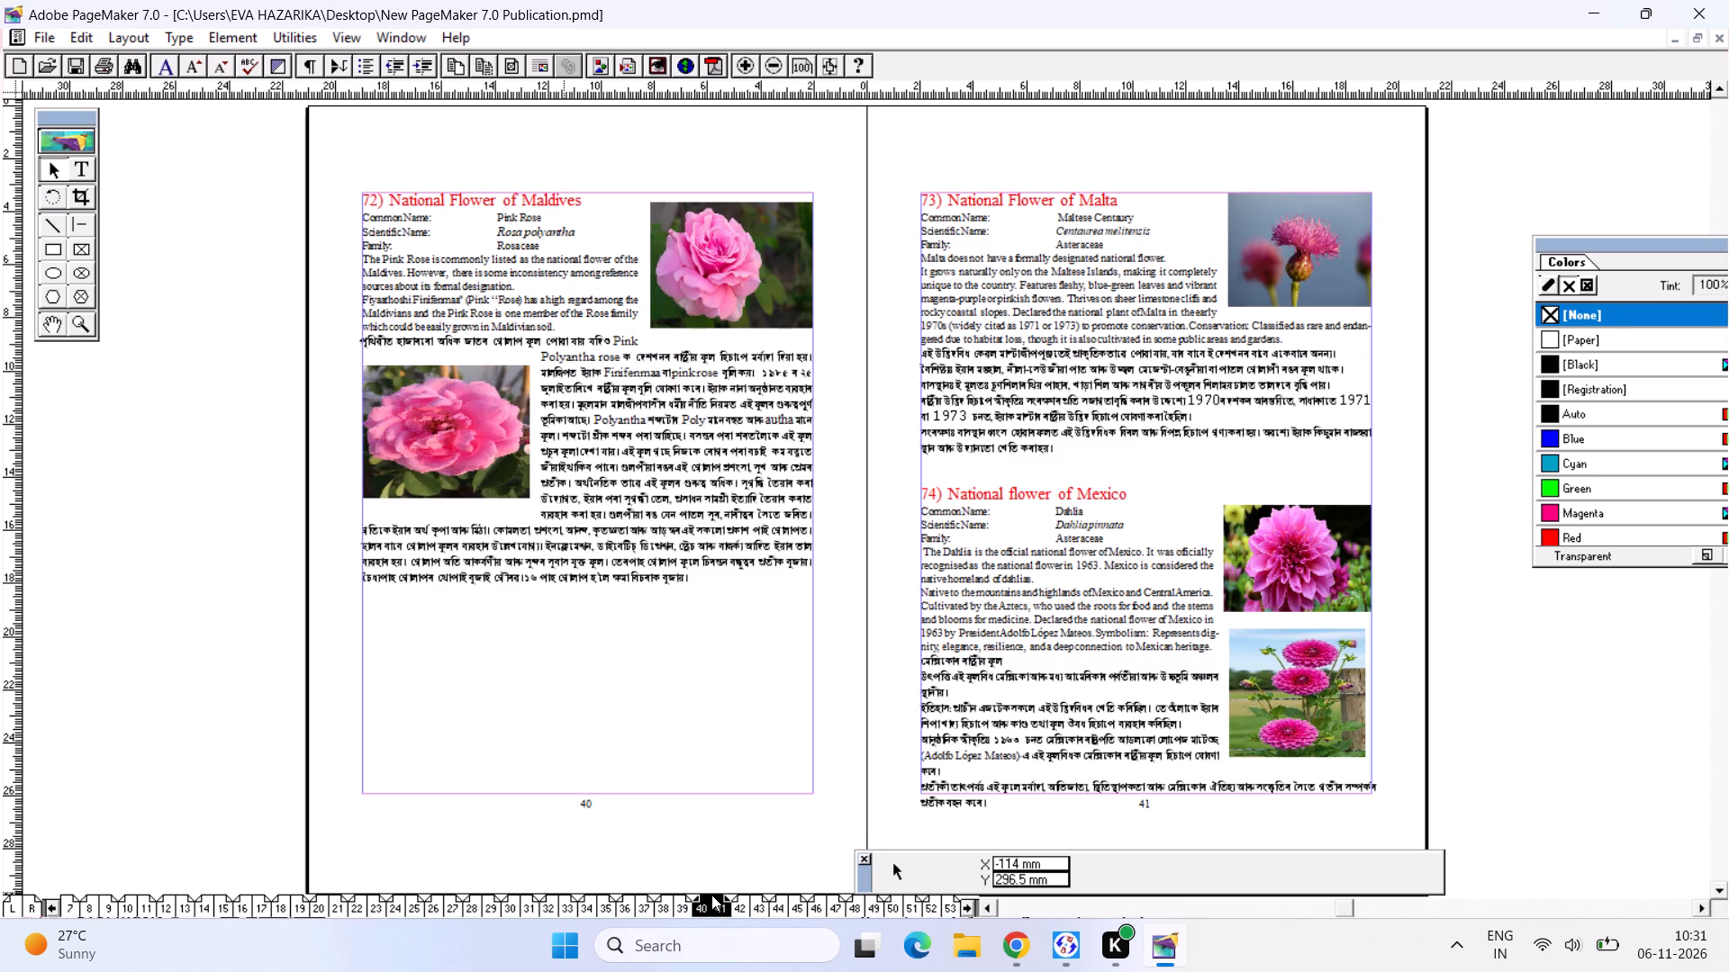
pyautogui.click(751, 901)
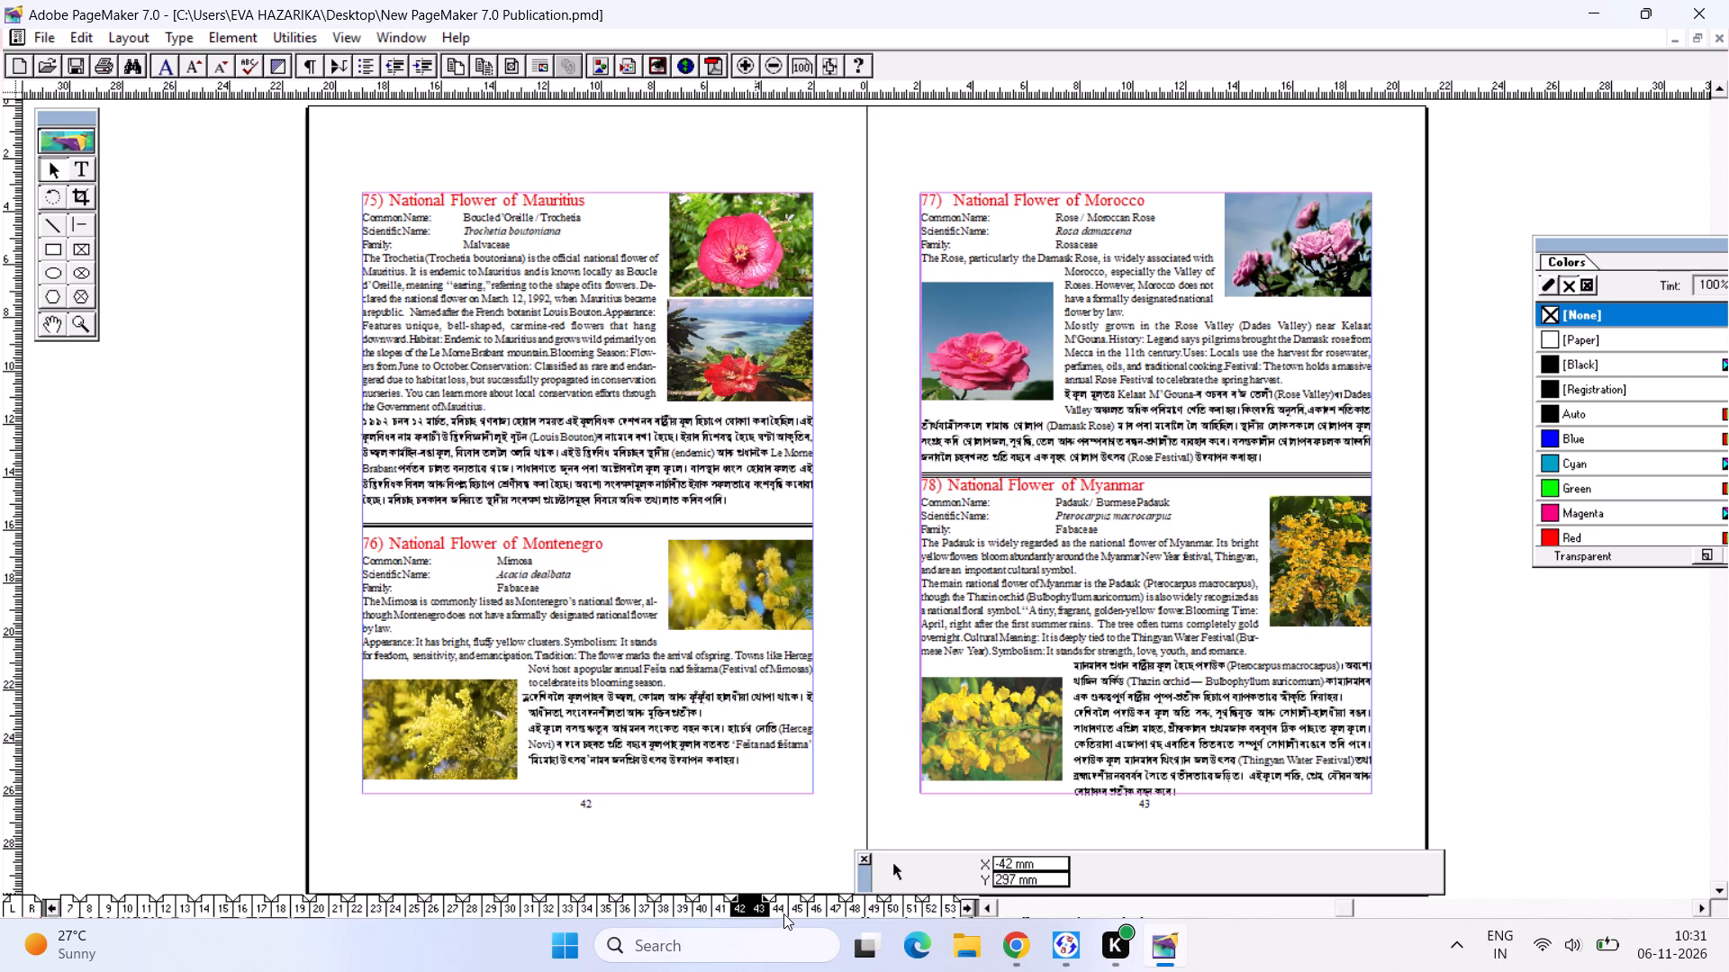
pyautogui.click(783, 913)
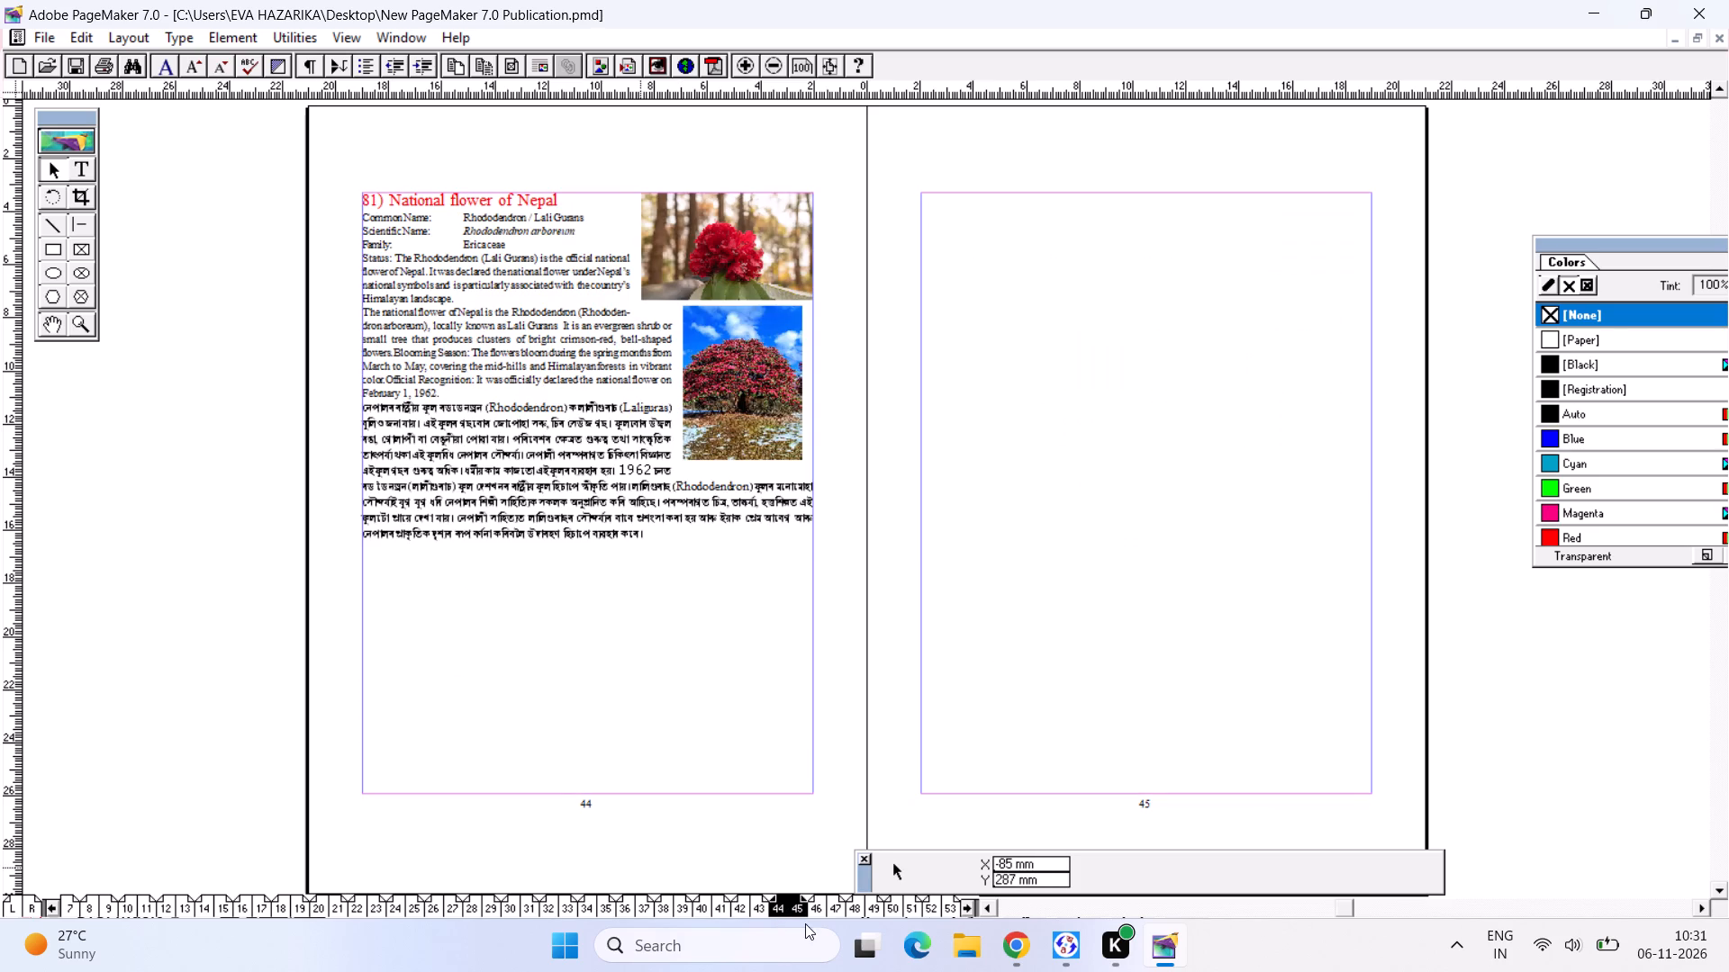
pyautogui.click(754, 907)
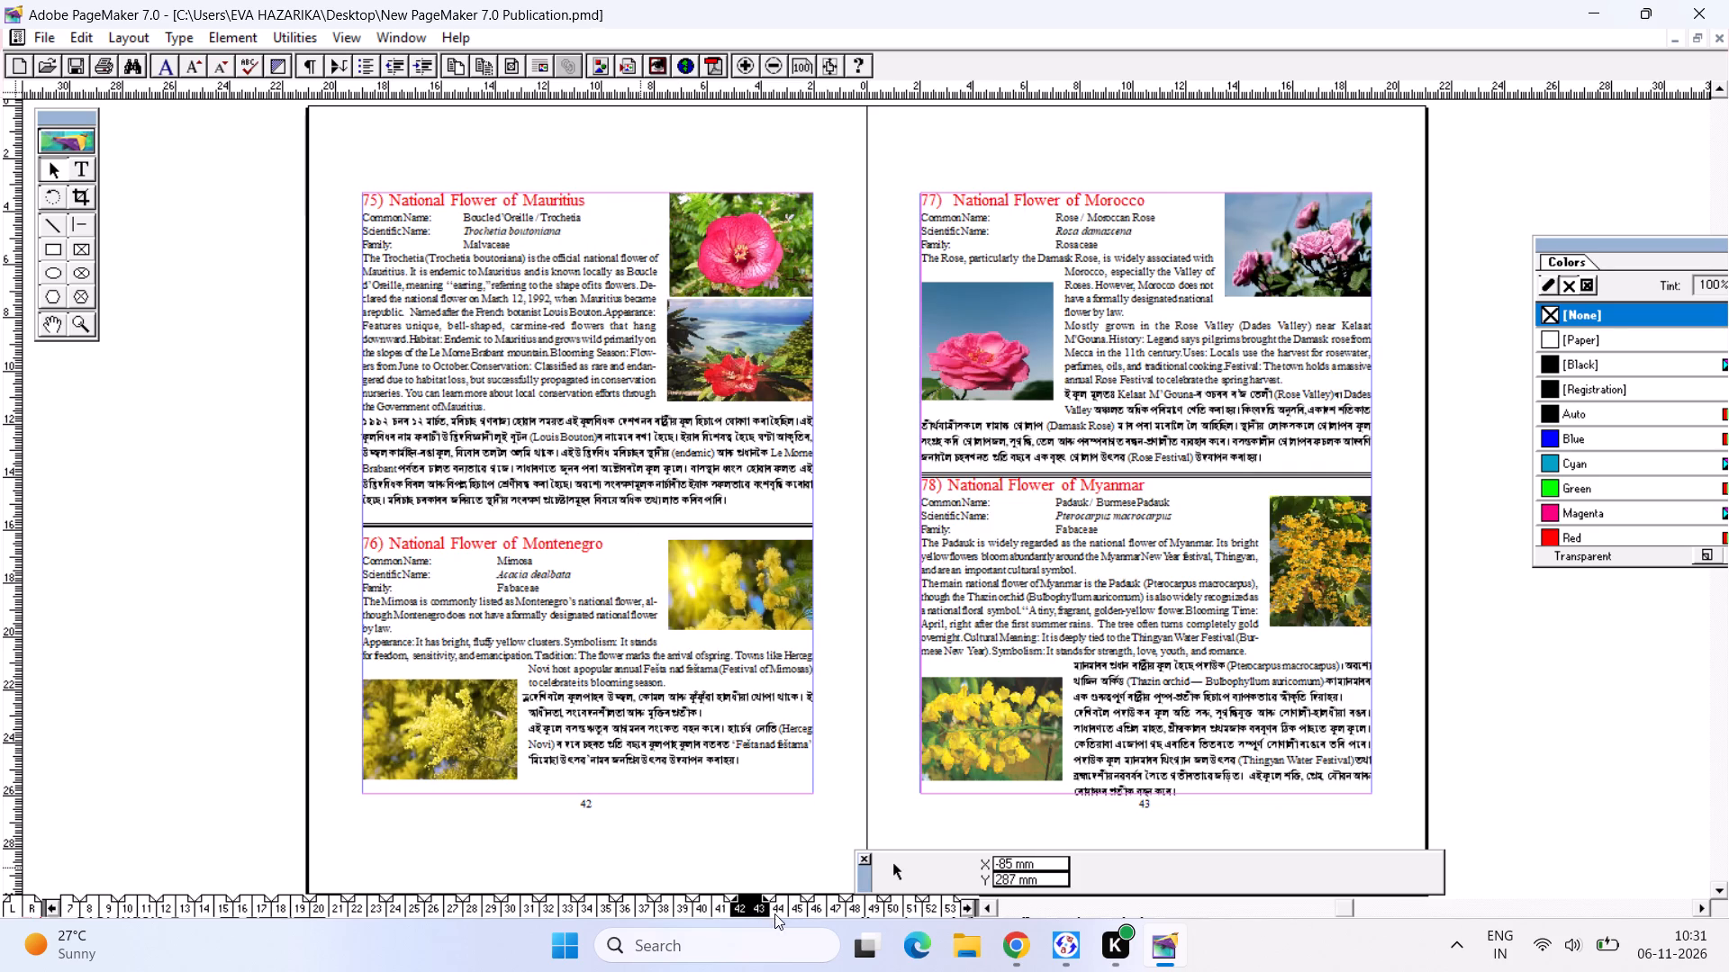
pyautogui.click(782, 913)
pyautogui.moveTo(81, 173); pyautogui.dragTo(93, 174)
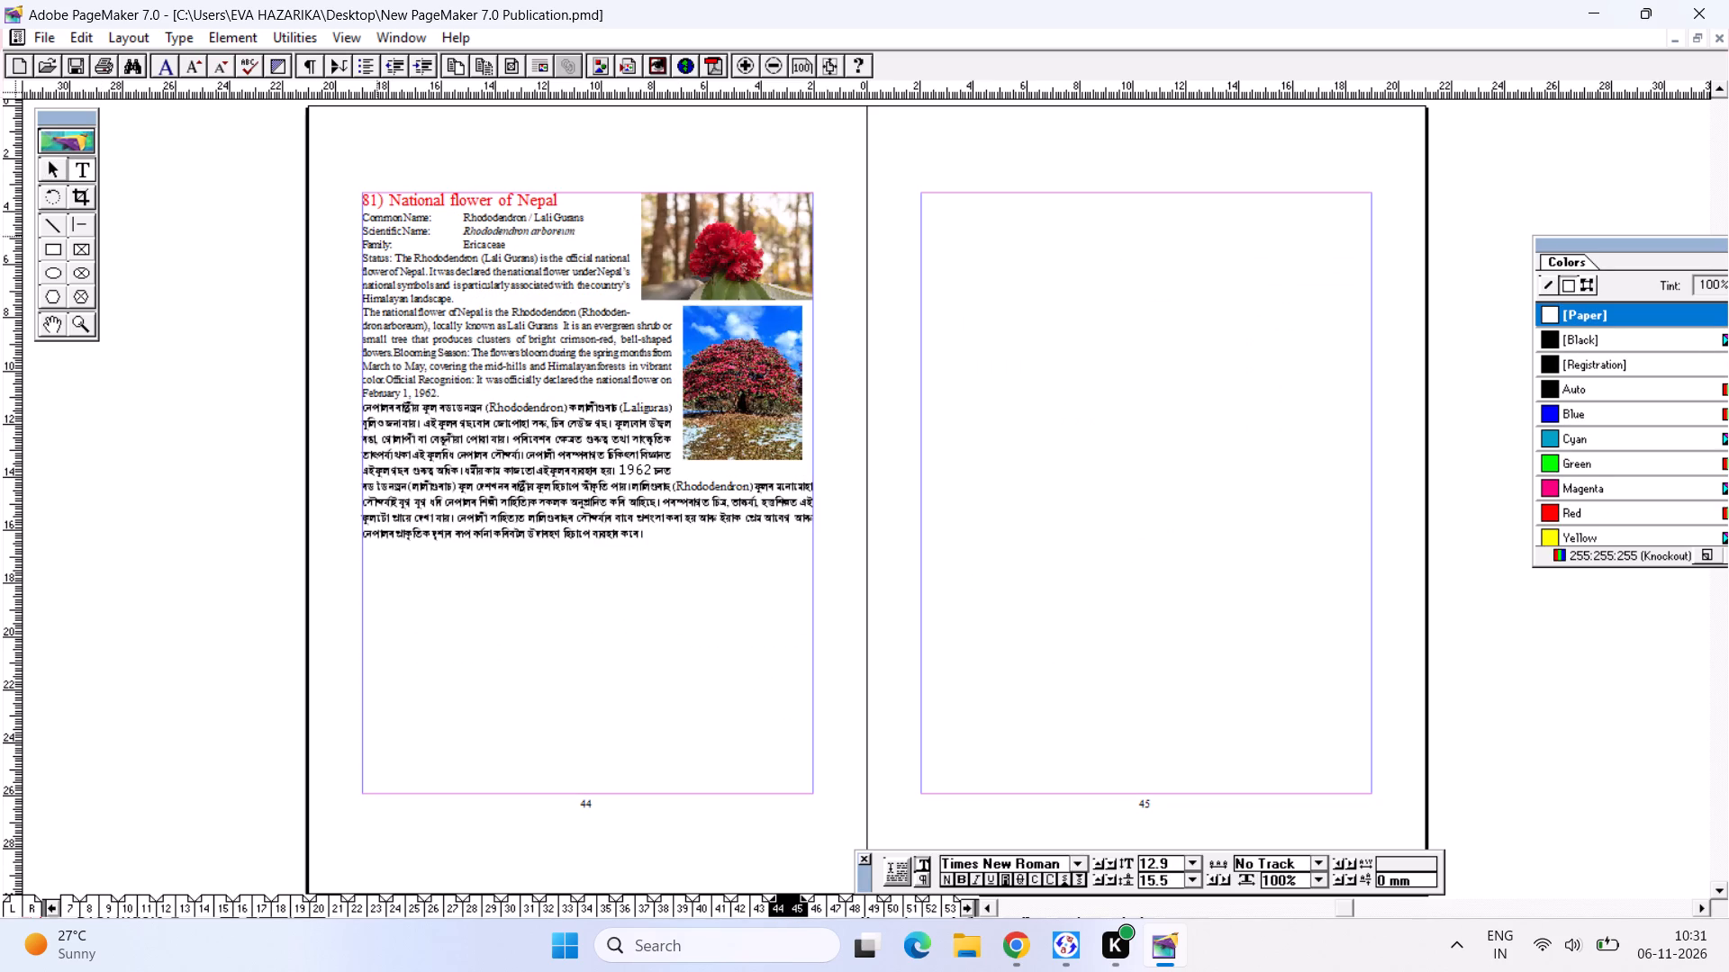
pyautogui.moveTo(376, 207); pyautogui.dragTo(281, 179)
pyautogui.press('7')
pyautogui.press('9')
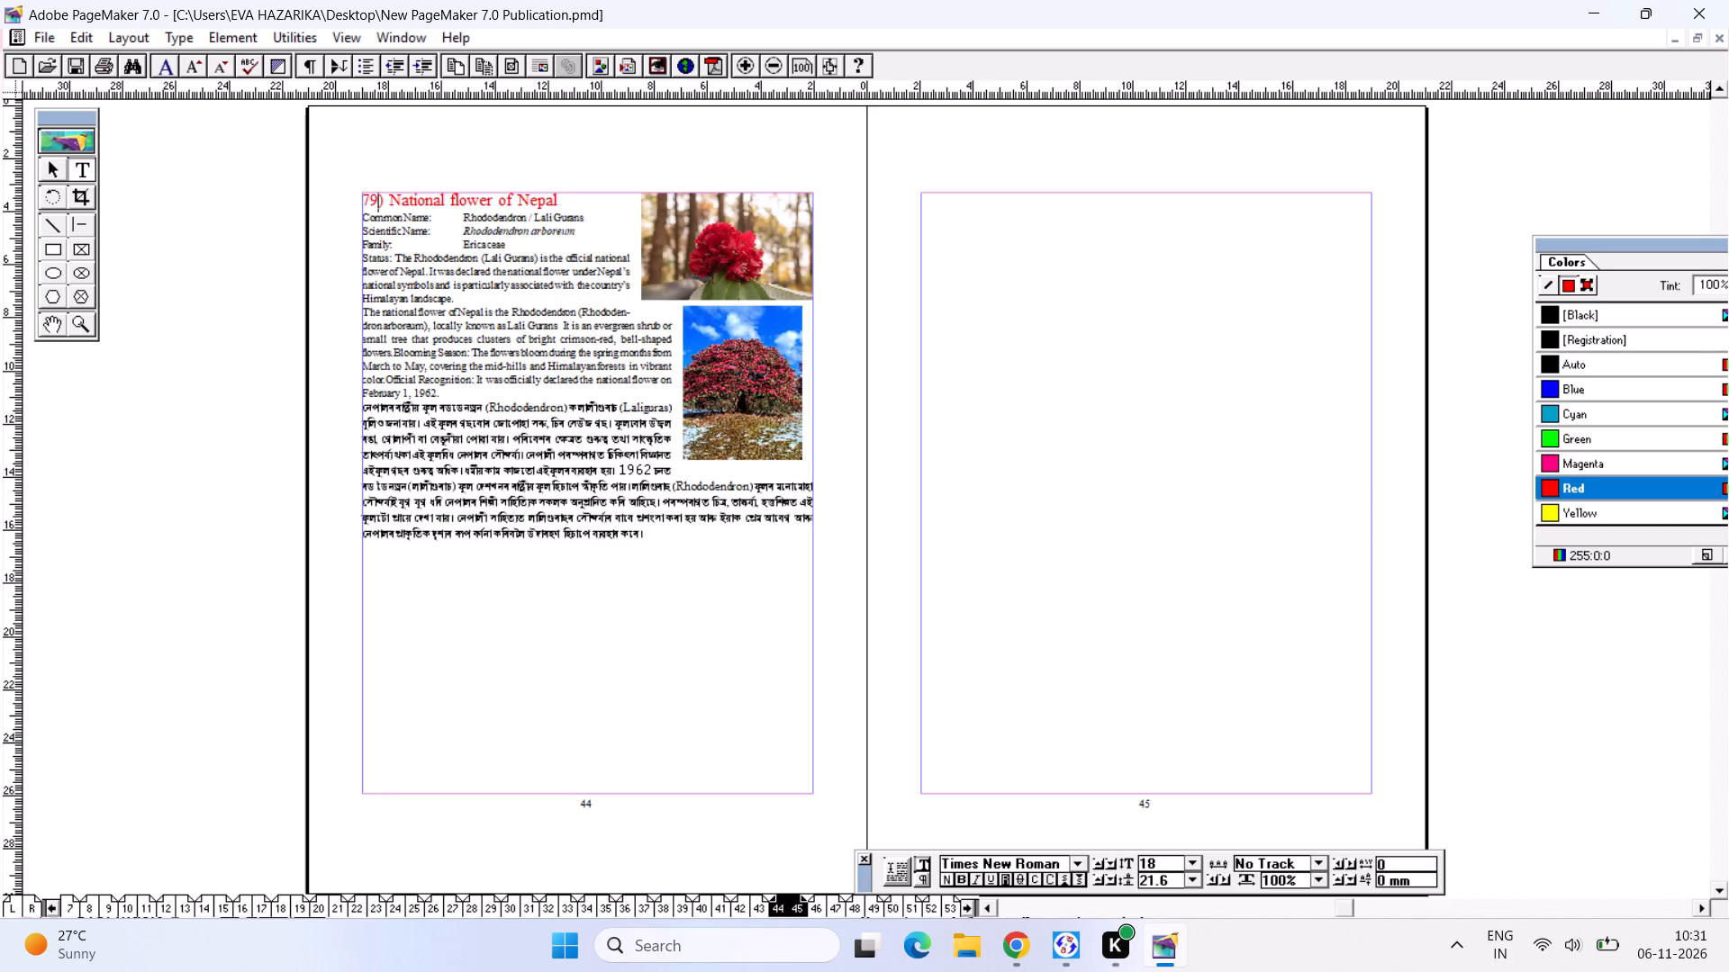
pyautogui.click(652, 545)
pyautogui.click(653, 534)
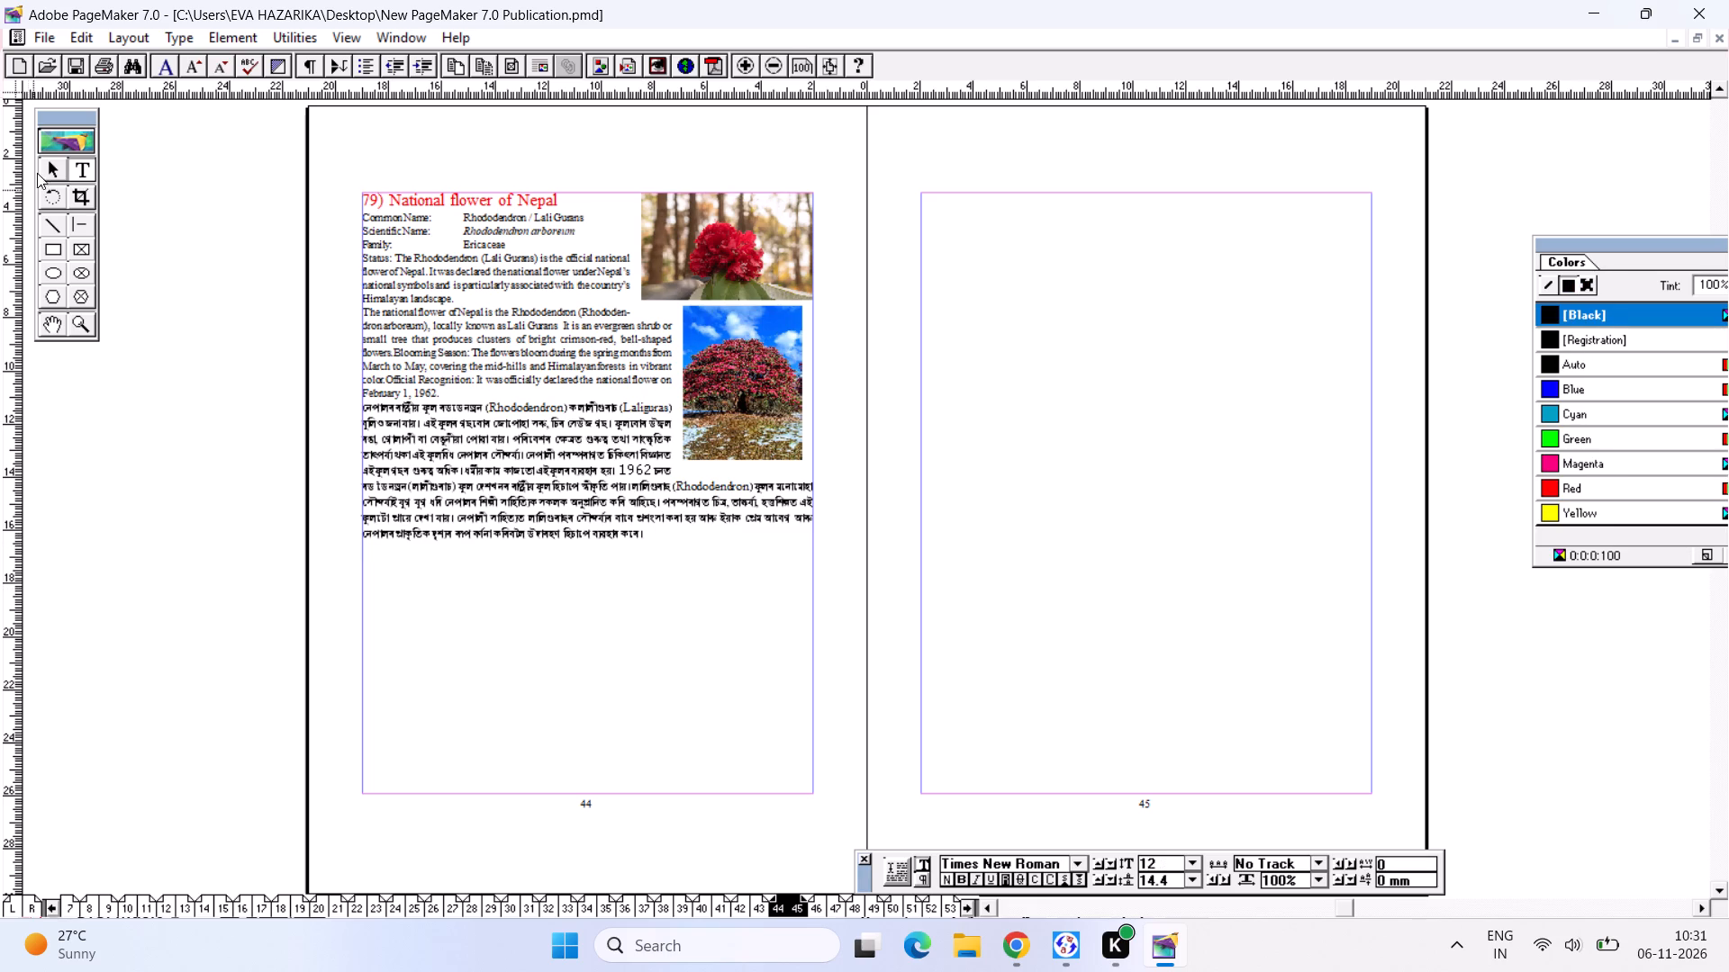
# Paste the Netherlands entry and place it as a full-width text block below the Nepal entry on page 44.
pyautogui.click(46, 162)
pyautogui.hotkey('ctrl', 'v')
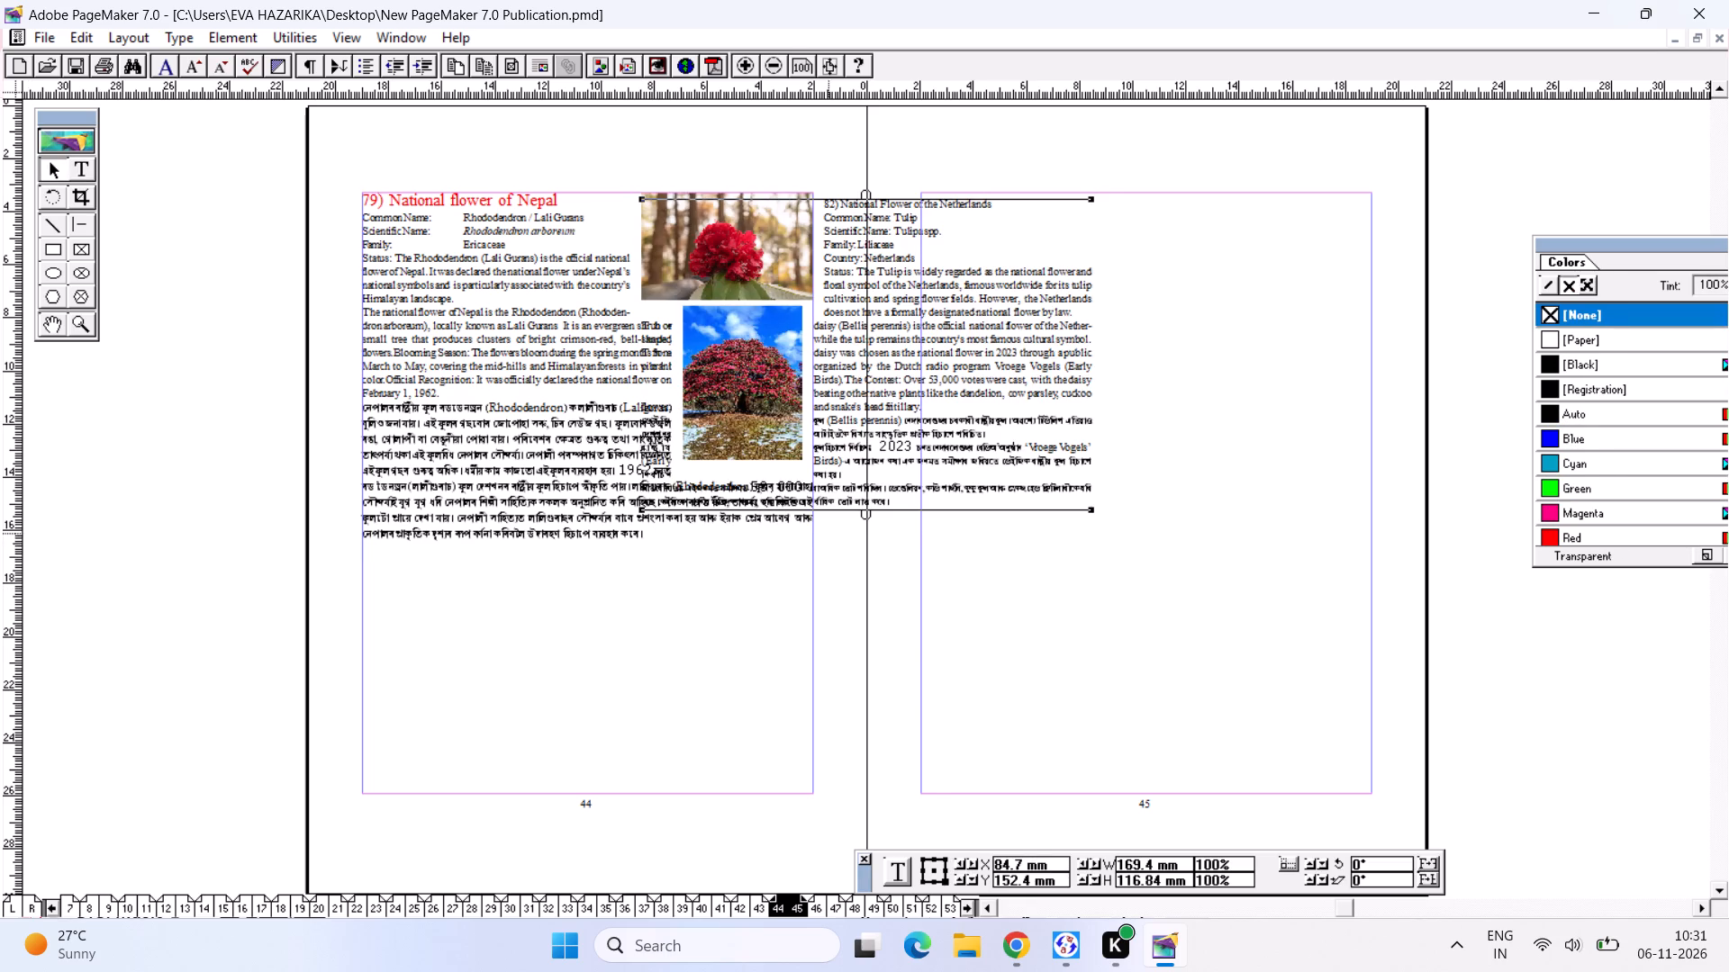
pyautogui.moveTo(899, 413); pyautogui.dragTo(617, 761)
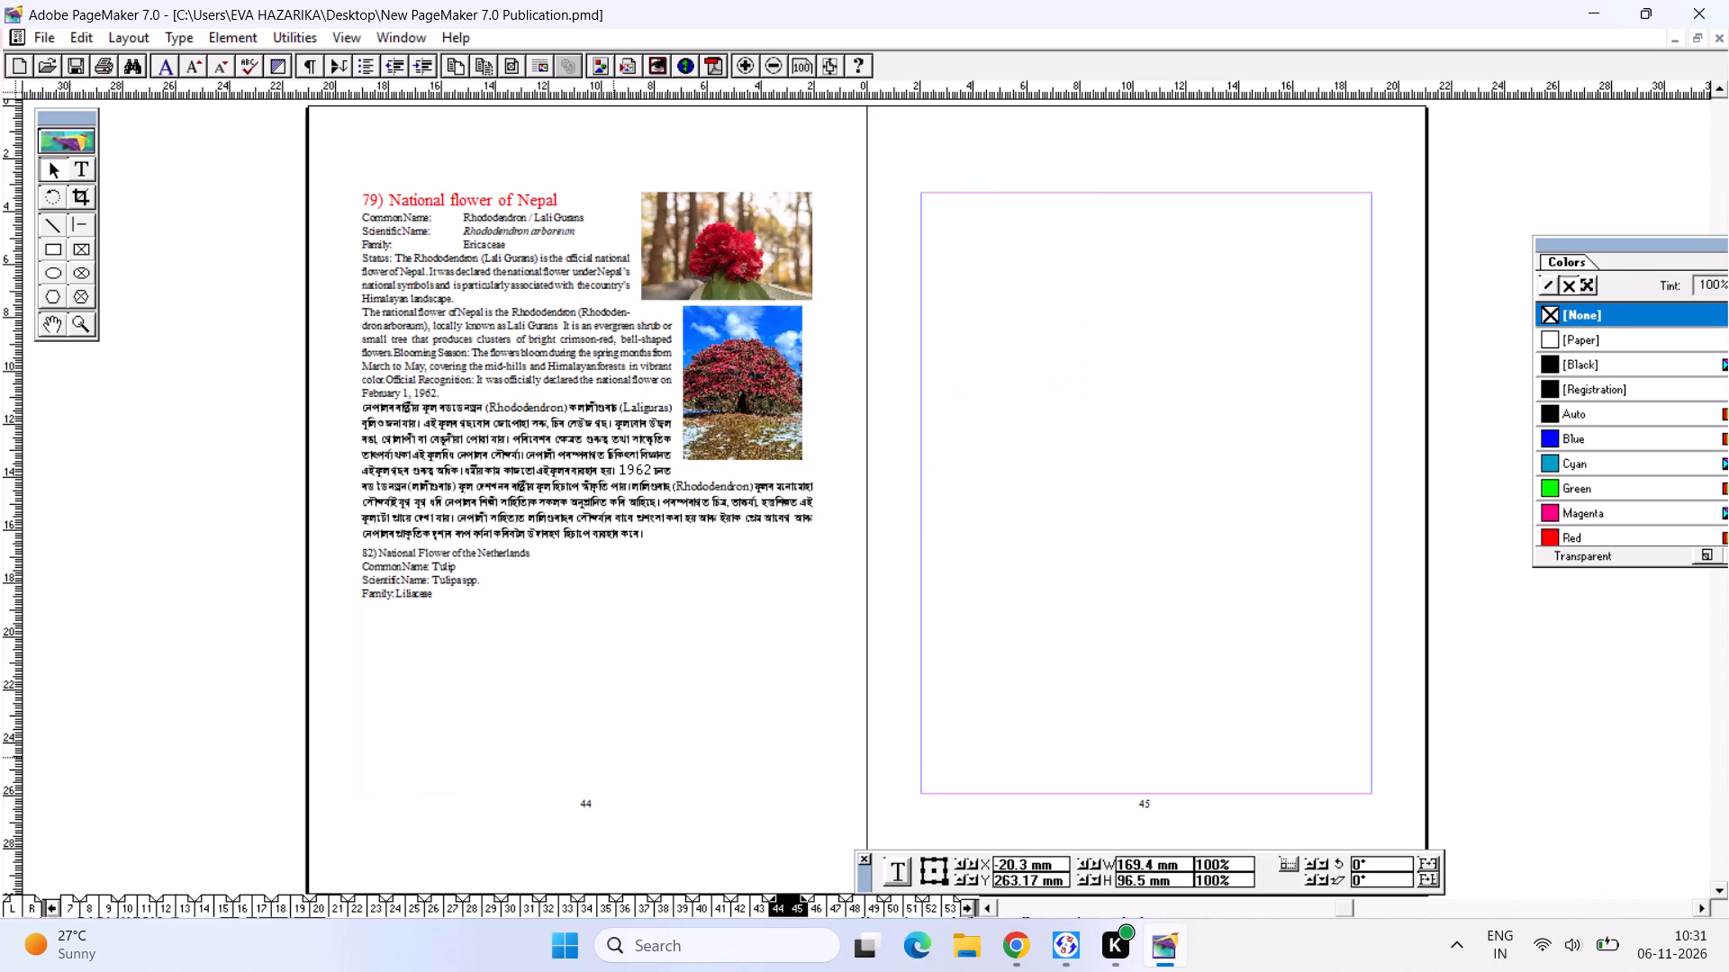
pyautogui.click(602, 704)
pyautogui.click(508, 433)
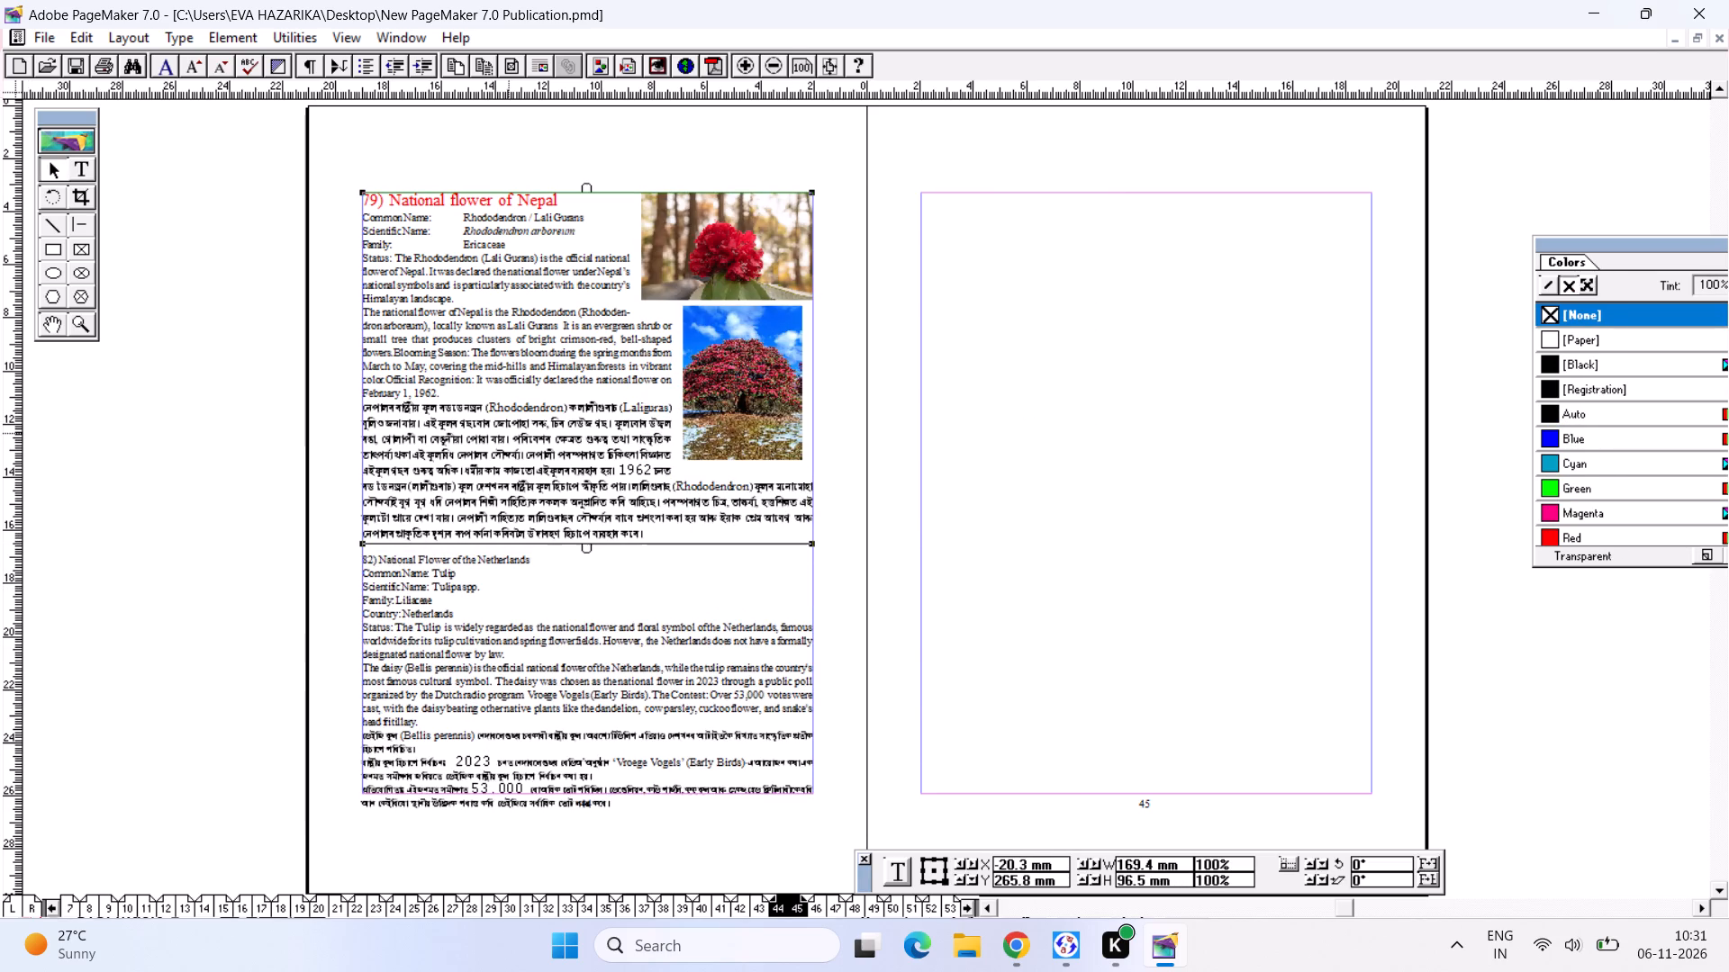
# Shrink the red rhododendron bloom photo in the Nepal entry to about 53.2 by 39 mm.
pyautogui.click(51, 179)
pyautogui.click(724, 373)
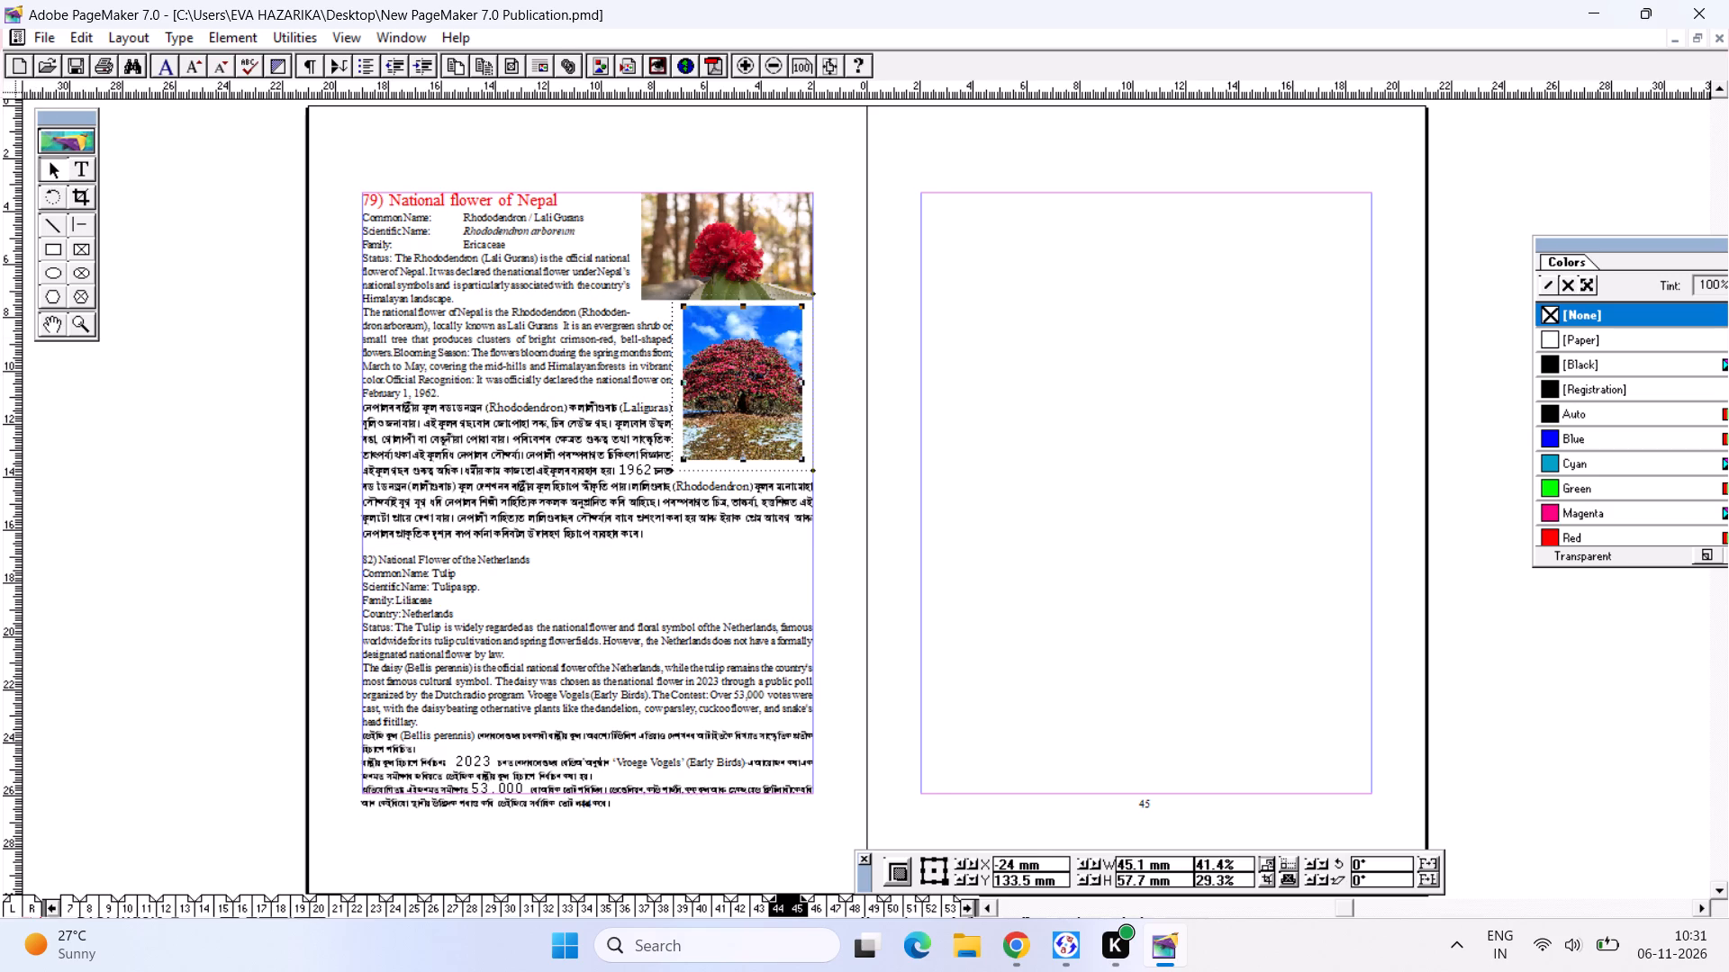
pyautogui.click(681, 465)
pyautogui.click(689, 279)
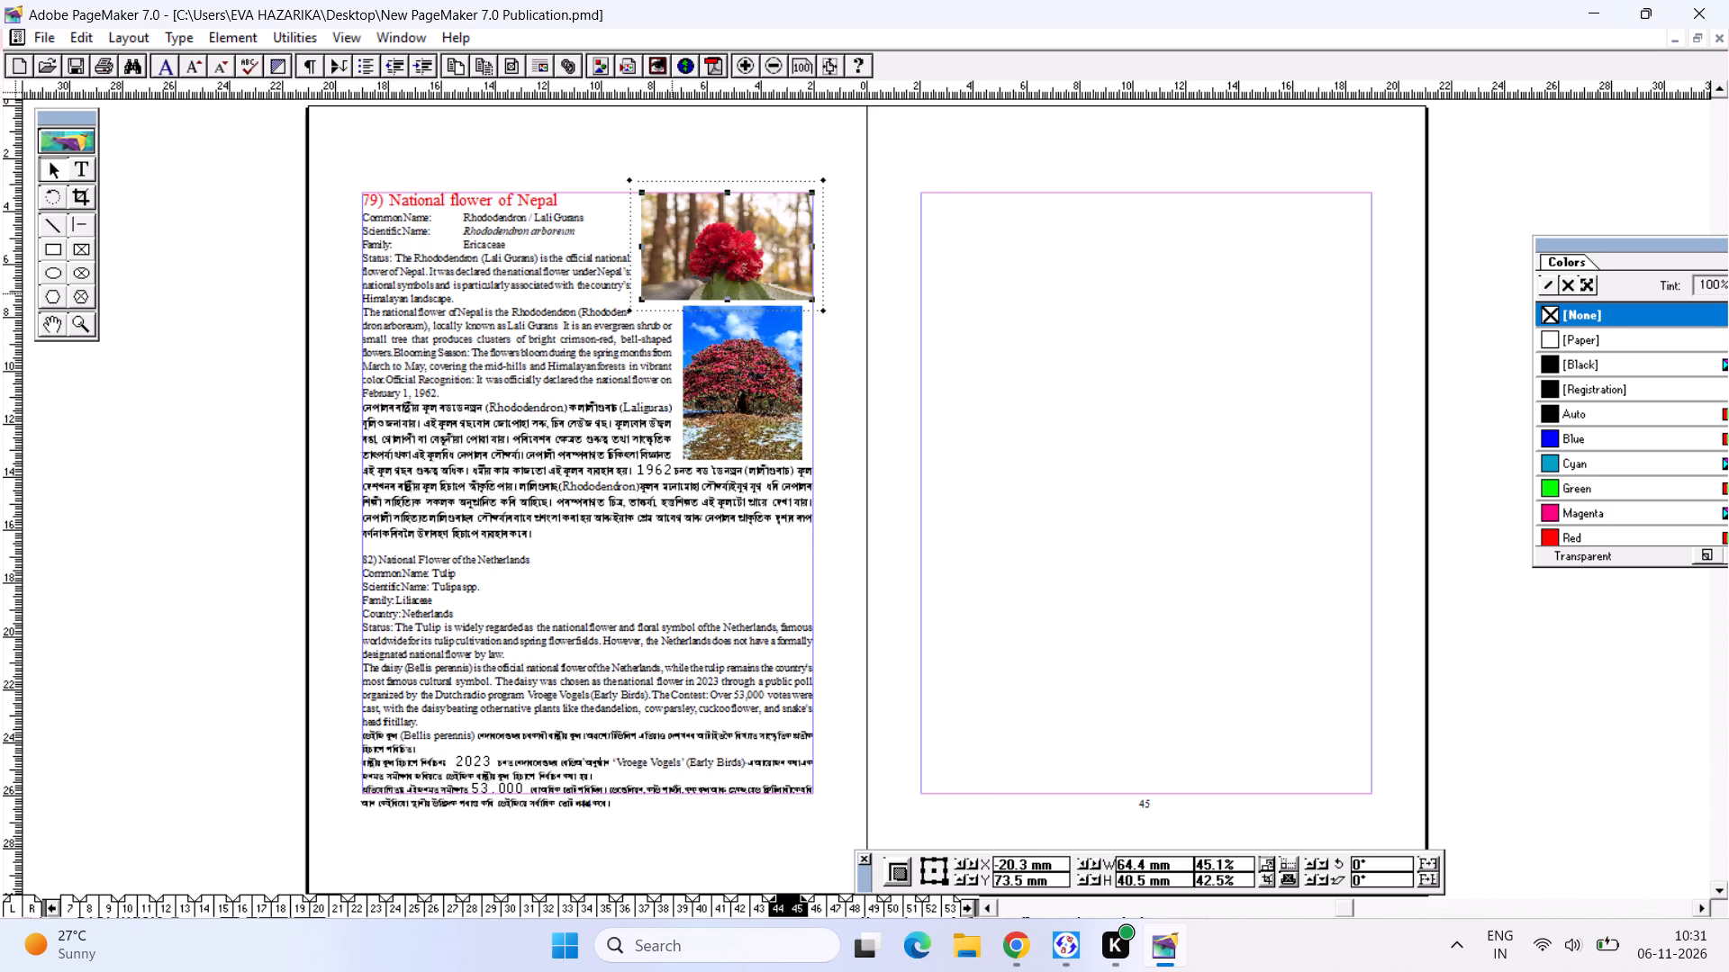
pyautogui.moveTo(640, 300); pyautogui.dragTo(671, 295)
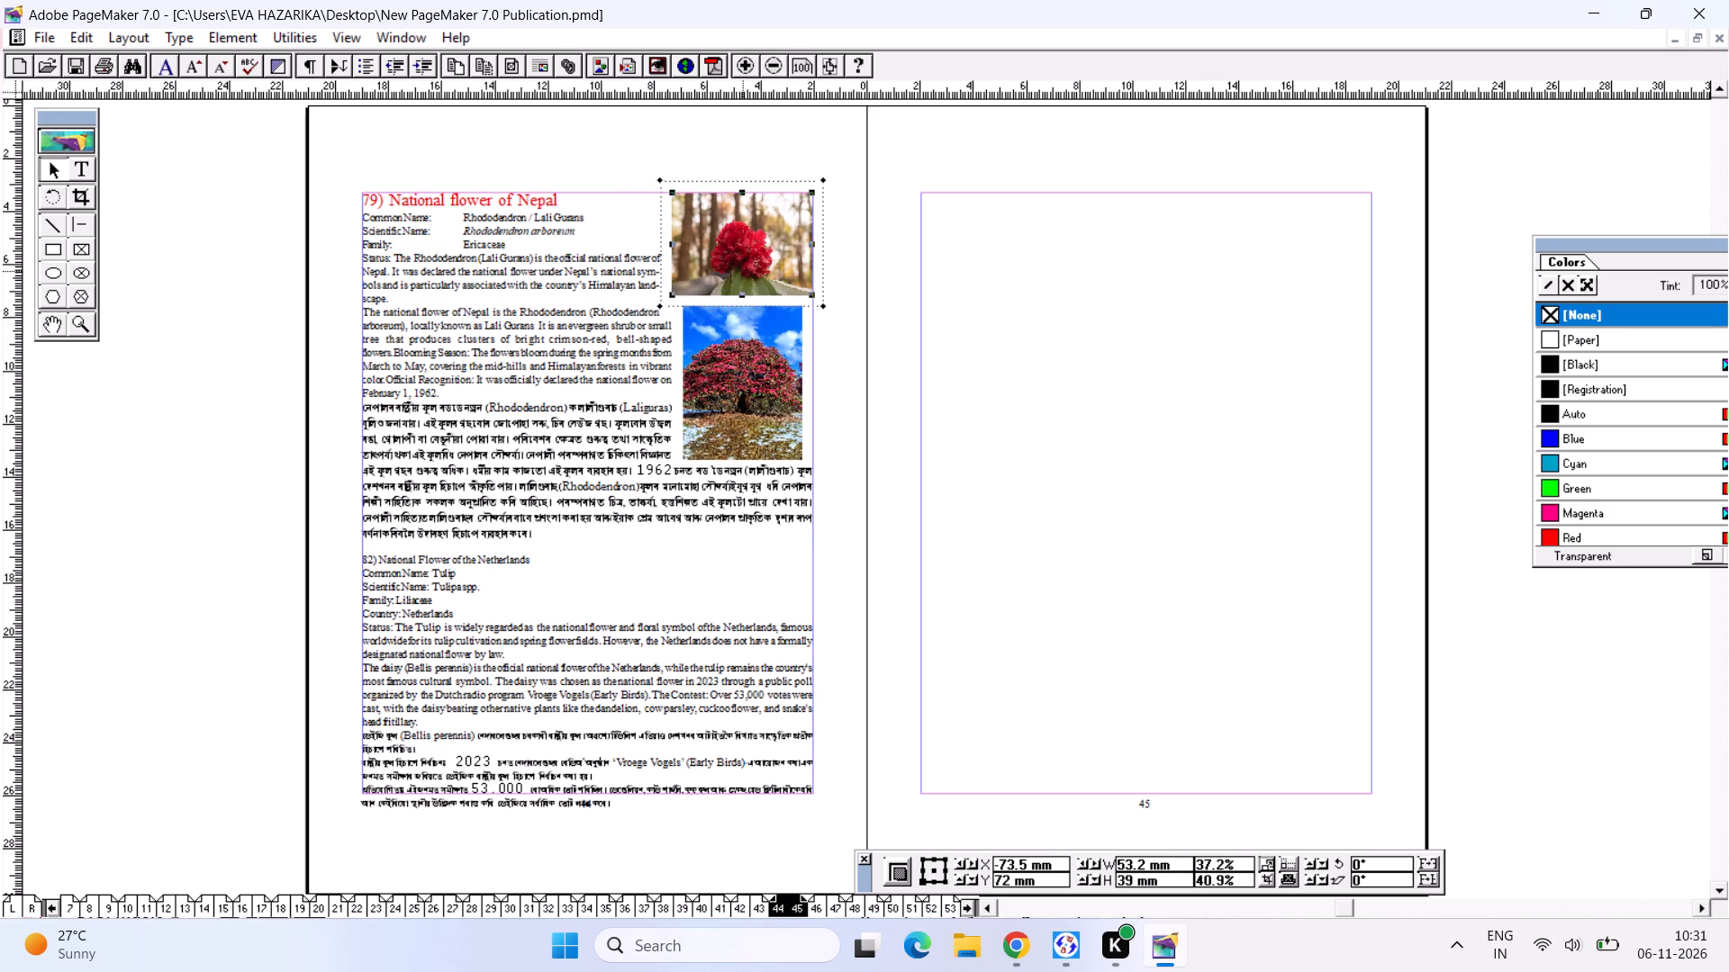
# Nudge the rhododendron tree photo slightly up, closer beneath the bloom photo.
pyautogui.click(742, 270)
pyautogui.click(708, 387)
pyautogui.click(622, 498)
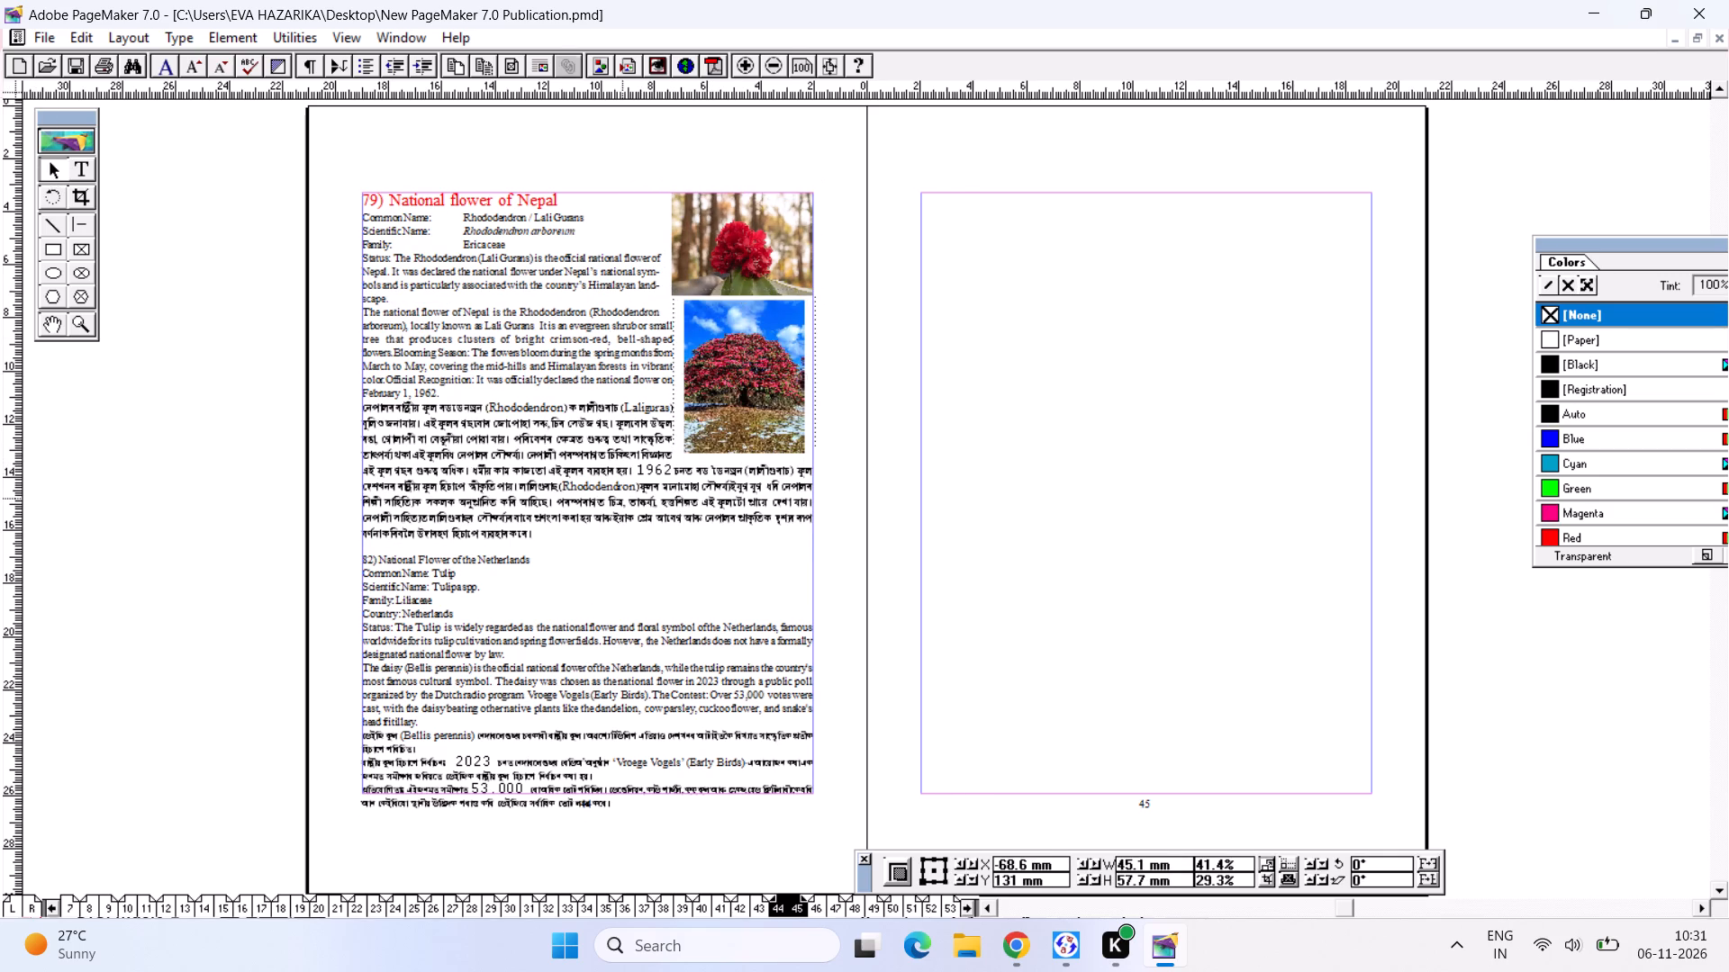
# Reposition the Netherlands text block slightly lower on page 44, aligned to the margin with a clear gap below the Nepal entry.
pyautogui.moveTo(502, 648); pyautogui.dragTo(509, 637)
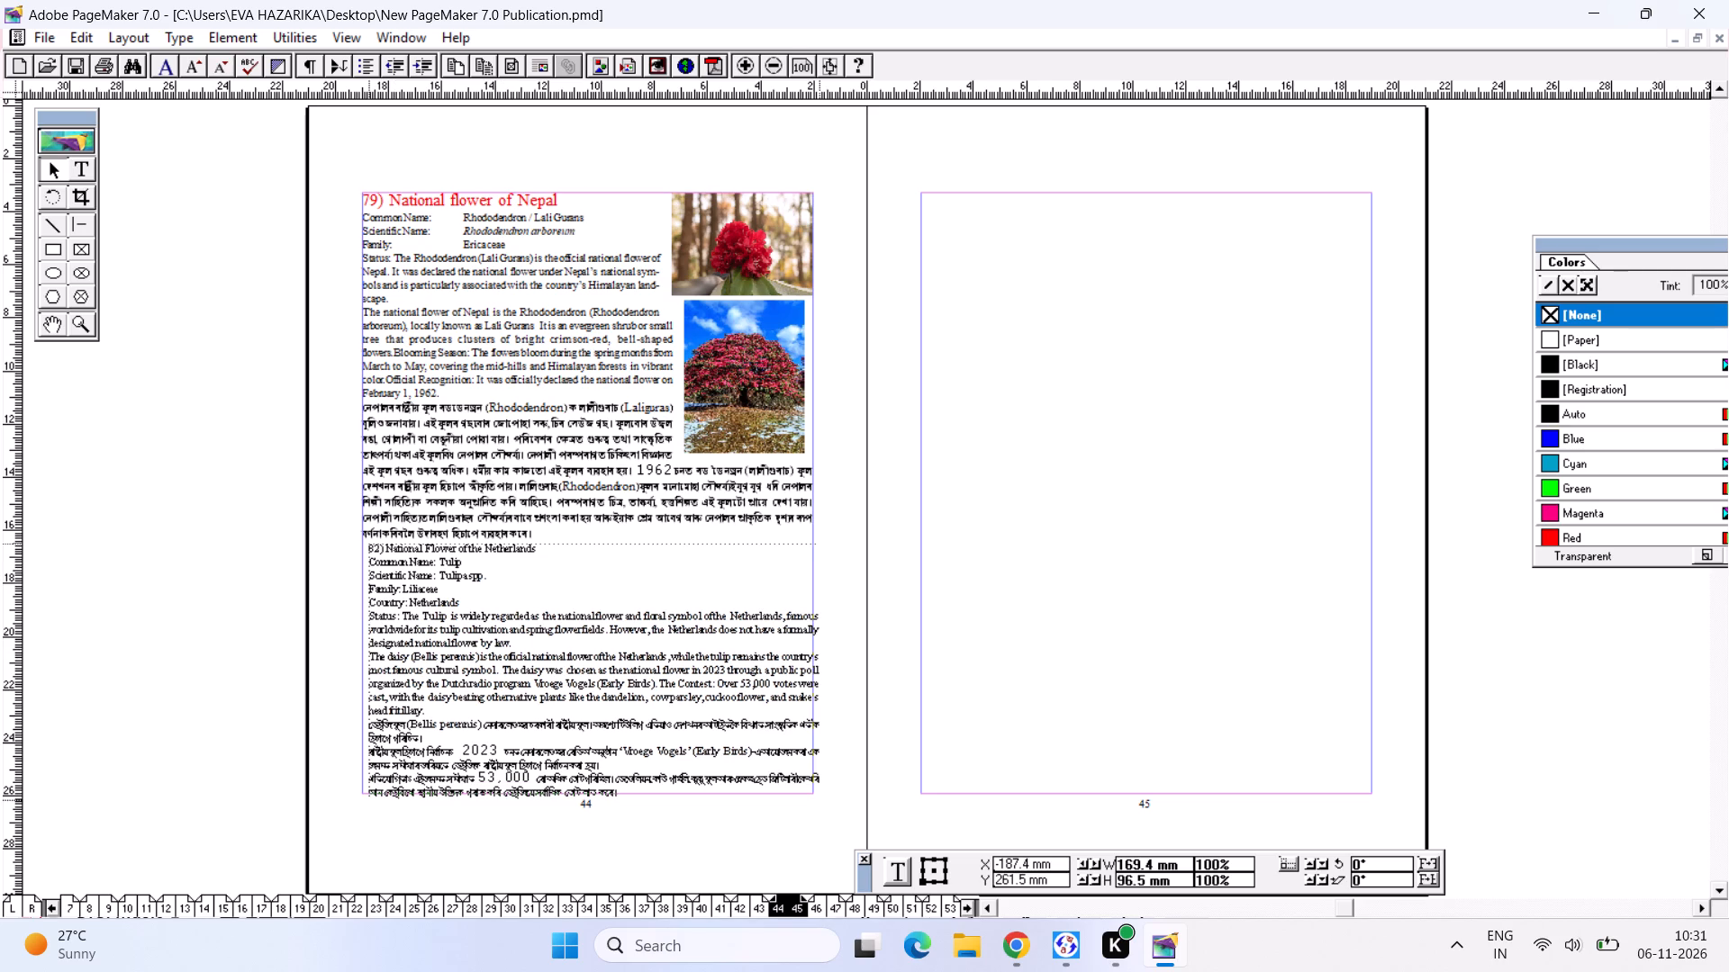
pyautogui.moveTo(509, 637); pyautogui.dragTo(505, 638)
pyautogui.moveTo(560, 665); pyautogui.dragTo(565, 697)
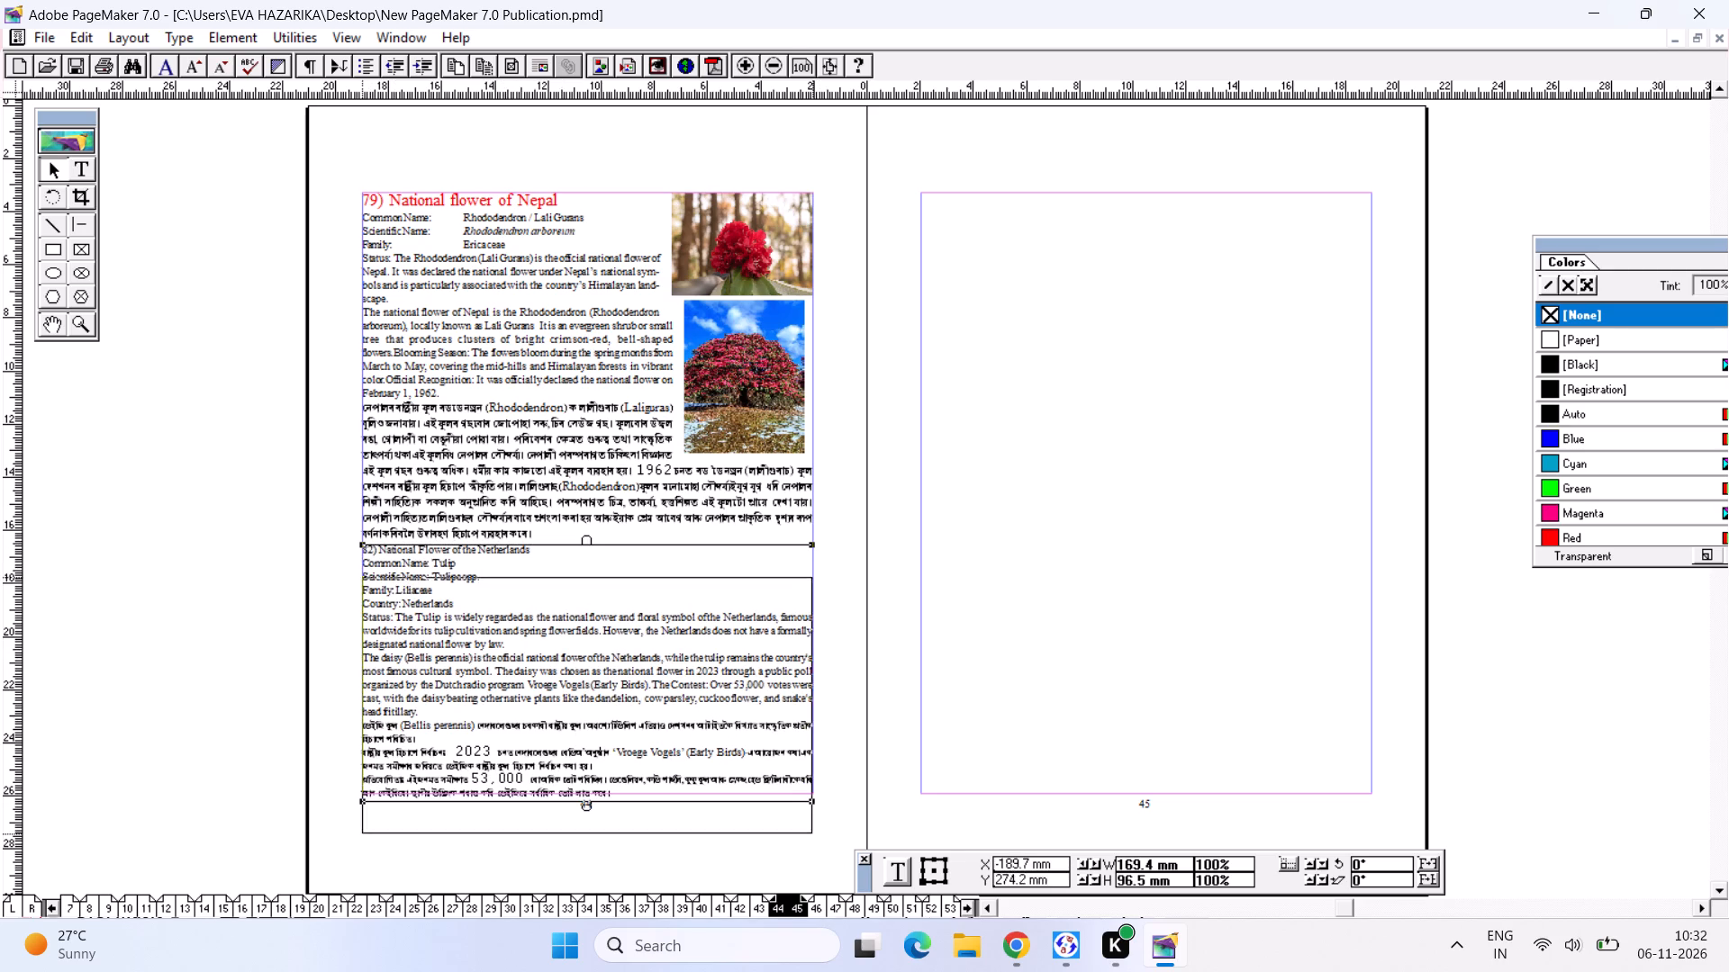
pyautogui.moveTo(565, 697); pyautogui.dragTo(565, 700)
pyautogui.click(489, 410)
pyautogui.click(94, 171)
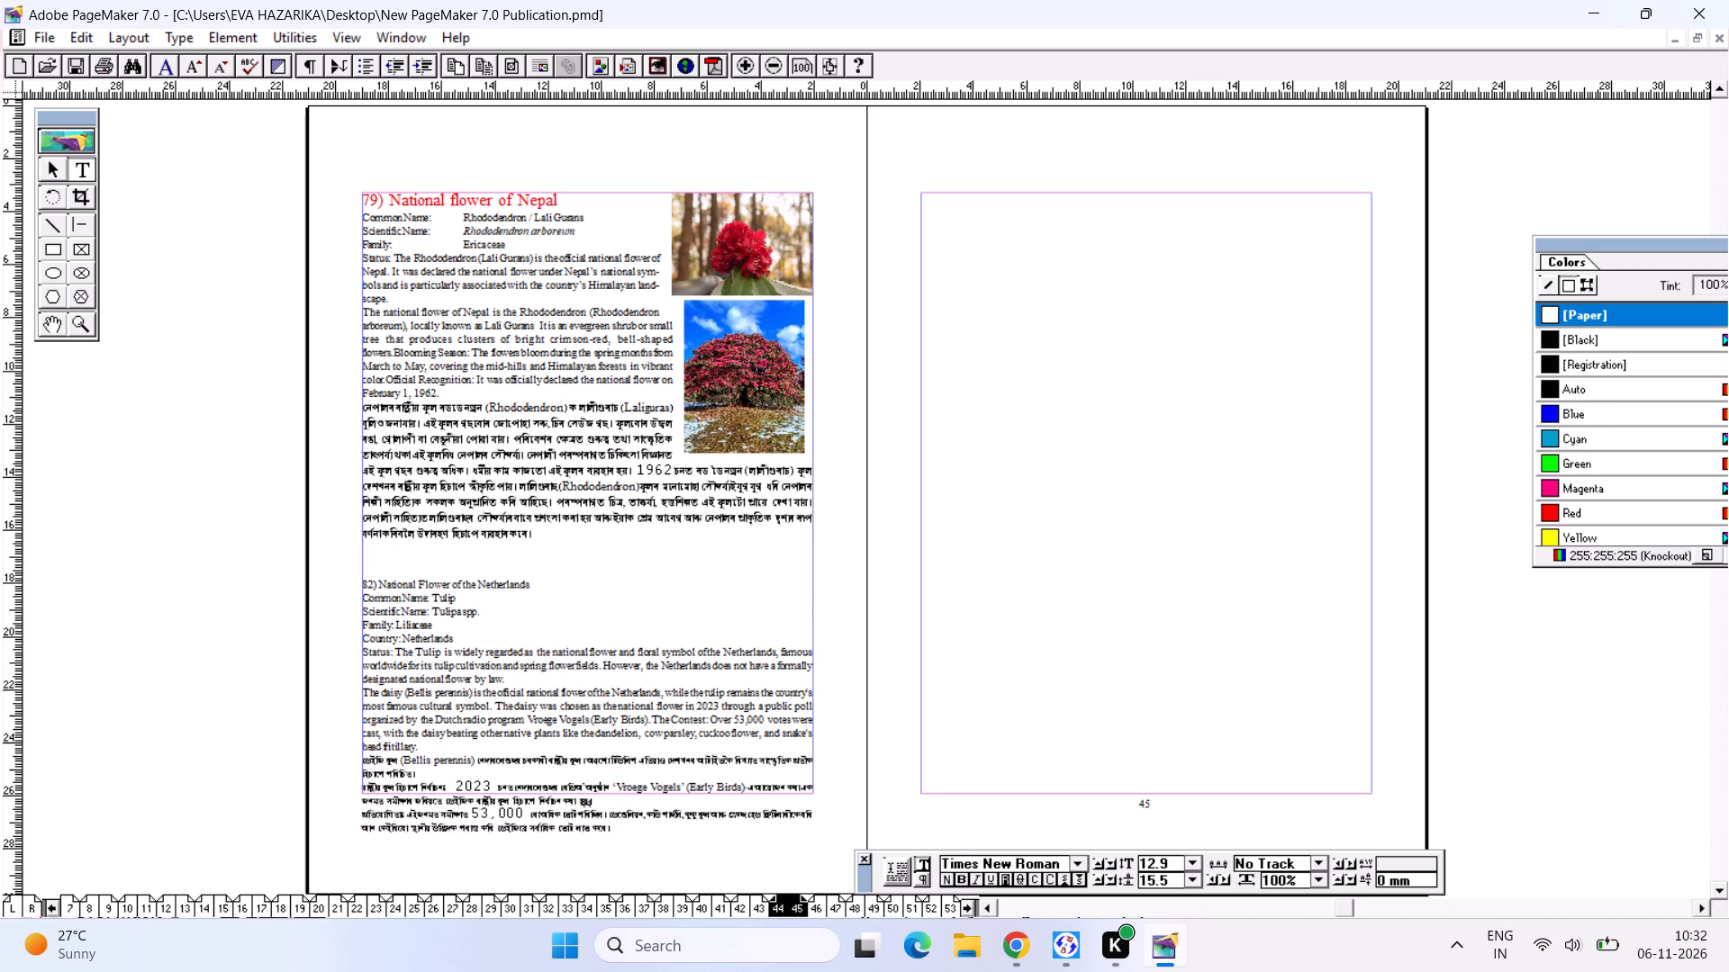
# Shrink the red rhododendron bloom photo in the Nepal entry to about 48.9 by 35.1 mm.
pyautogui.hotkey('ctrl', '2')
pyautogui.keyDown('alt'); pyautogui.moveTo(534, 364); pyautogui.dragTo(1082, 759); pyautogui.keyUp('alt')
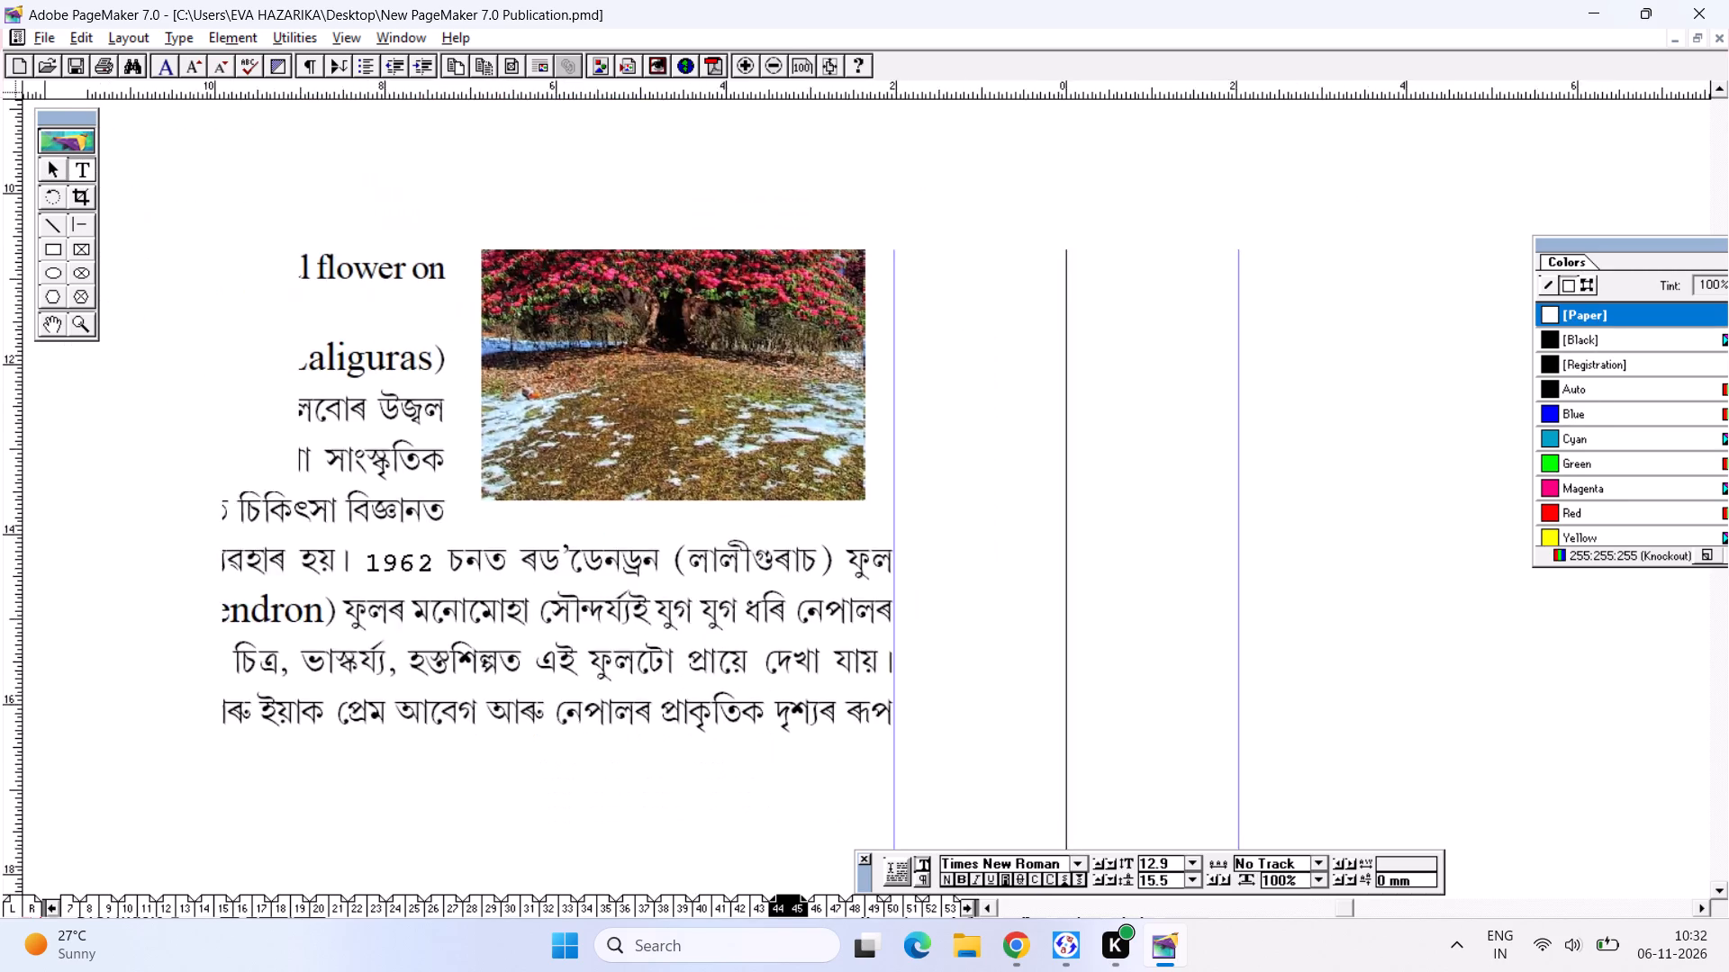
pyautogui.keyDown('alt'); pyautogui.moveTo(734, 430); pyautogui.dragTo(611, 738); pyautogui.keyUp('alt')
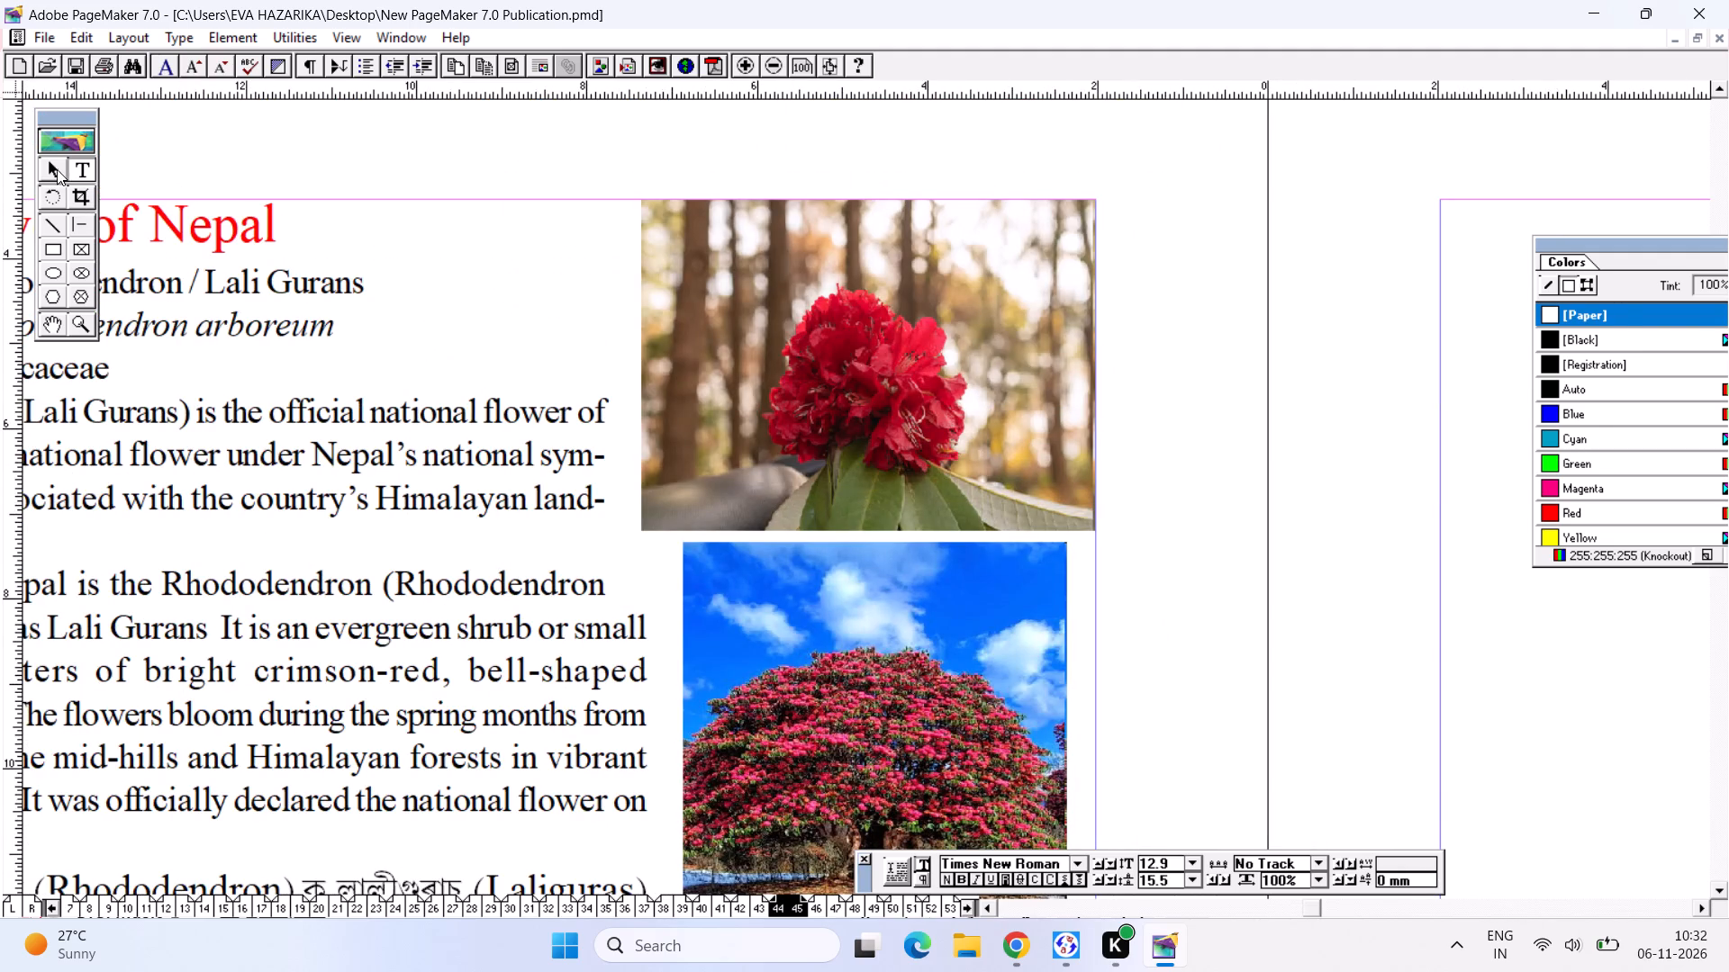
pyautogui.click(57, 169)
pyautogui.click(611, 386)
pyautogui.click(713, 432)
pyautogui.moveTo(634, 528); pyautogui.dragTo(678, 497)
# Shrink the rhododendron tree photo to about 42.5 by 50.1 mm and extend its text wrap slightly below it.
pyautogui.keyDown('alt'); pyautogui.moveTo(732, 611); pyautogui.dragTo(711, 157); pyautogui.keyUp('alt')
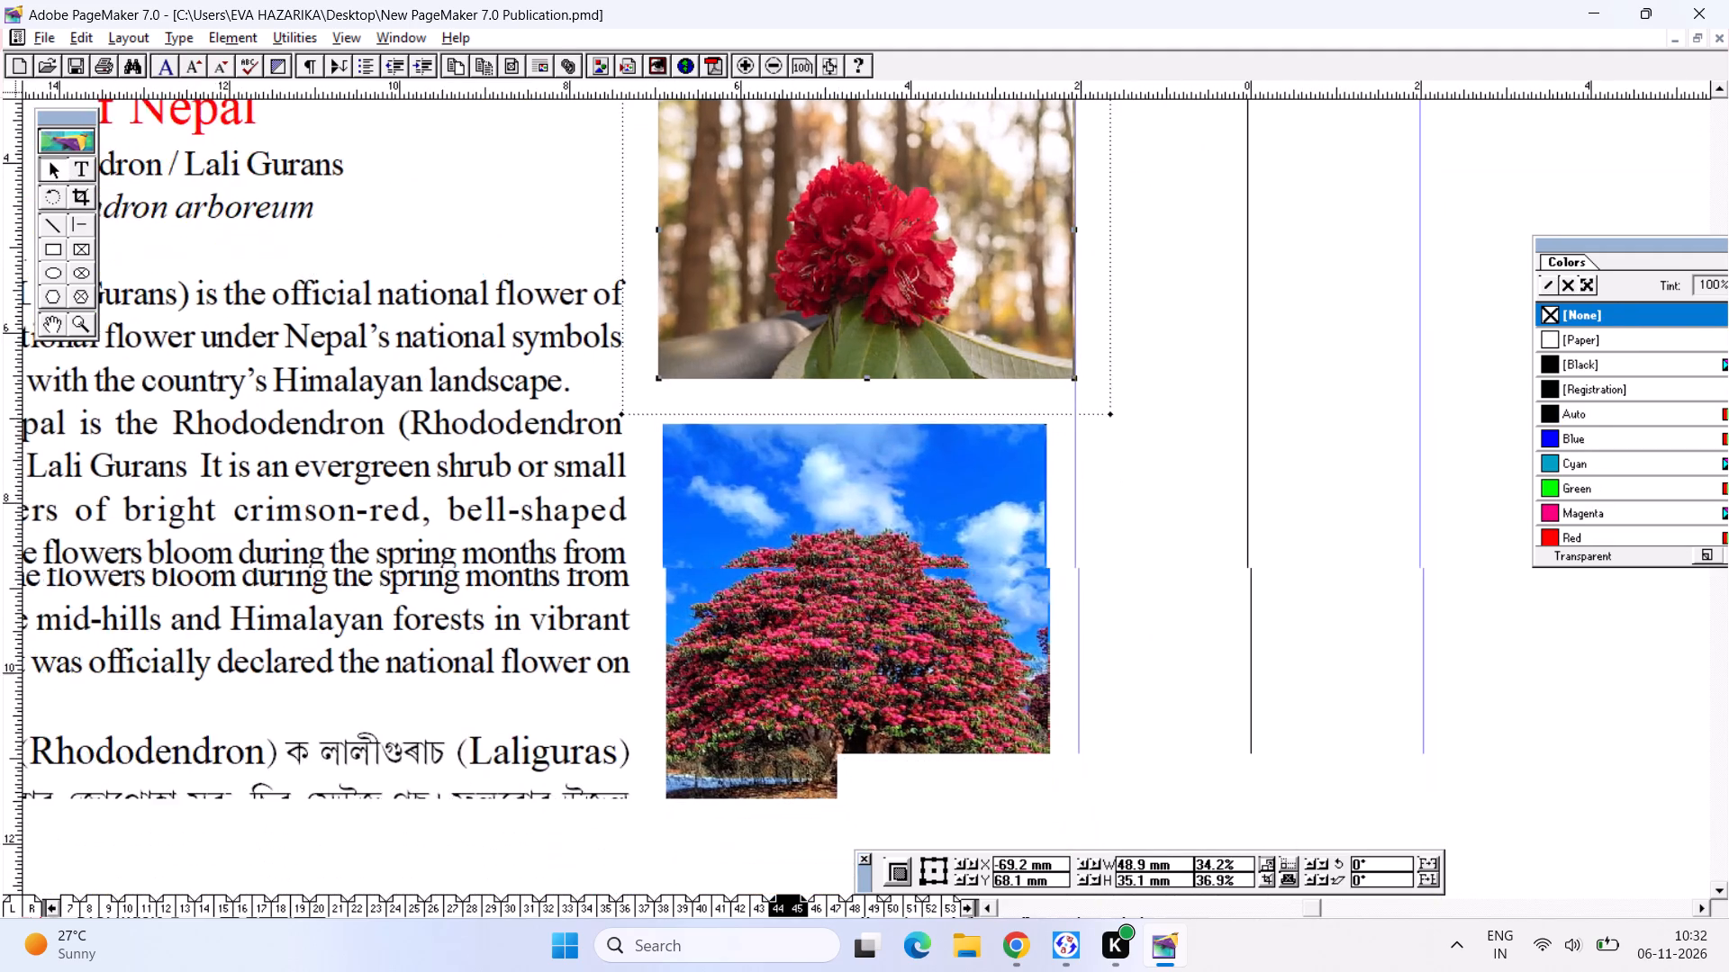
pyautogui.click(784, 394)
pyautogui.moveTo(658, 584); pyautogui.dragTo(663, 577)
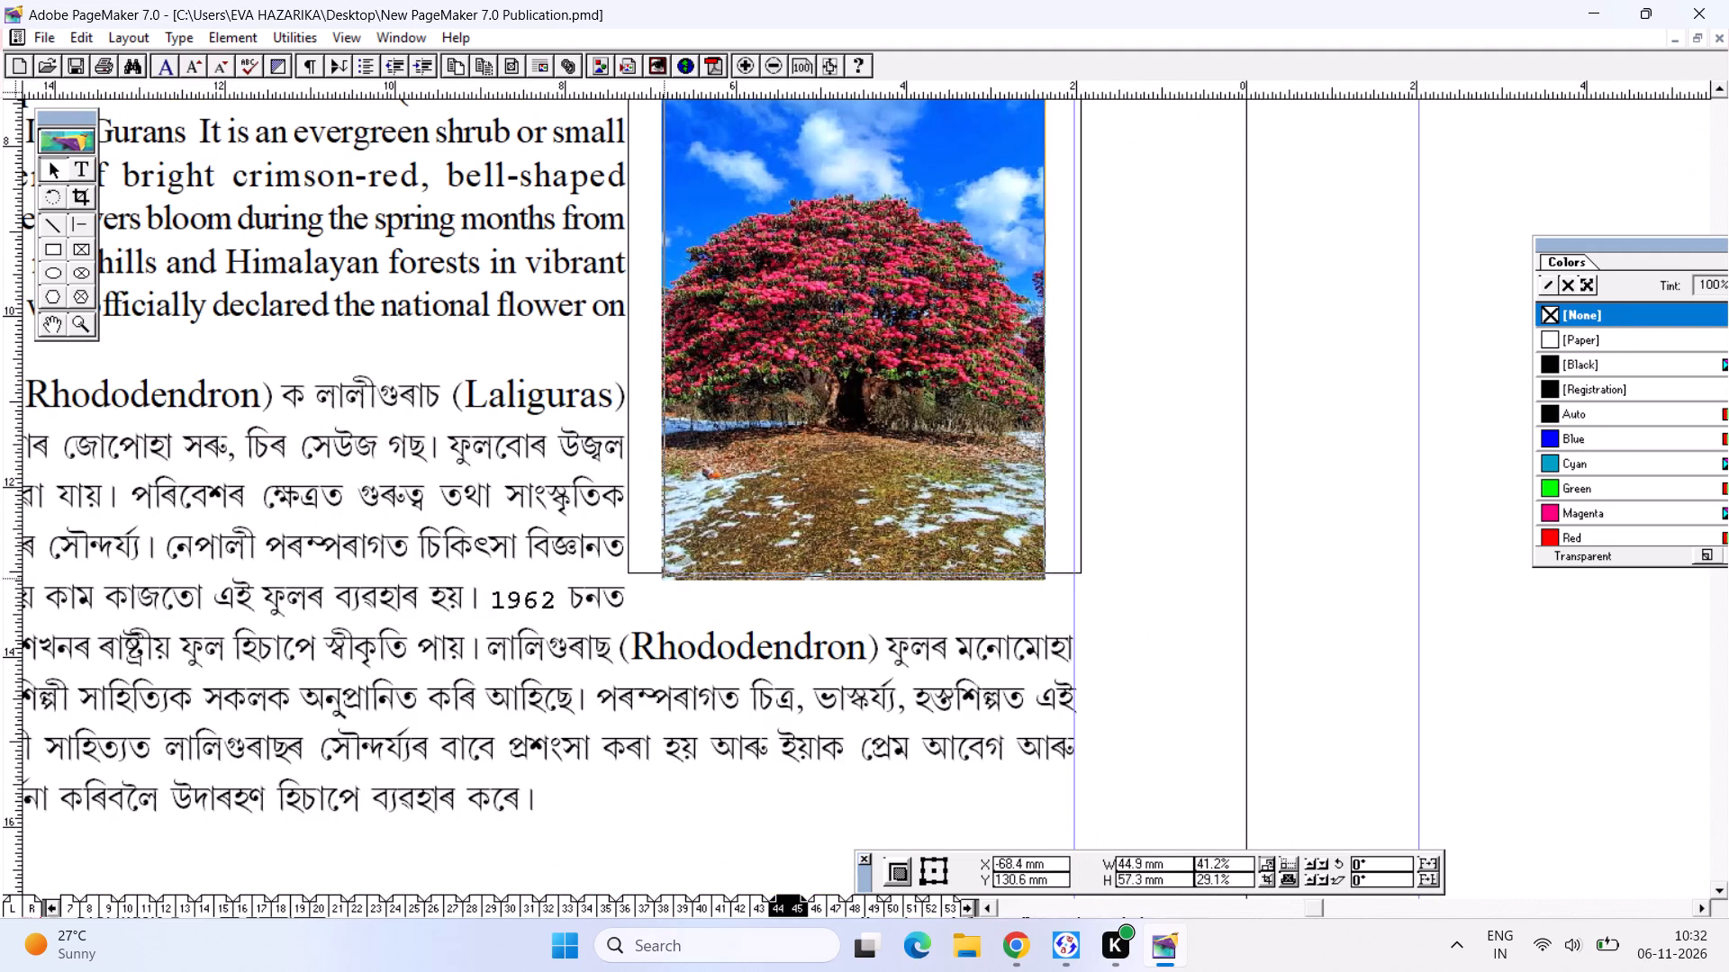
pyautogui.moveTo(663, 577); pyautogui.dragTo(683, 514)
pyautogui.hotkey('ctrl', '0')
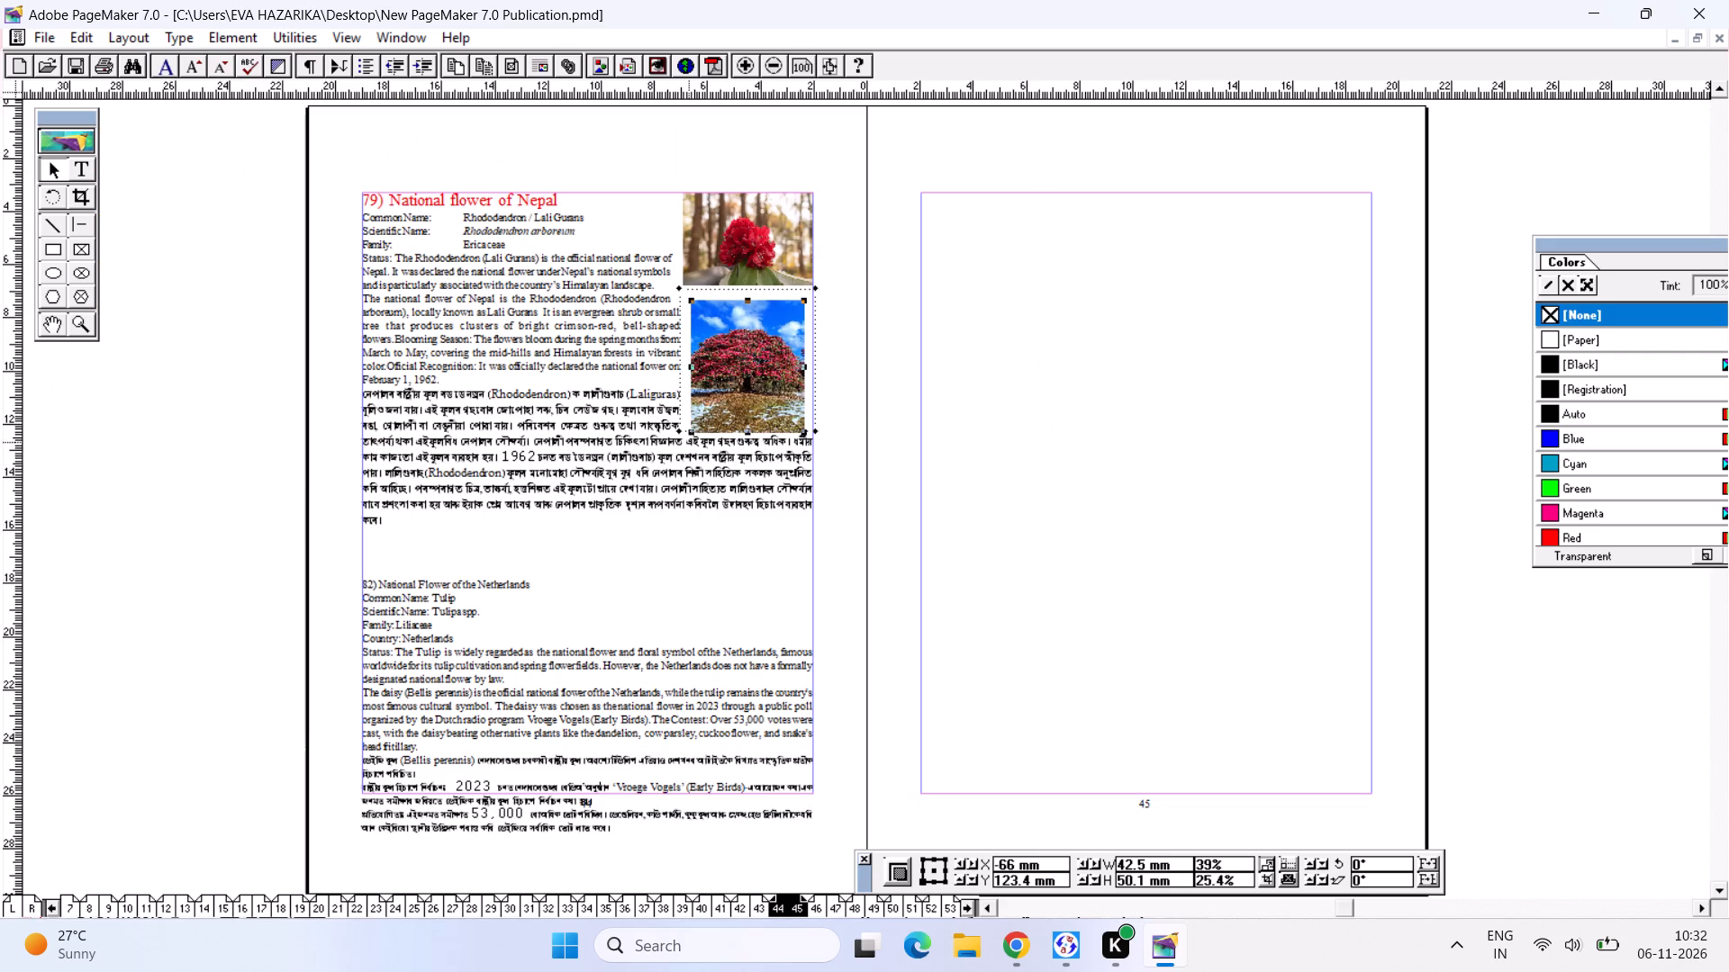
pyautogui.moveTo(691, 431); pyautogui.dragTo(718, 439)
pyautogui.click(928, 374)
# Examine the Nepal entry's text flow around the photos, its last lines and the Assamese paragraph's formatting.
pyautogui.click(593, 470)
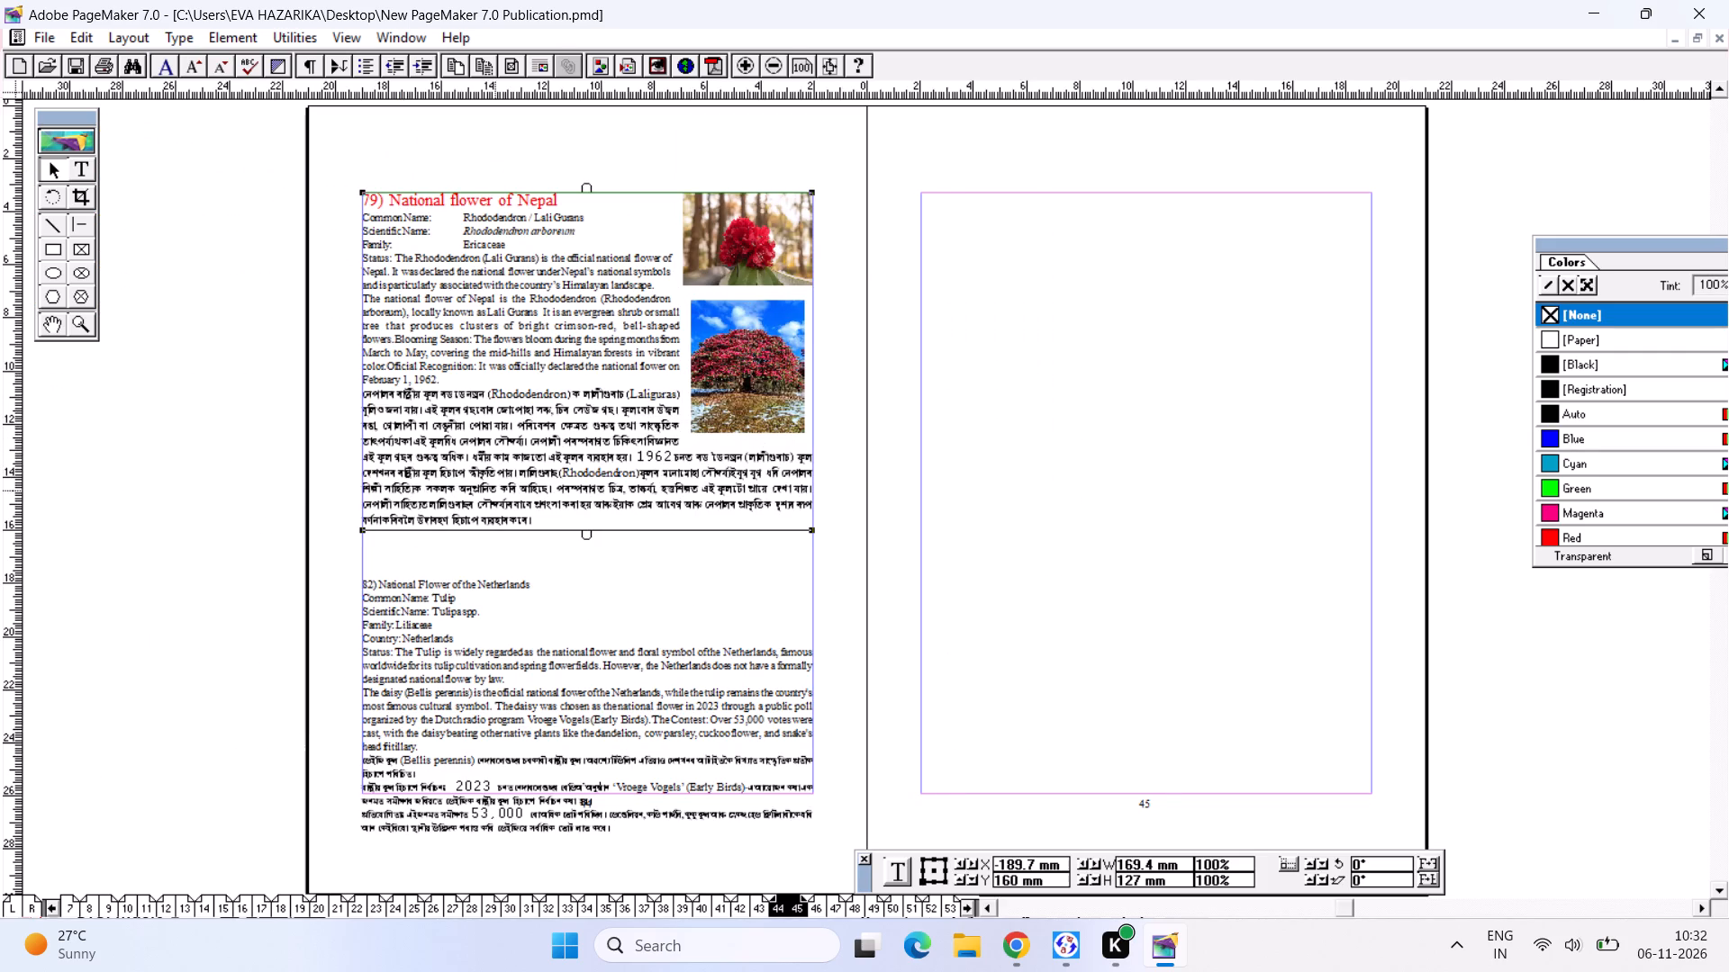
pyautogui.hotkey('ctrl', '2')
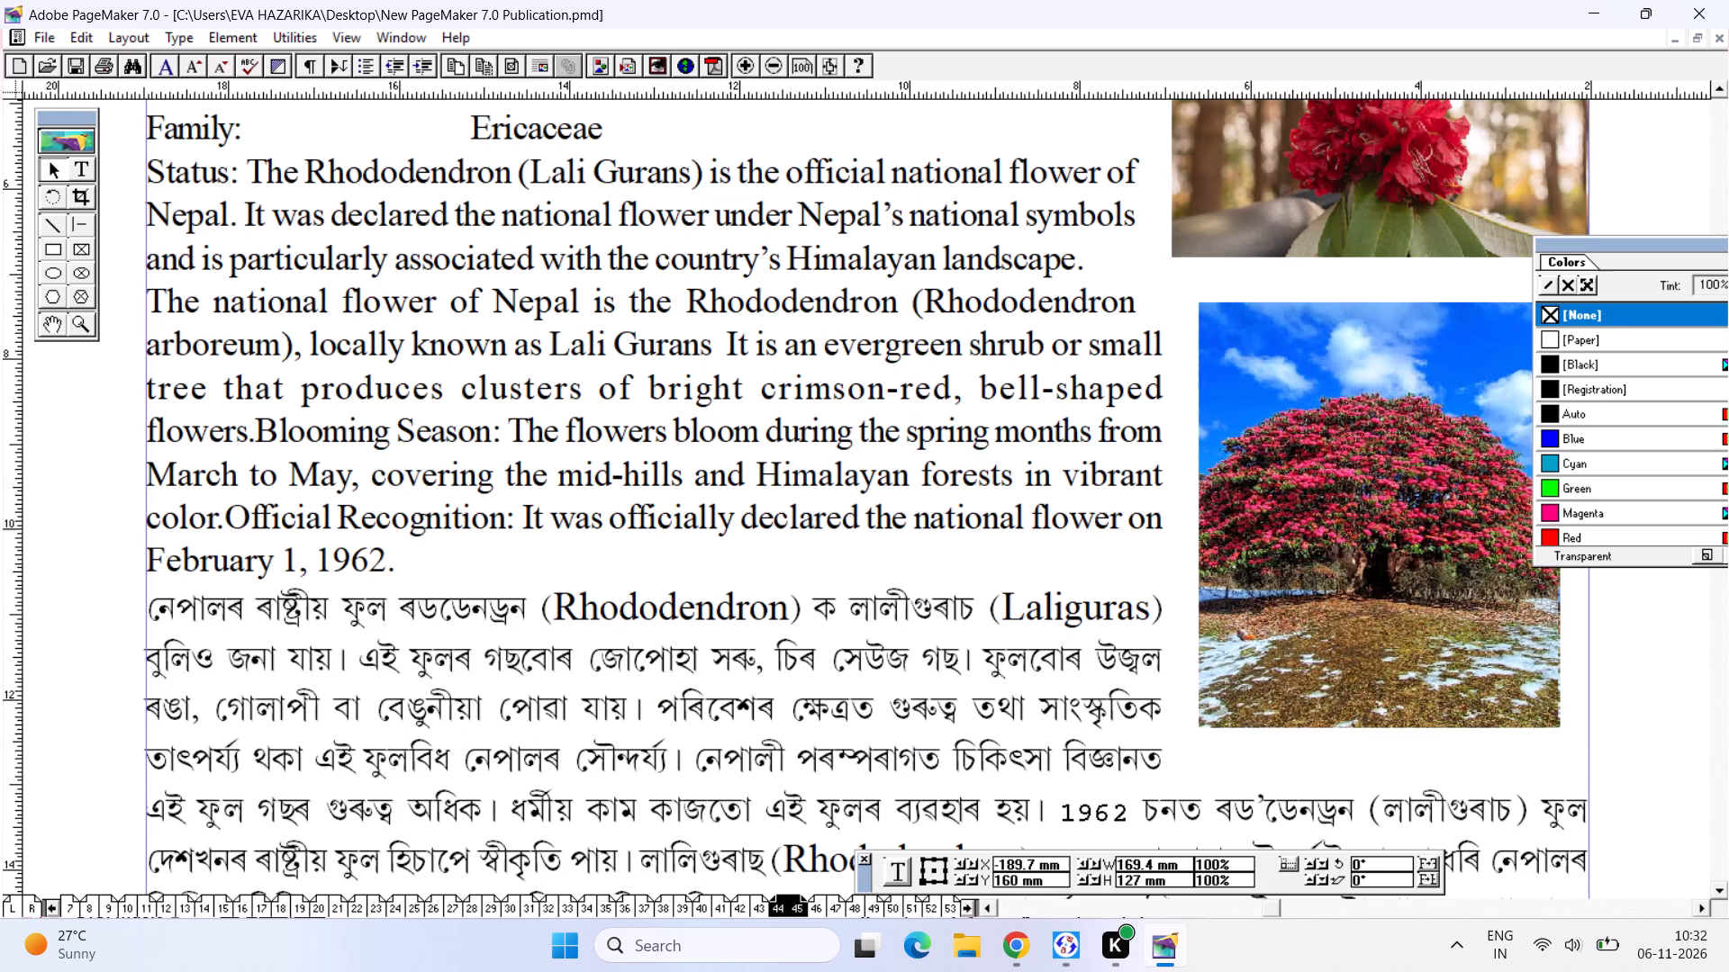
pyautogui.keyDown('alt'); pyautogui.moveTo(546, 463); pyautogui.dragTo(521, 321); pyautogui.keyUp('alt')
pyautogui.keyDown('alt'); pyautogui.moveTo(557, 389); pyautogui.dragTo(596, 634); pyautogui.keyUp('alt')
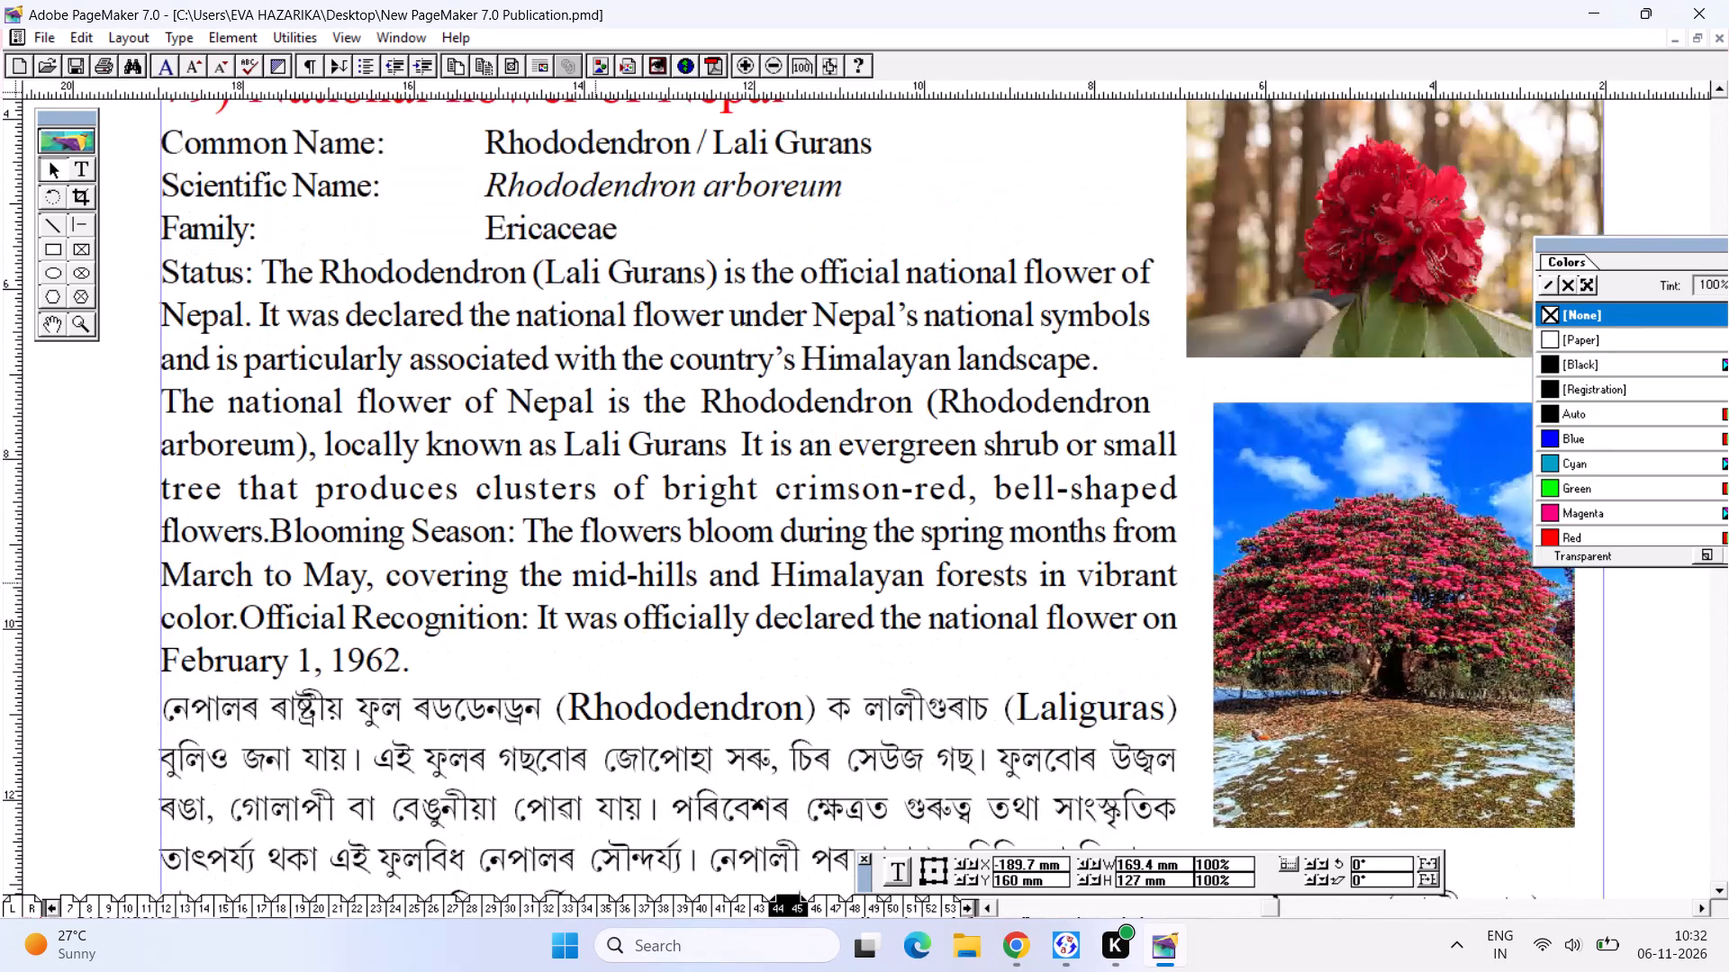
pyautogui.keyDown('alt'); pyautogui.moveTo(518, 646); pyautogui.dragTo(480, 103); pyautogui.keyUp('alt')
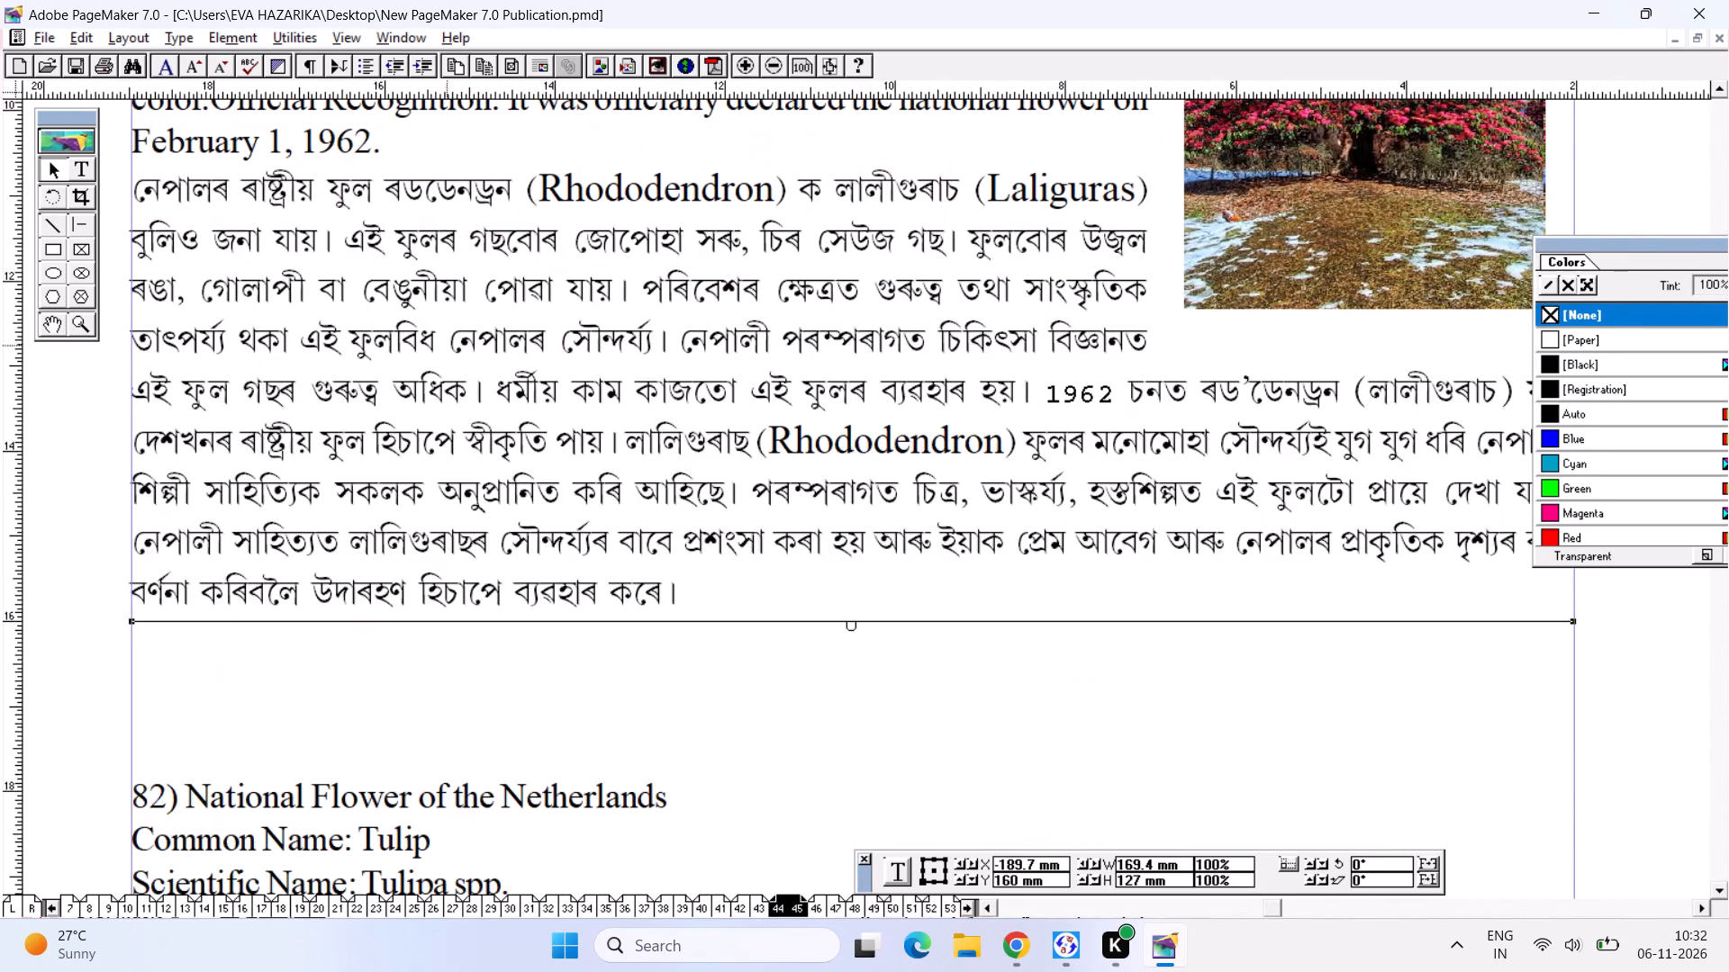
pyautogui.keyDown('alt'); pyautogui.moveTo(491, 381); pyautogui.dragTo(479, 366); pyautogui.keyUp('alt')
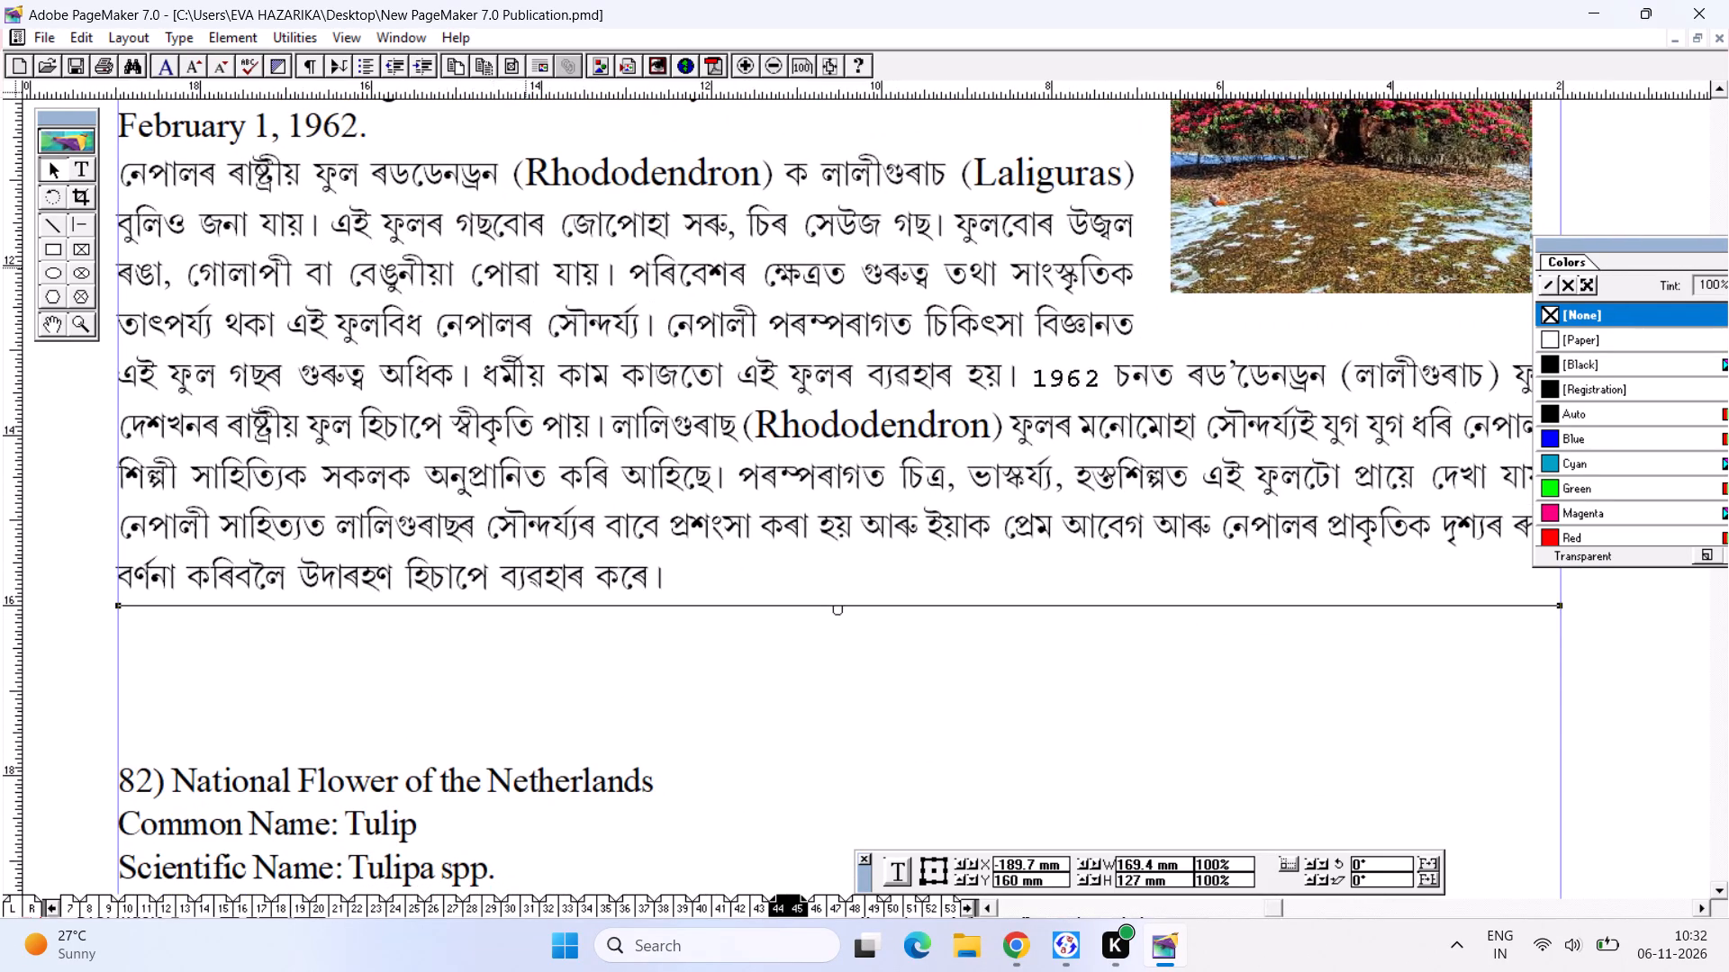
pyautogui.press('Return')
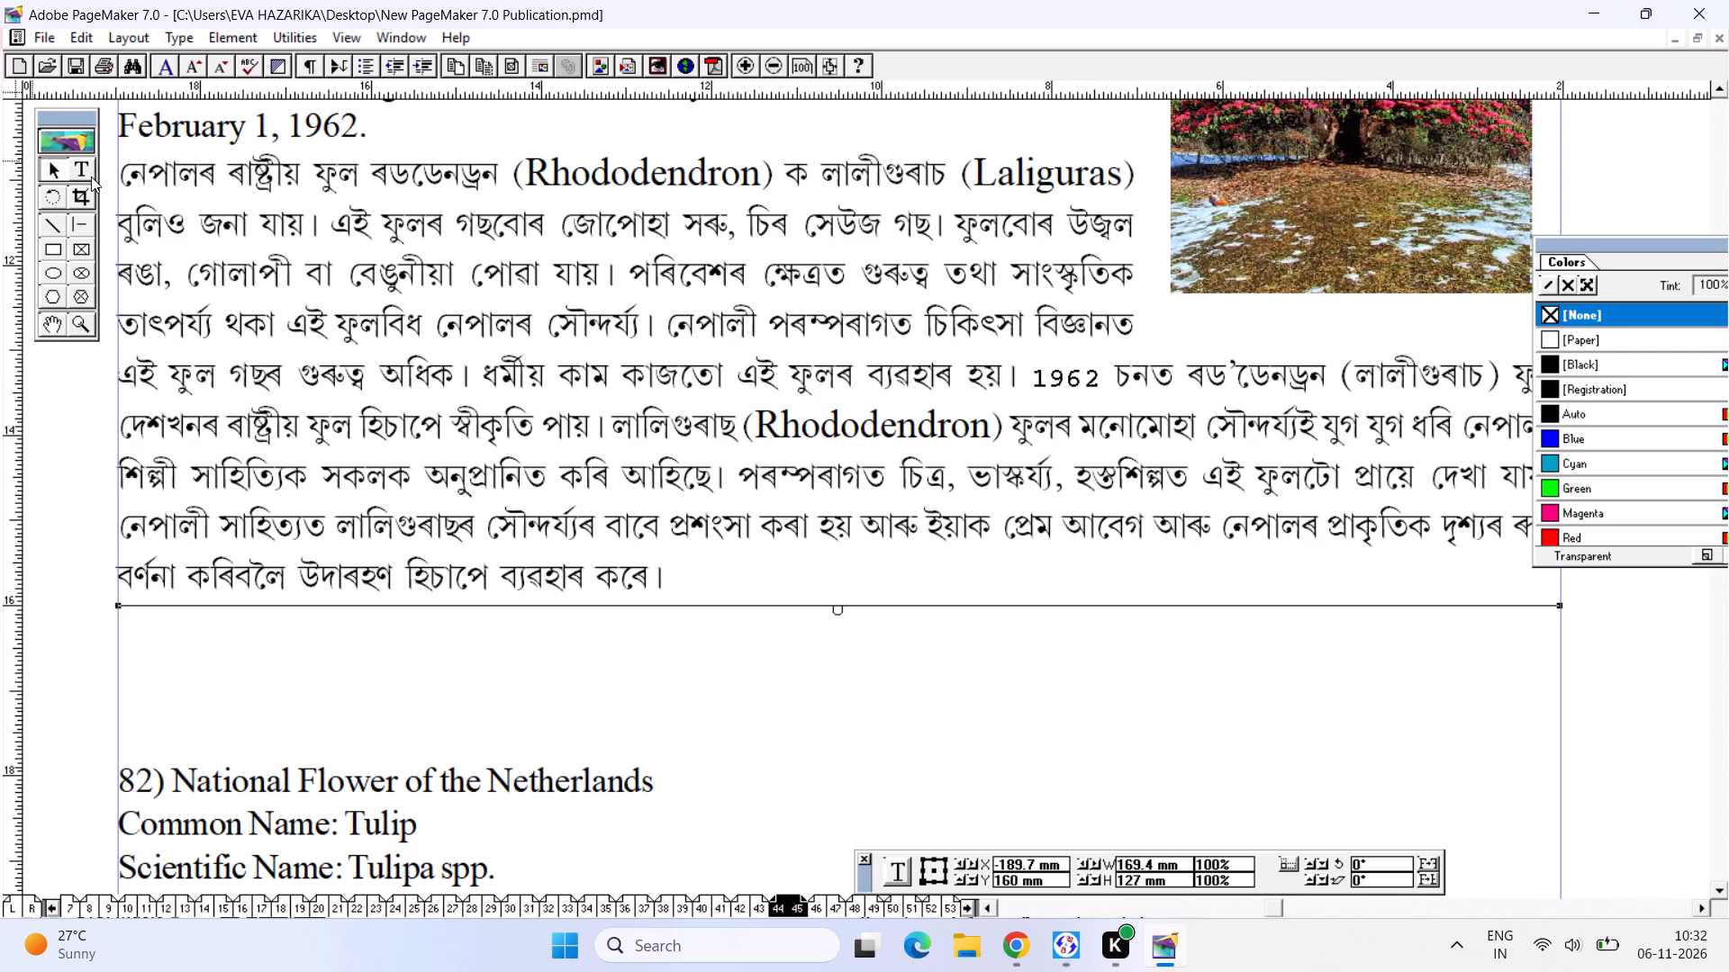
pyautogui.click(91, 176)
pyautogui.click(373, 455)
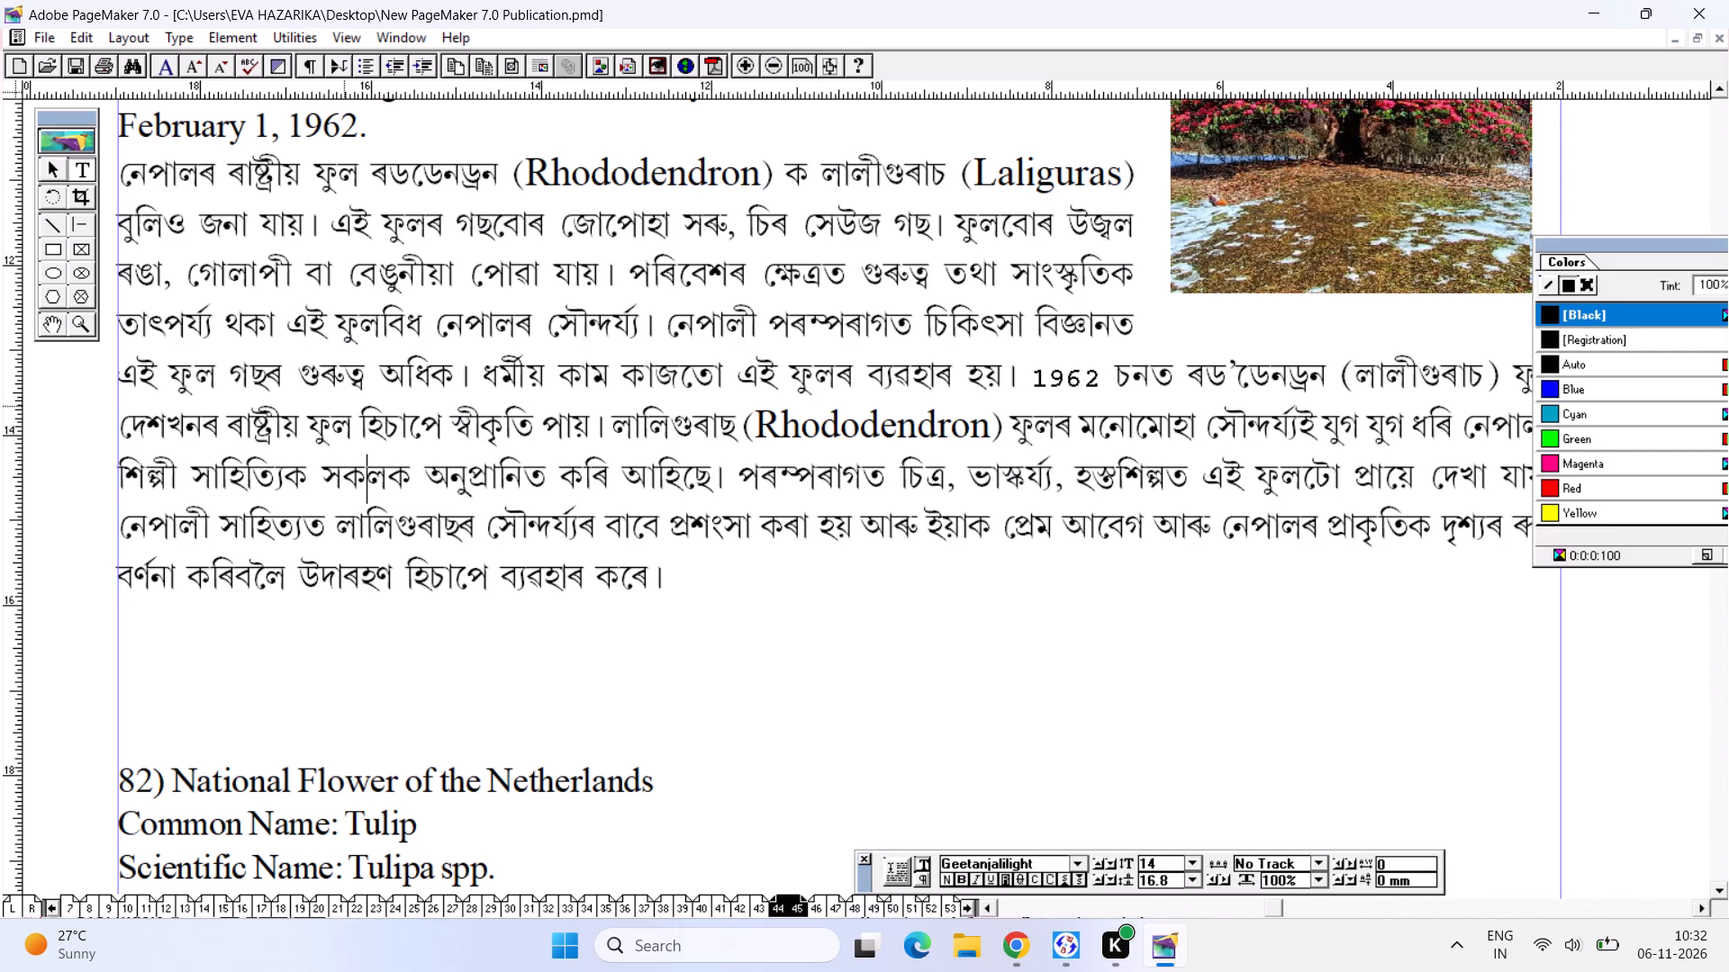
pyautogui.hotkey('ctrl', '0')
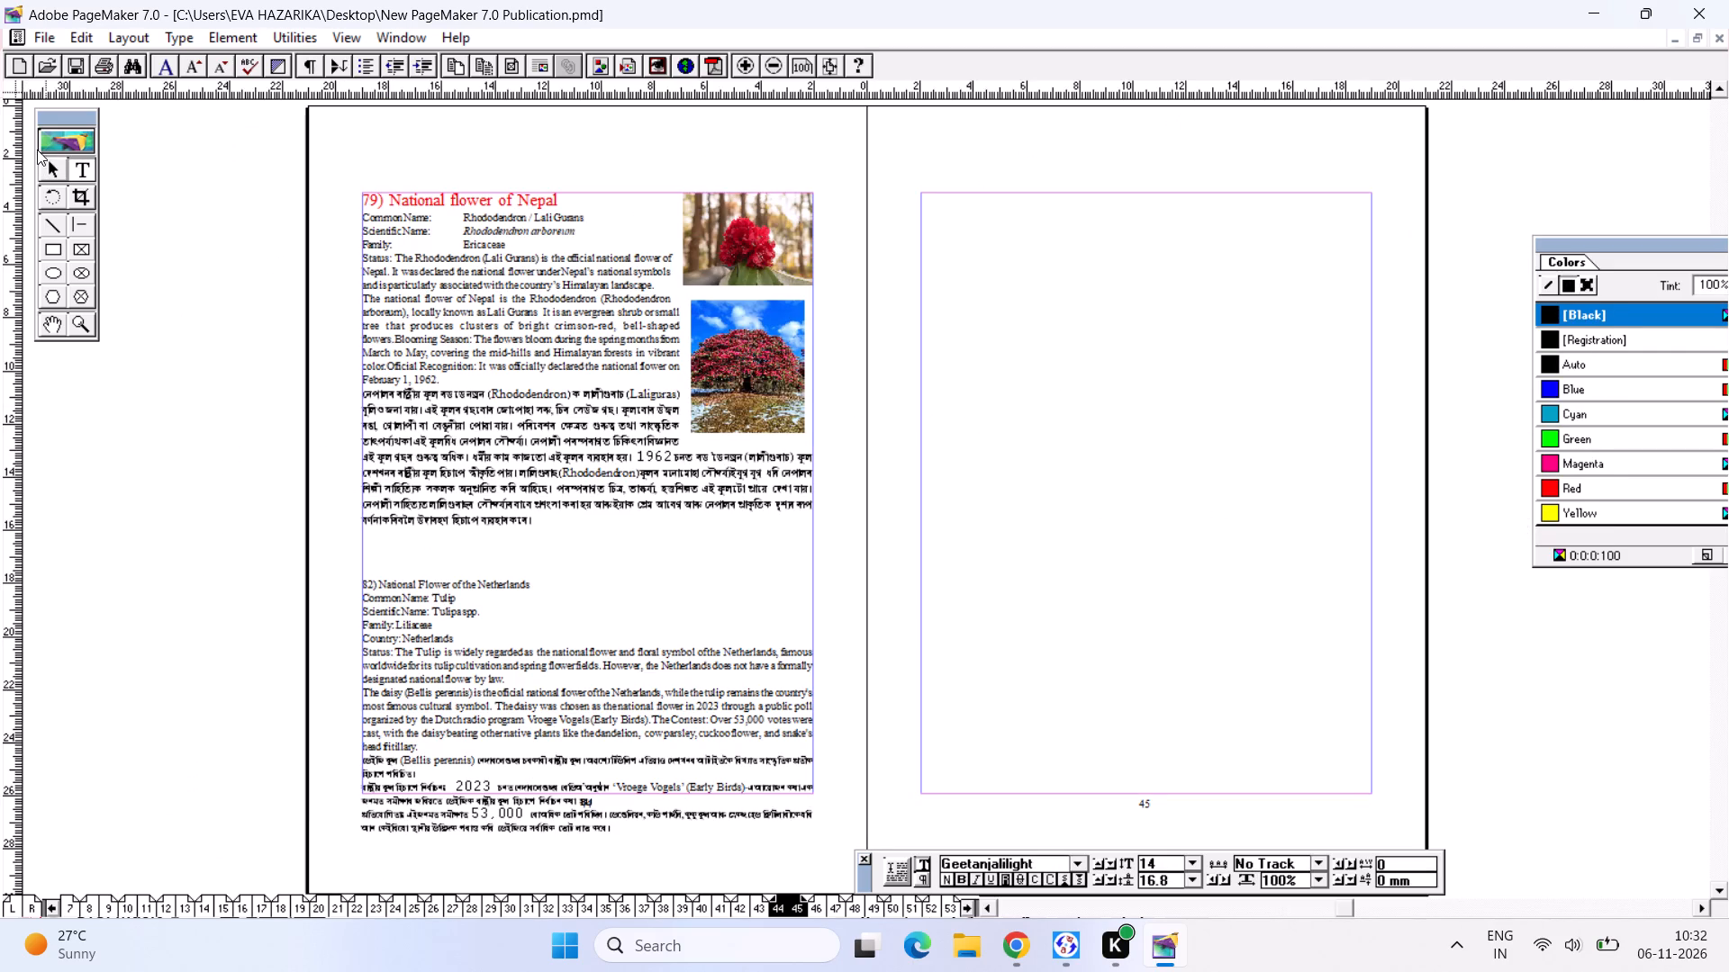
# Move the Netherlands text block up beneath the Nepal entry so its last line sits inside page 44's bottom margin.
pyautogui.click(45, 160)
pyautogui.moveTo(492, 687); pyautogui.dragTo(492, 655)
pyautogui.moveTo(492, 655); pyautogui.dragTo(491, 646)
# Reduce the Nepal entry's Assamese paragraph to 12 pt, matching the Assamese text of the Netherlands entry.
pyautogui.hotkey('ctrl', '2')
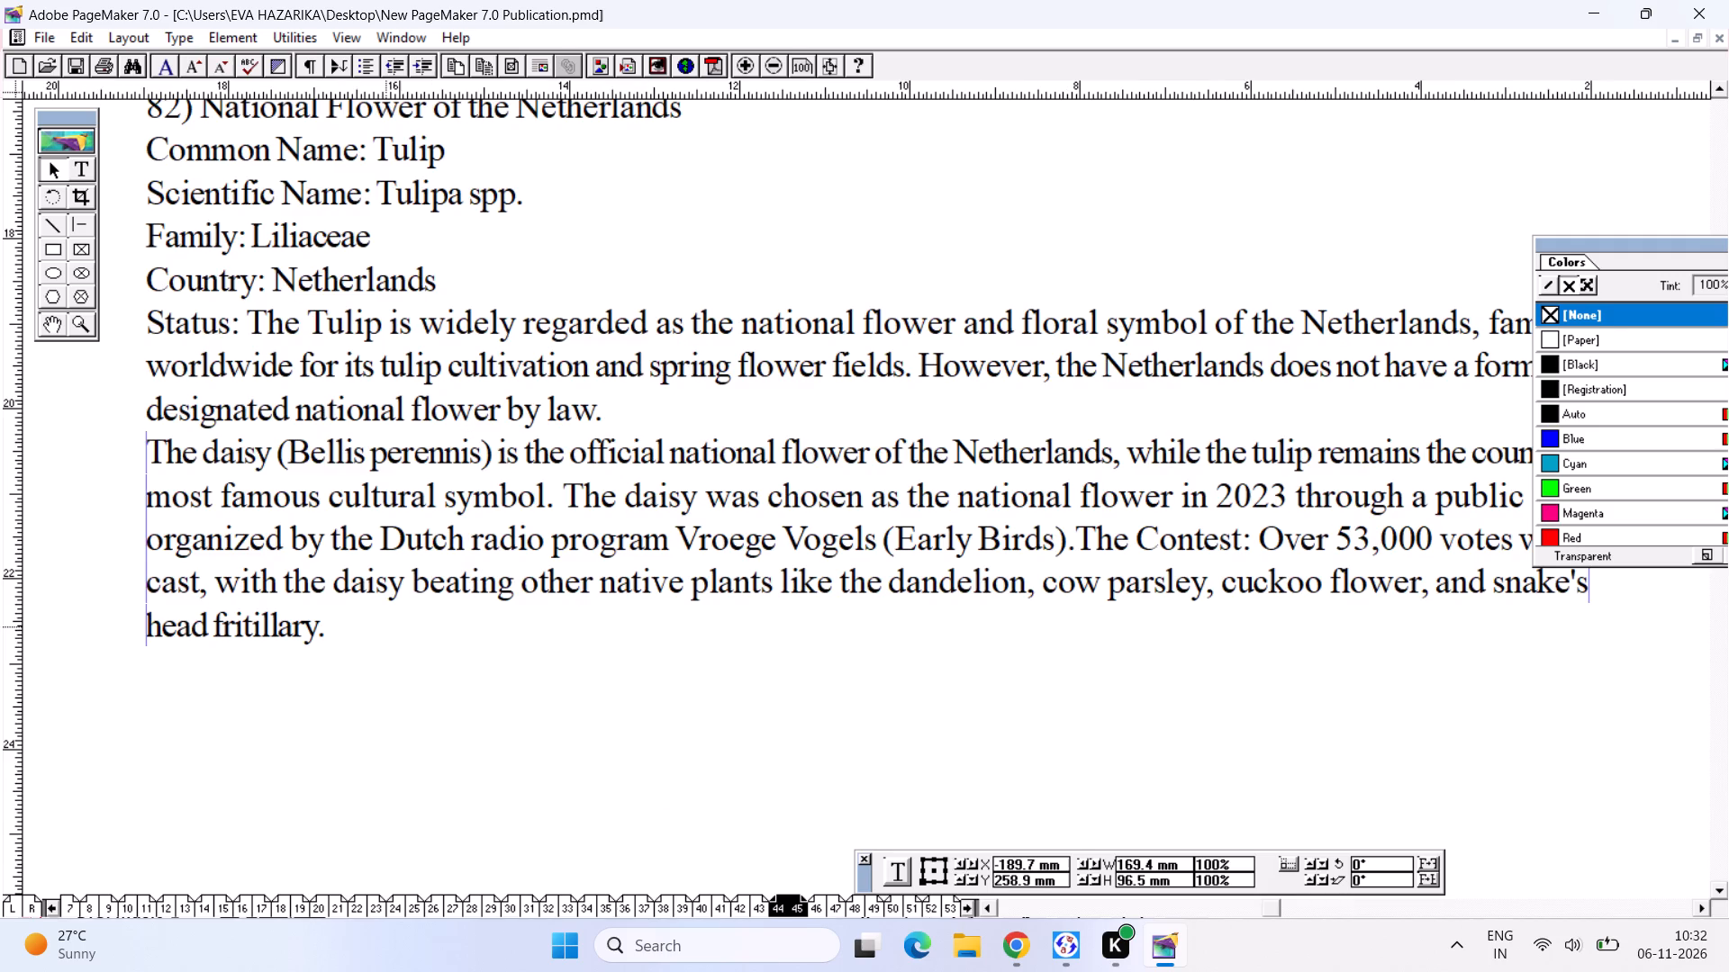
pyautogui.keyDown('alt'); pyautogui.moveTo(447, 723); pyautogui.dragTo(335, 0); pyautogui.keyUp('alt')
pyautogui.keyDown('alt'); pyautogui.moveTo(421, 509); pyautogui.dragTo(453, 968); pyautogui.keyUp('alt')
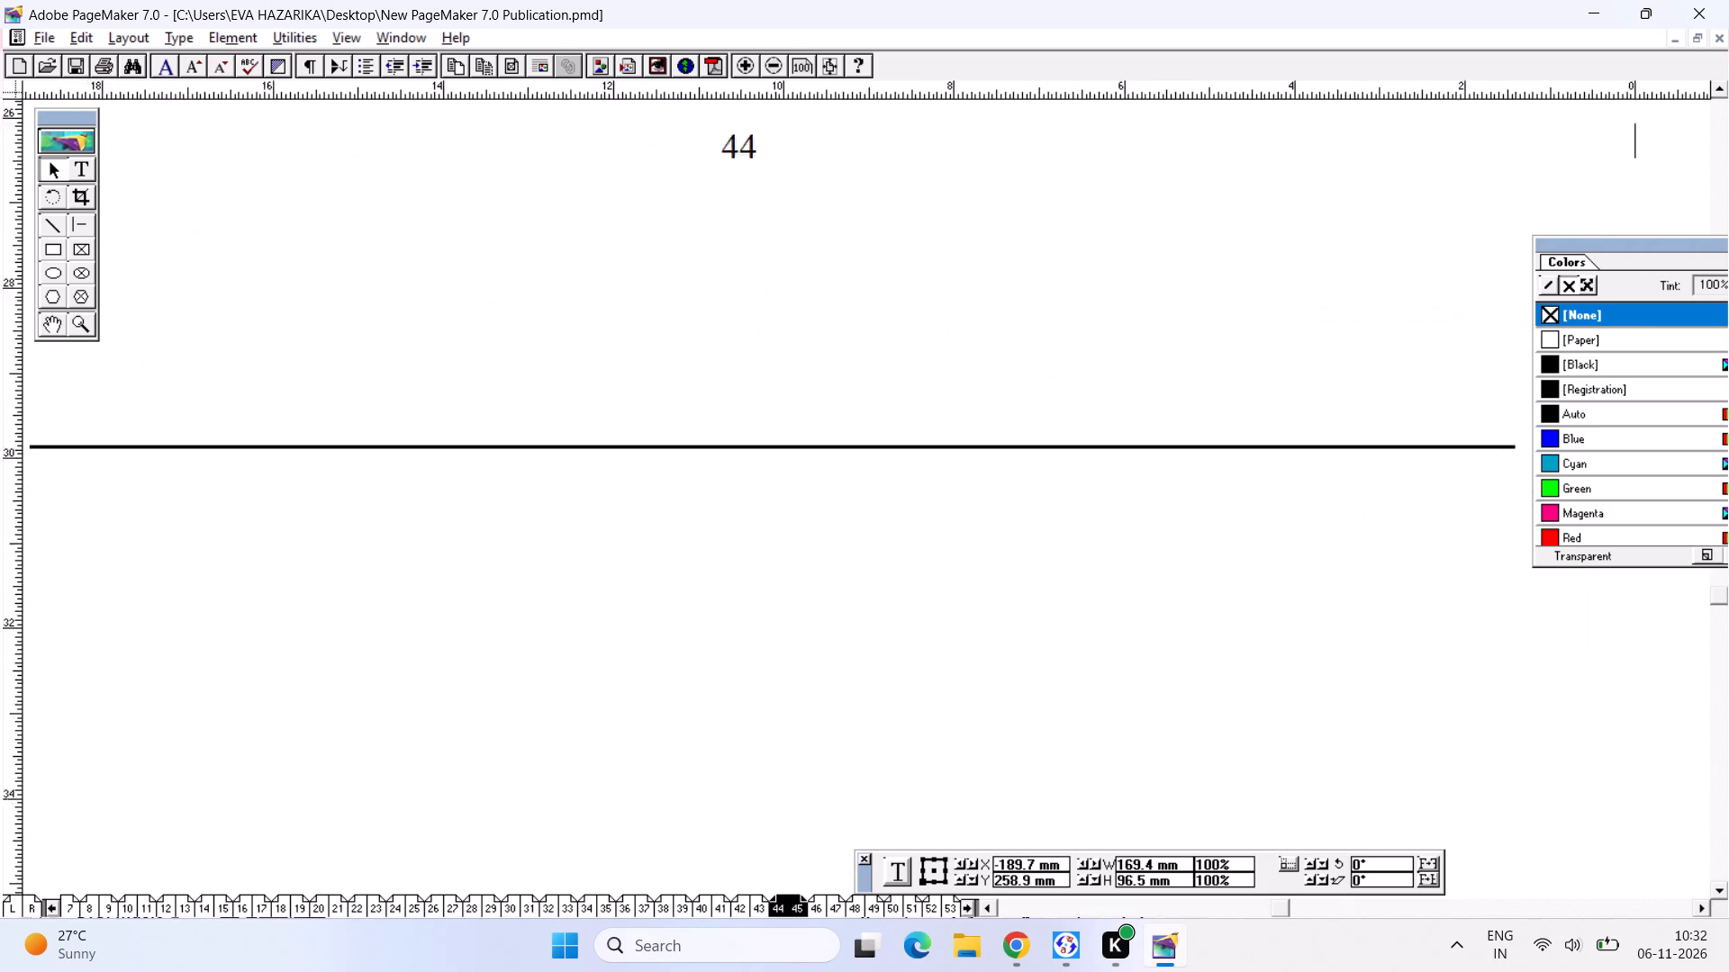
pyautogui.keyDown('alt'); pyautogui.moveTo(500, 793); pyautogui.dragTo(682, 971); pyautogui.keyUp('alt')
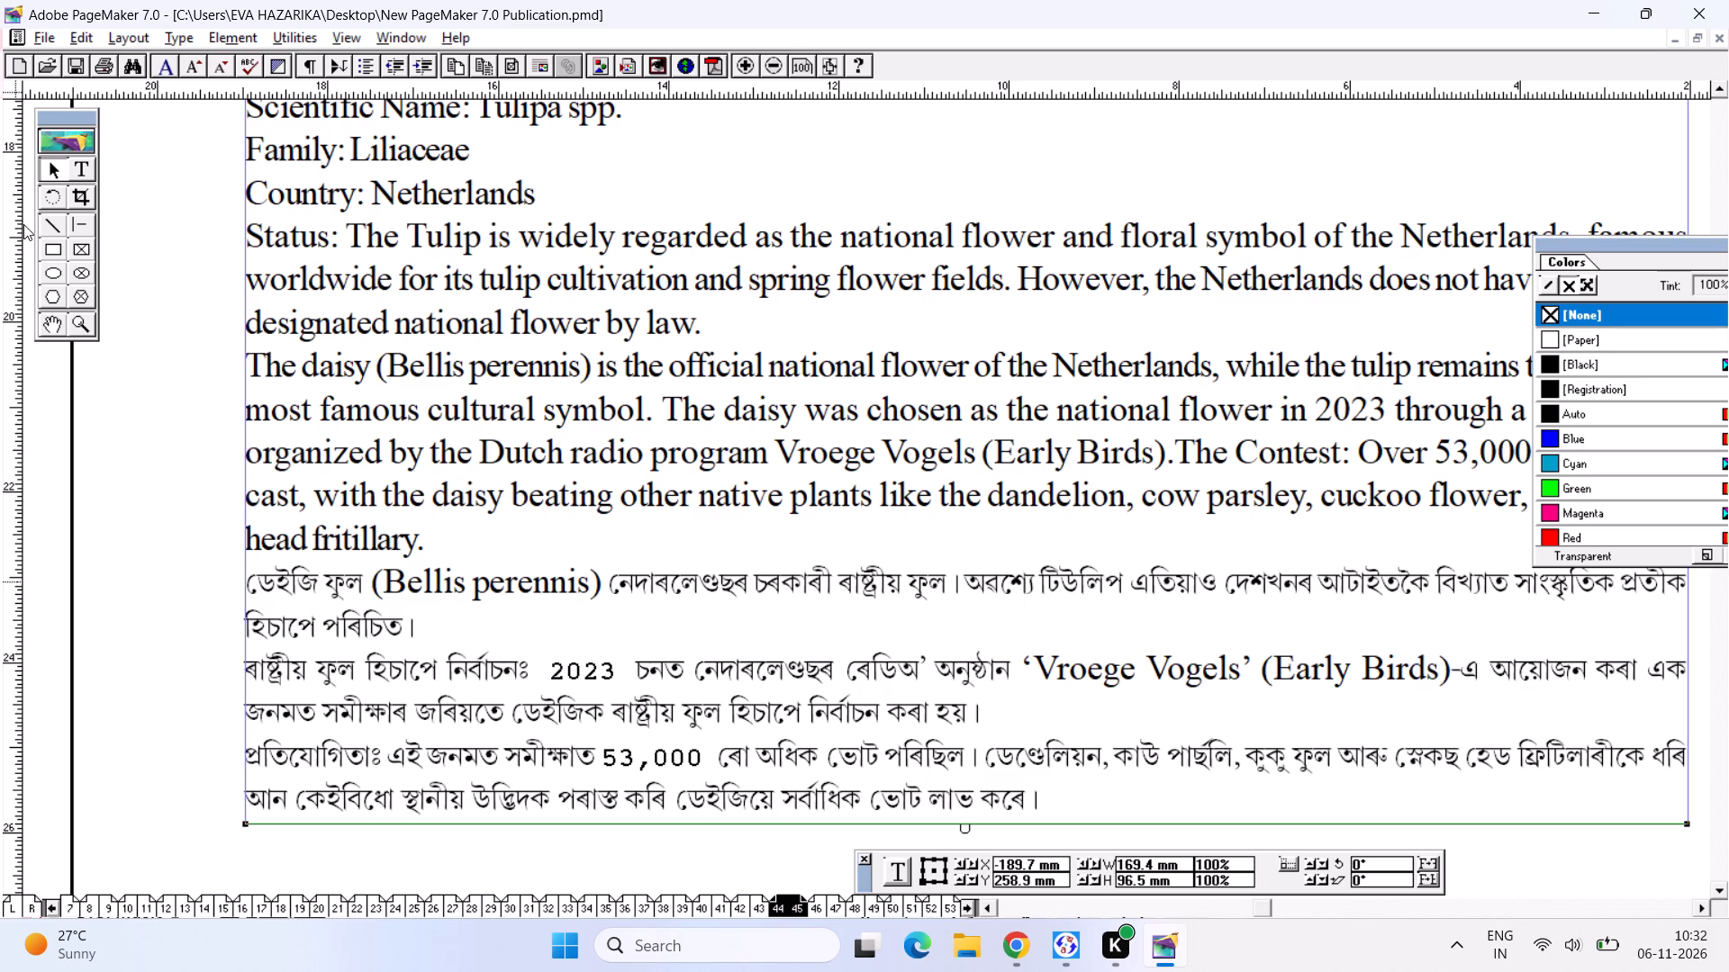
pyautogui.click(82, 169)
pyautogui.click(734, 670)
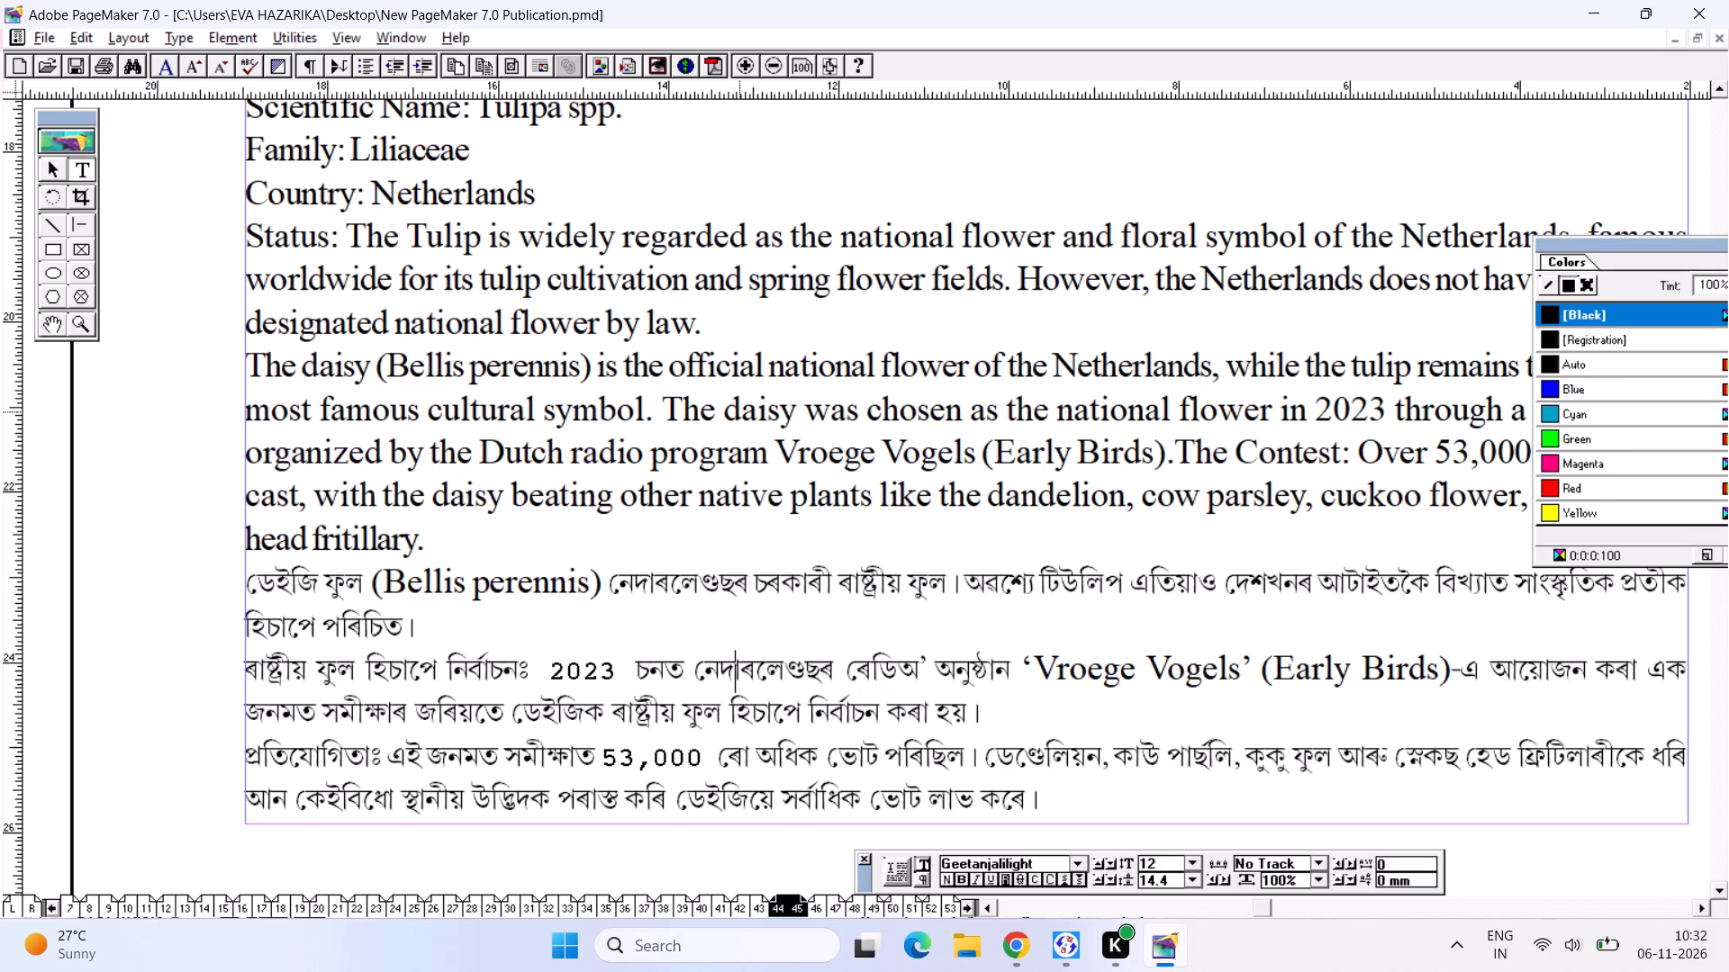
pyautogui.keyDown('alt'); pyautogui.moveTo(738, 419); pyautogui.dragTo(776, 935); pyautogui.keyUp('alt')
pyautogui.keyDown('alt'); pyautogui.moveTo(677, 433); pyautogui.dragTo(674, 754); pyautogui.keyUp('alt')
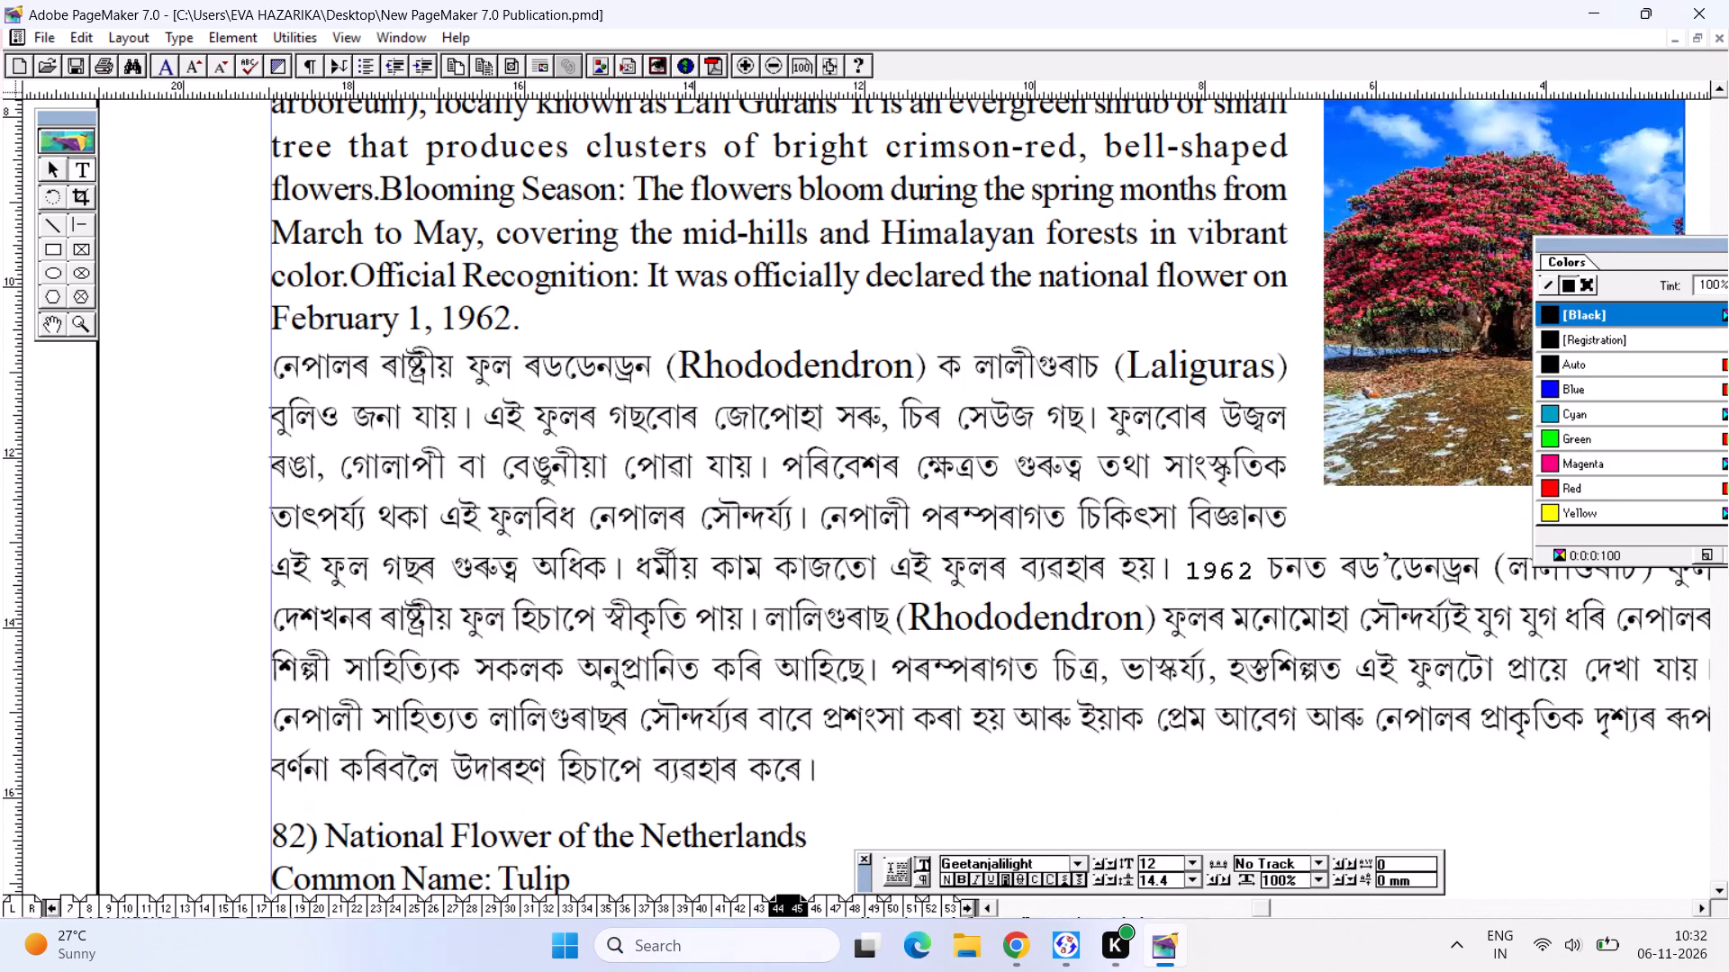
pyautogui.moveTo(276, 358); pyautogui.dragTo(855, 785)
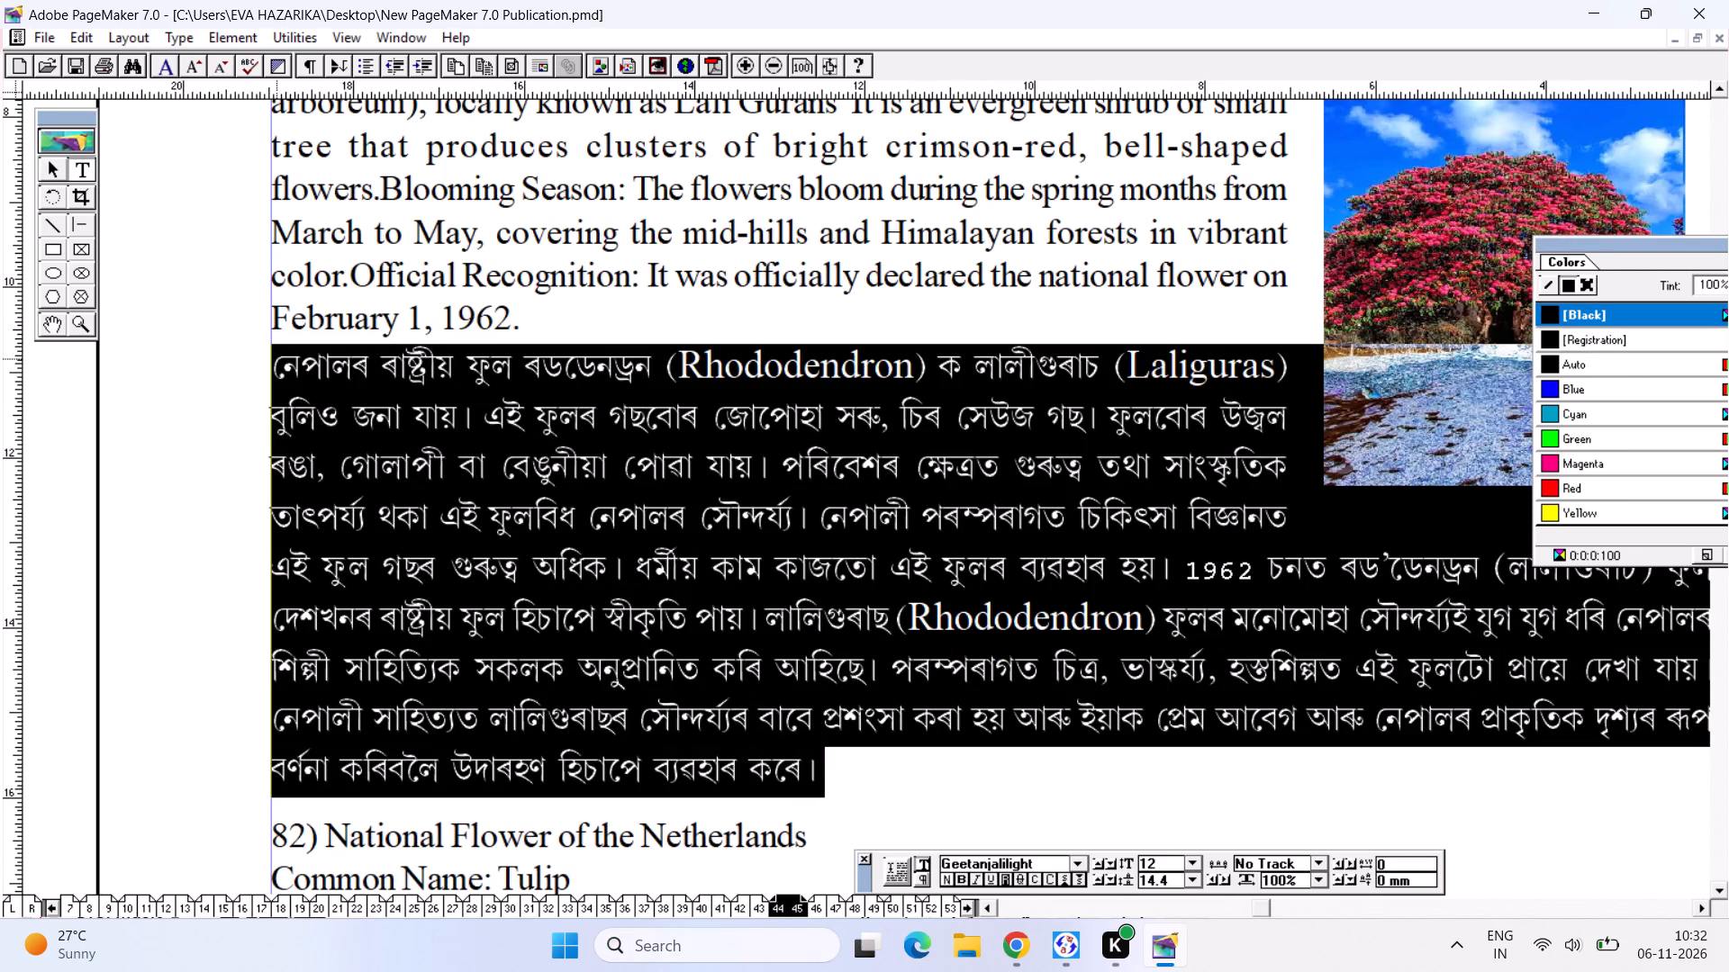
pyautogui.moveTo(855, 785); pyautogui.dragTo(874, 777)
pyautogui.hotkey('ctrl', 'shift', ',')
pyautogui.hotkey('ctrl', 'shift', ',')
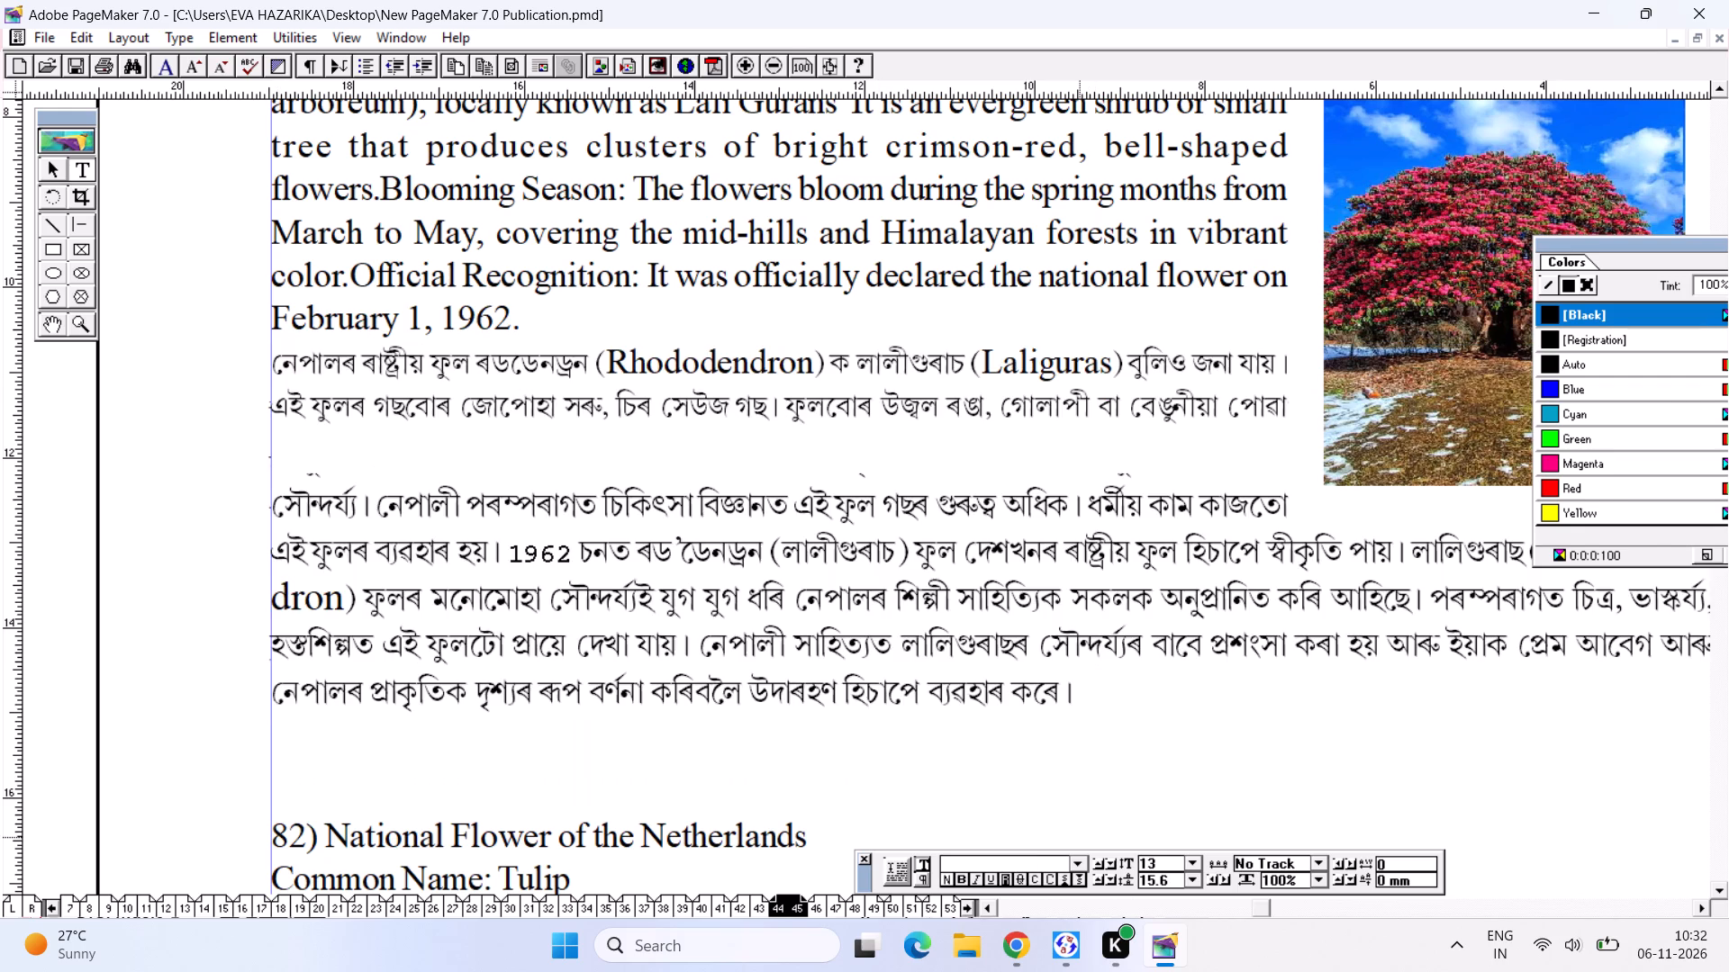
# Nudge the Nepal and Netherlands text blocks slightly upward on page 44.
pyautogui.hotkey('ctrl', '0')
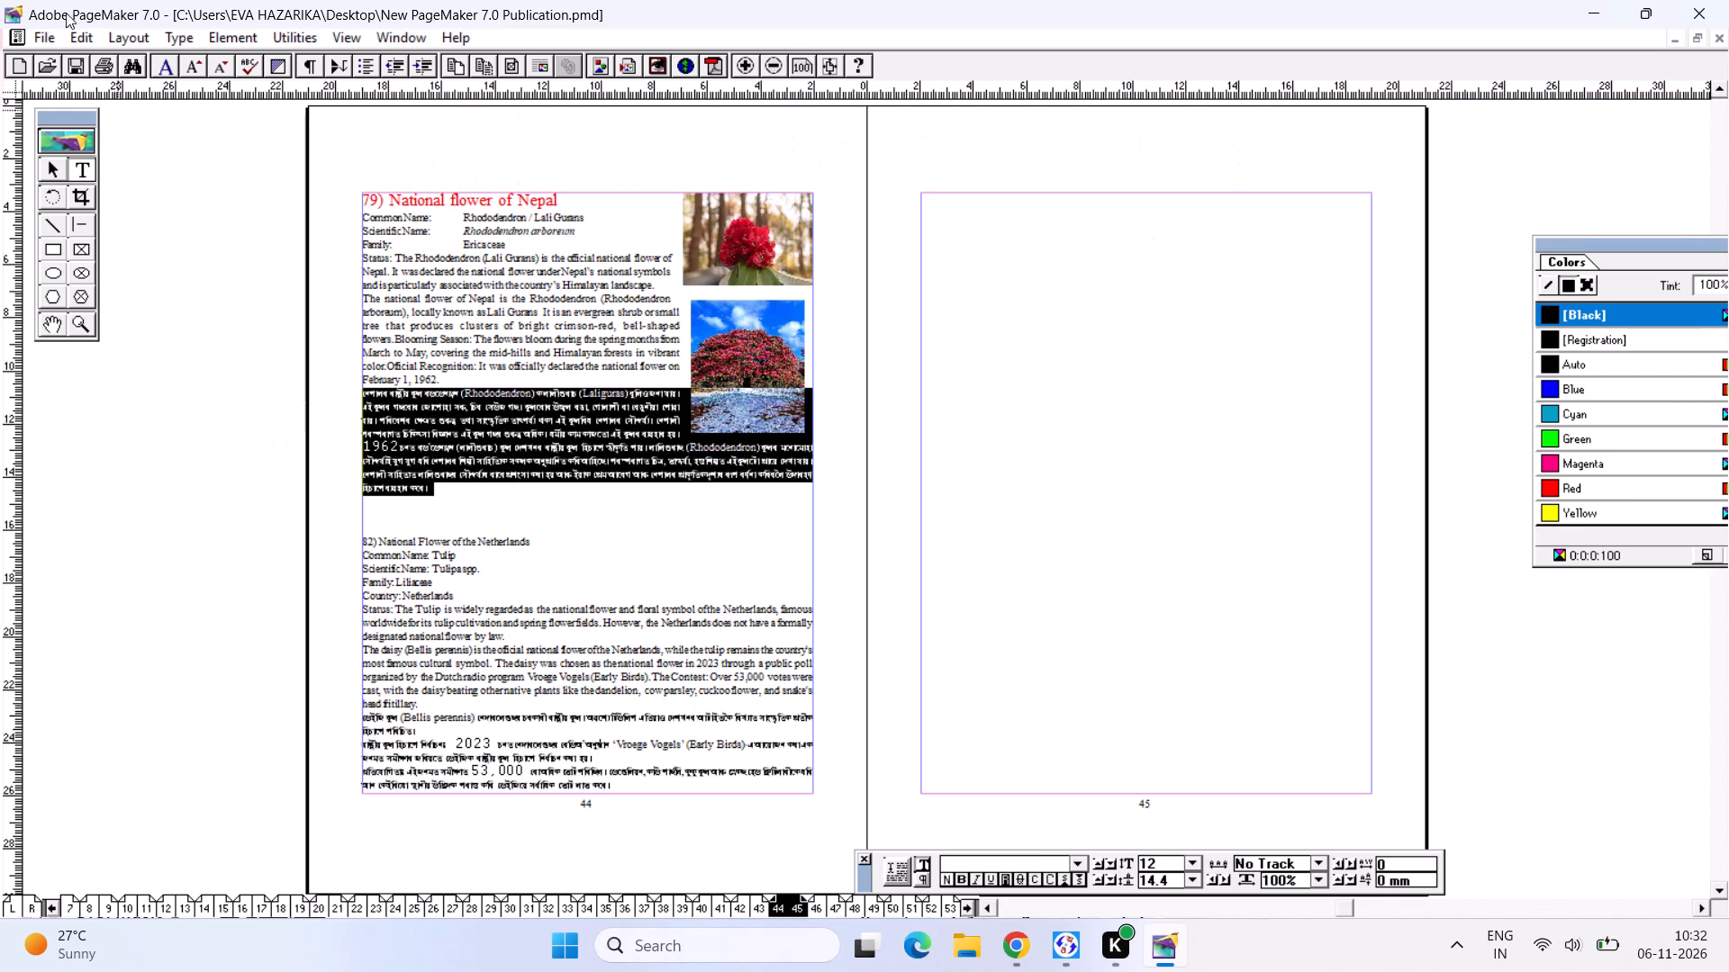
pyautogui.click(53, 163)
pyautogui.click(426, 422)
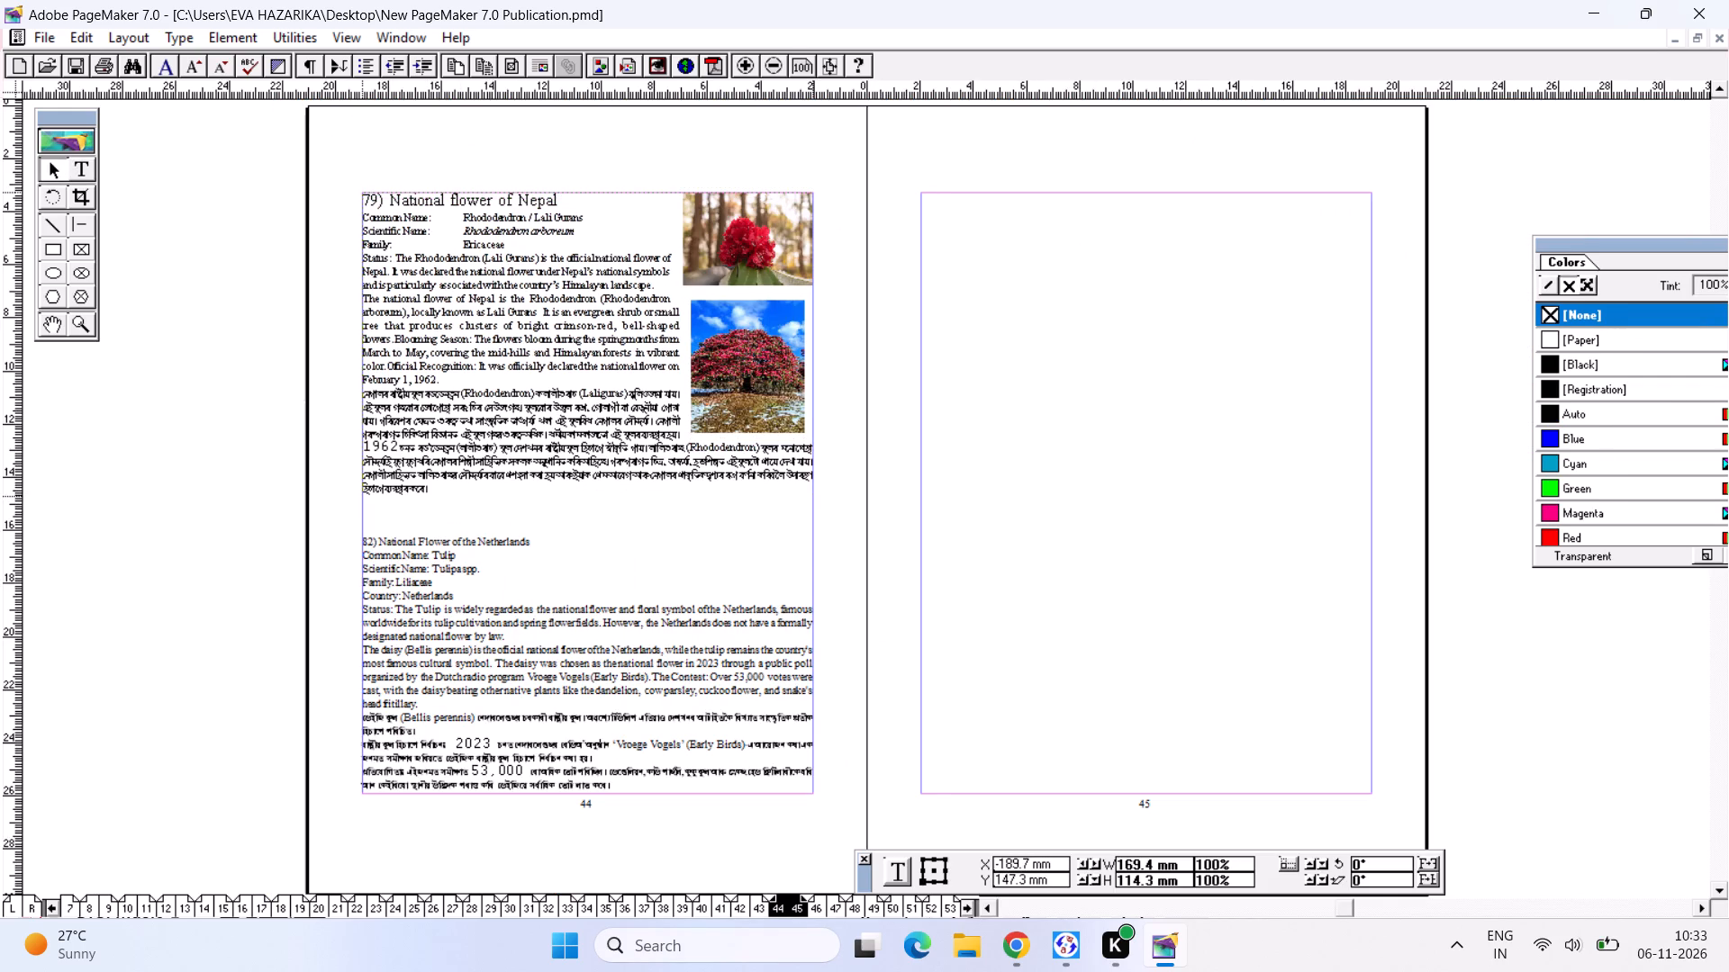
pyautogui.click(423, 656)
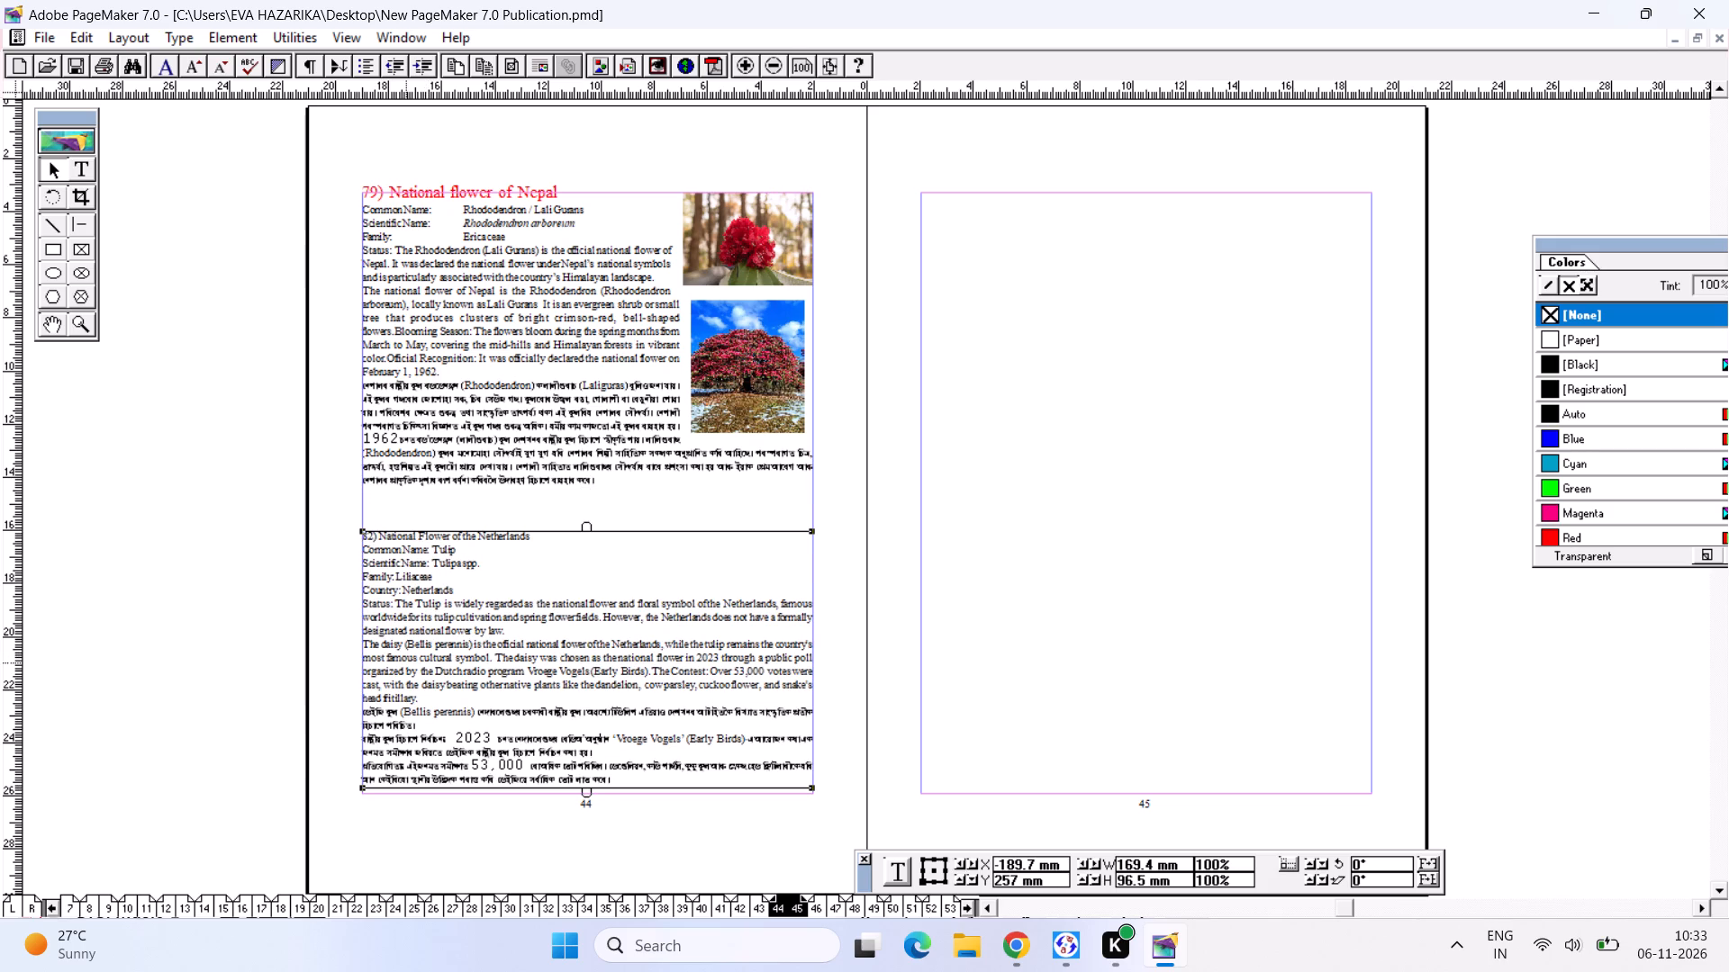
# Review the layout of the finished entries on pages 40 to 43, ending back at page 44.
pyautogui.click(713, 906)
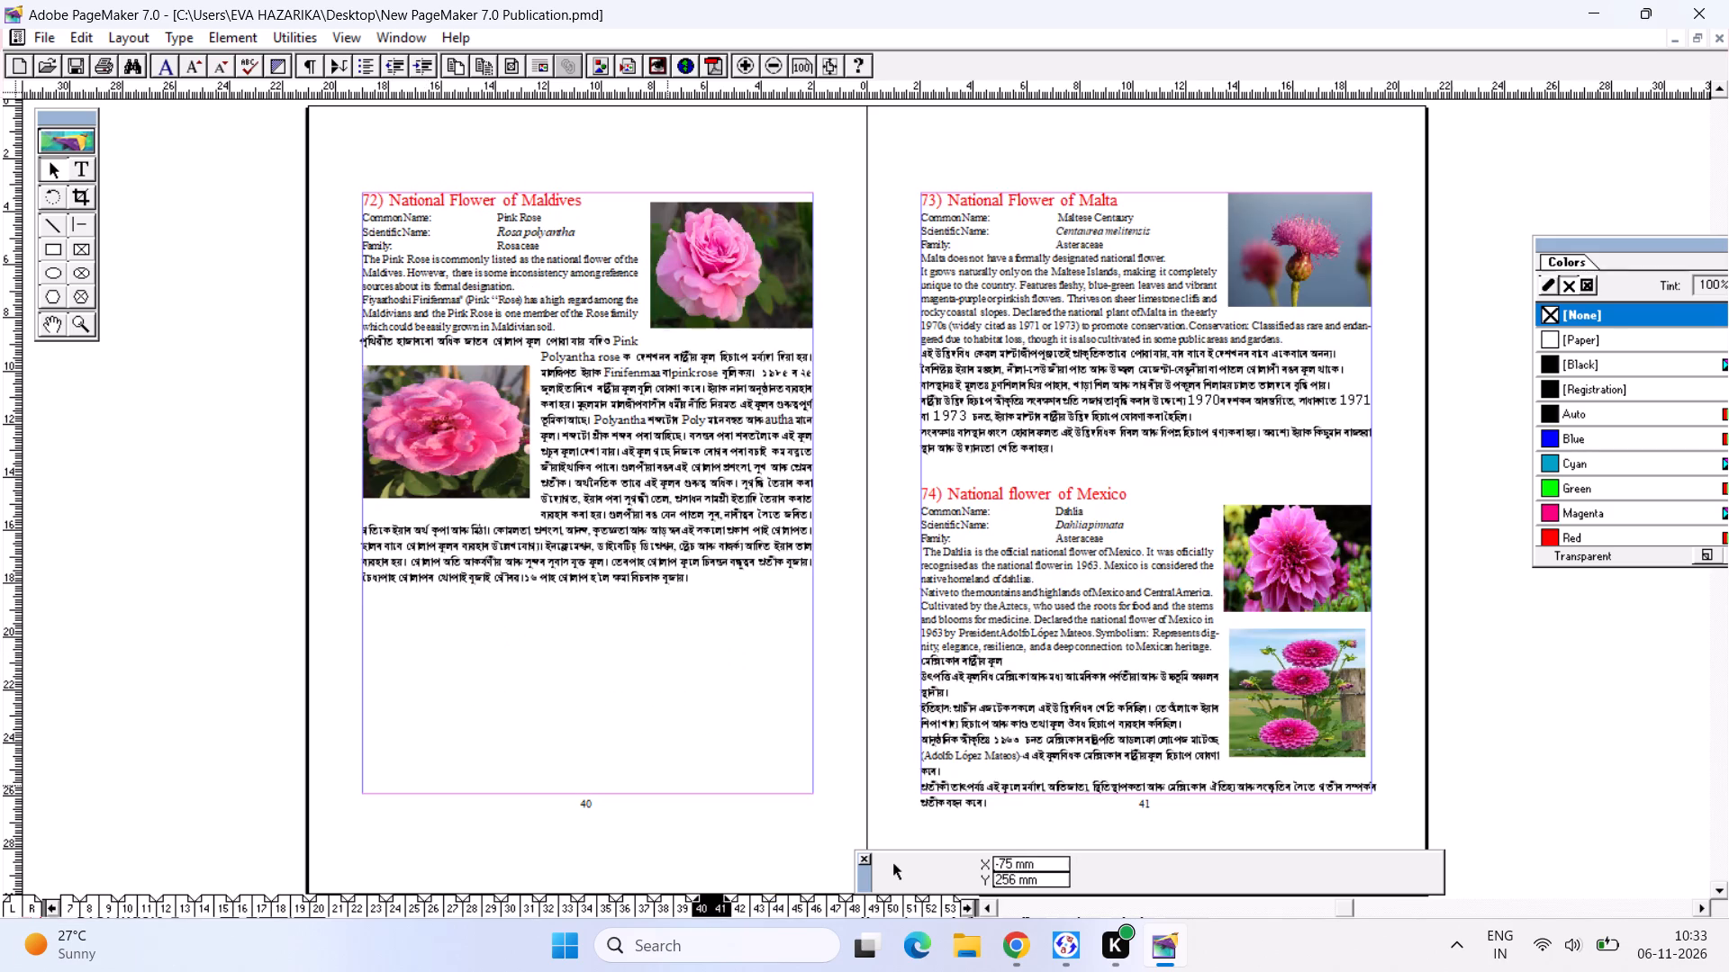
pyautogui.click(647, 568)
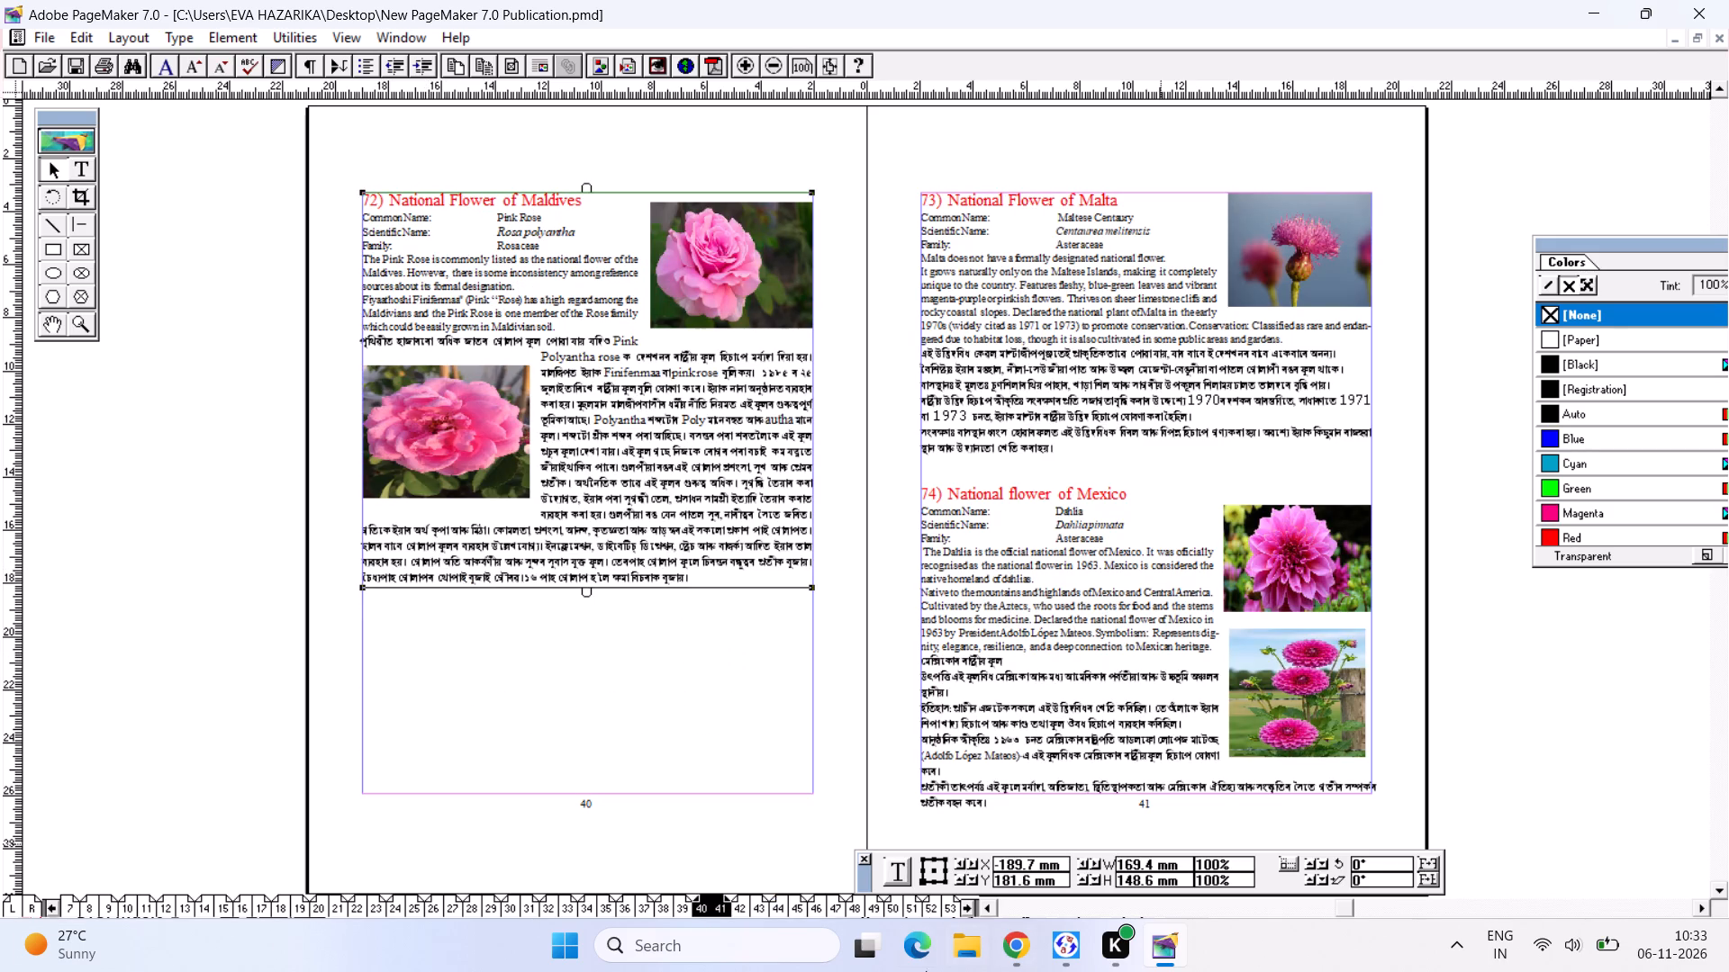
pyautogui.click(738, 902)
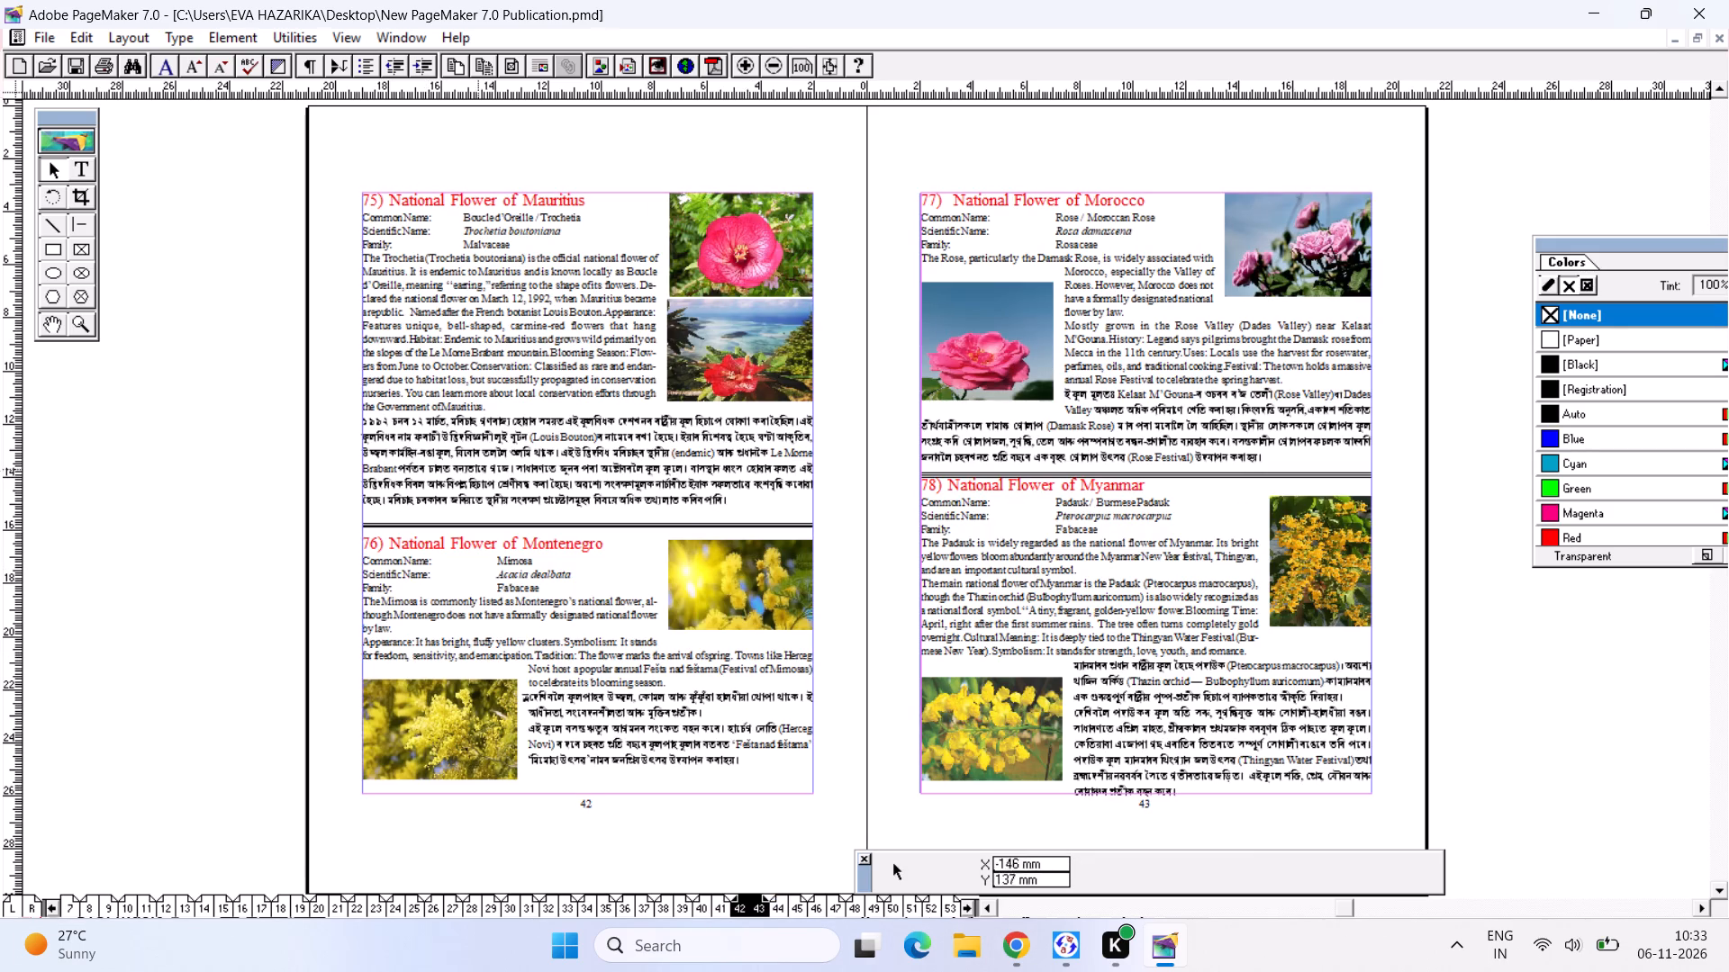
pyautogui.click(785, 906)
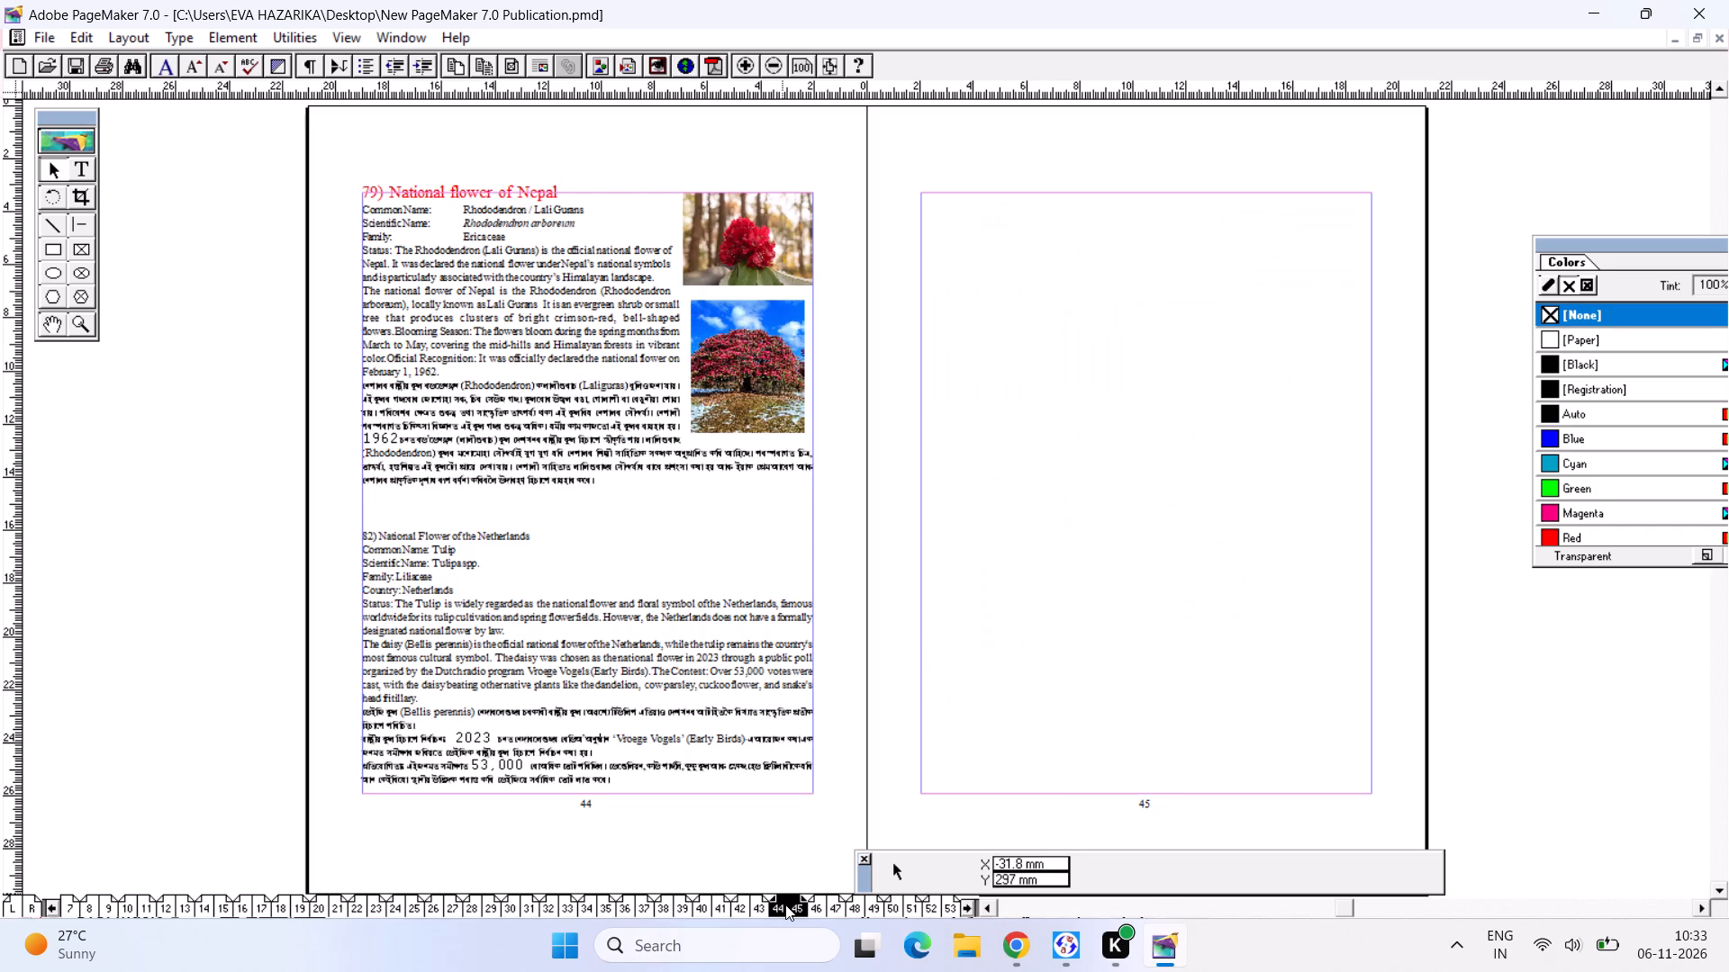
# Move the Nepal text block slightly down so its heading sits just inside page 44's top margin.
pyautogui.click(496, 771)
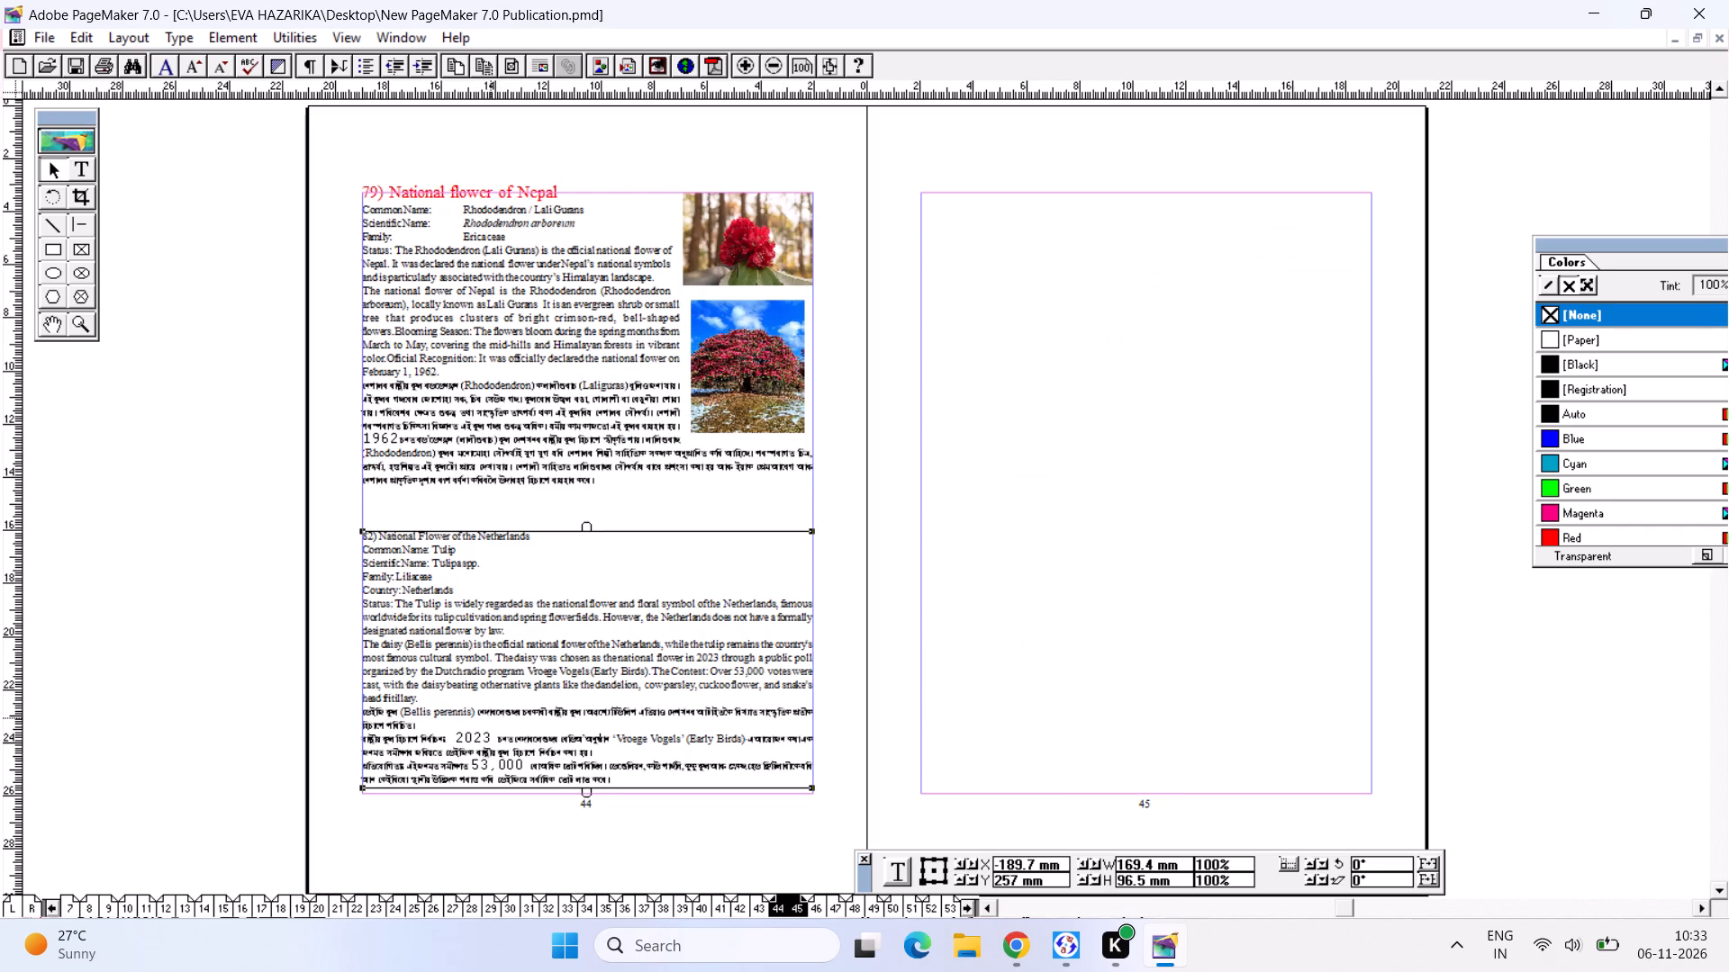
pyautogui.moveTo(411, 382); pyautogui.dragTo(411, 391)
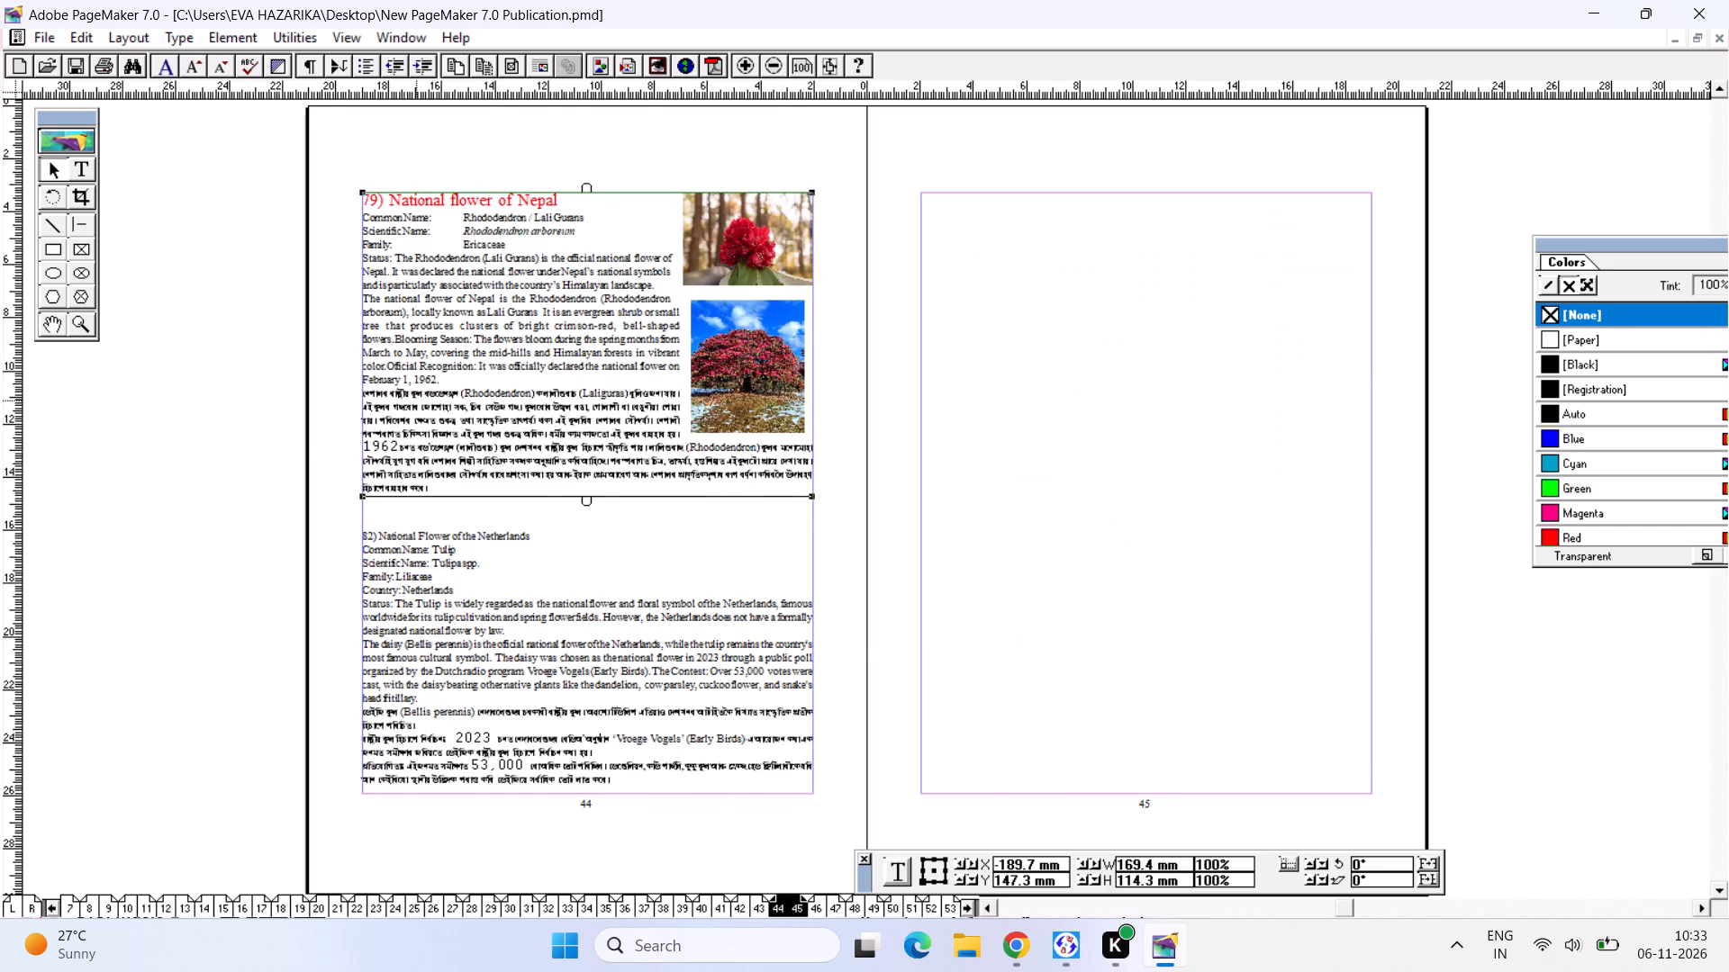
# Set the Nepal entry's Assamese paragraph to 13 pt.
pyautogui.hotkey('ctrl', '2')
pyautogui.keyDown('alt'); pyautogui.moveTo(570, 575); pyautogui.dragTo(489, 51); pyautogui.keyUp('alt')
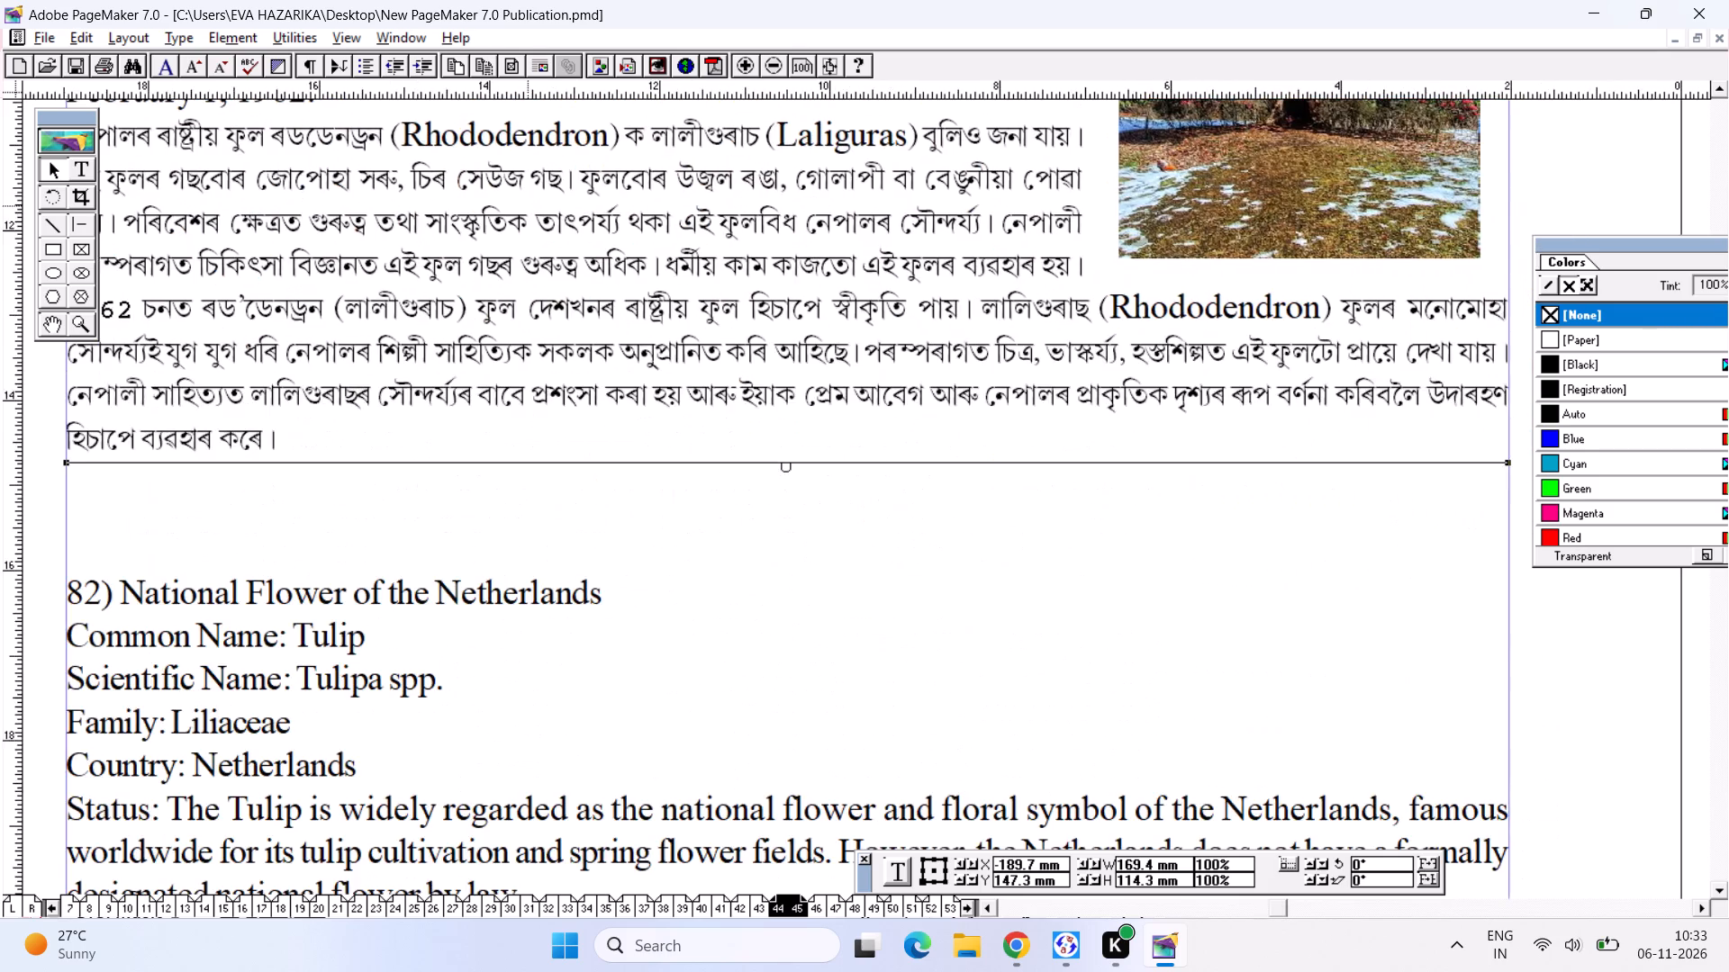
pyautogui.keyDown('alt'); pyautogui.moveTo(535, 211); pyautogui.dragTo(551, 533); pyautogui.keyUp('alt')
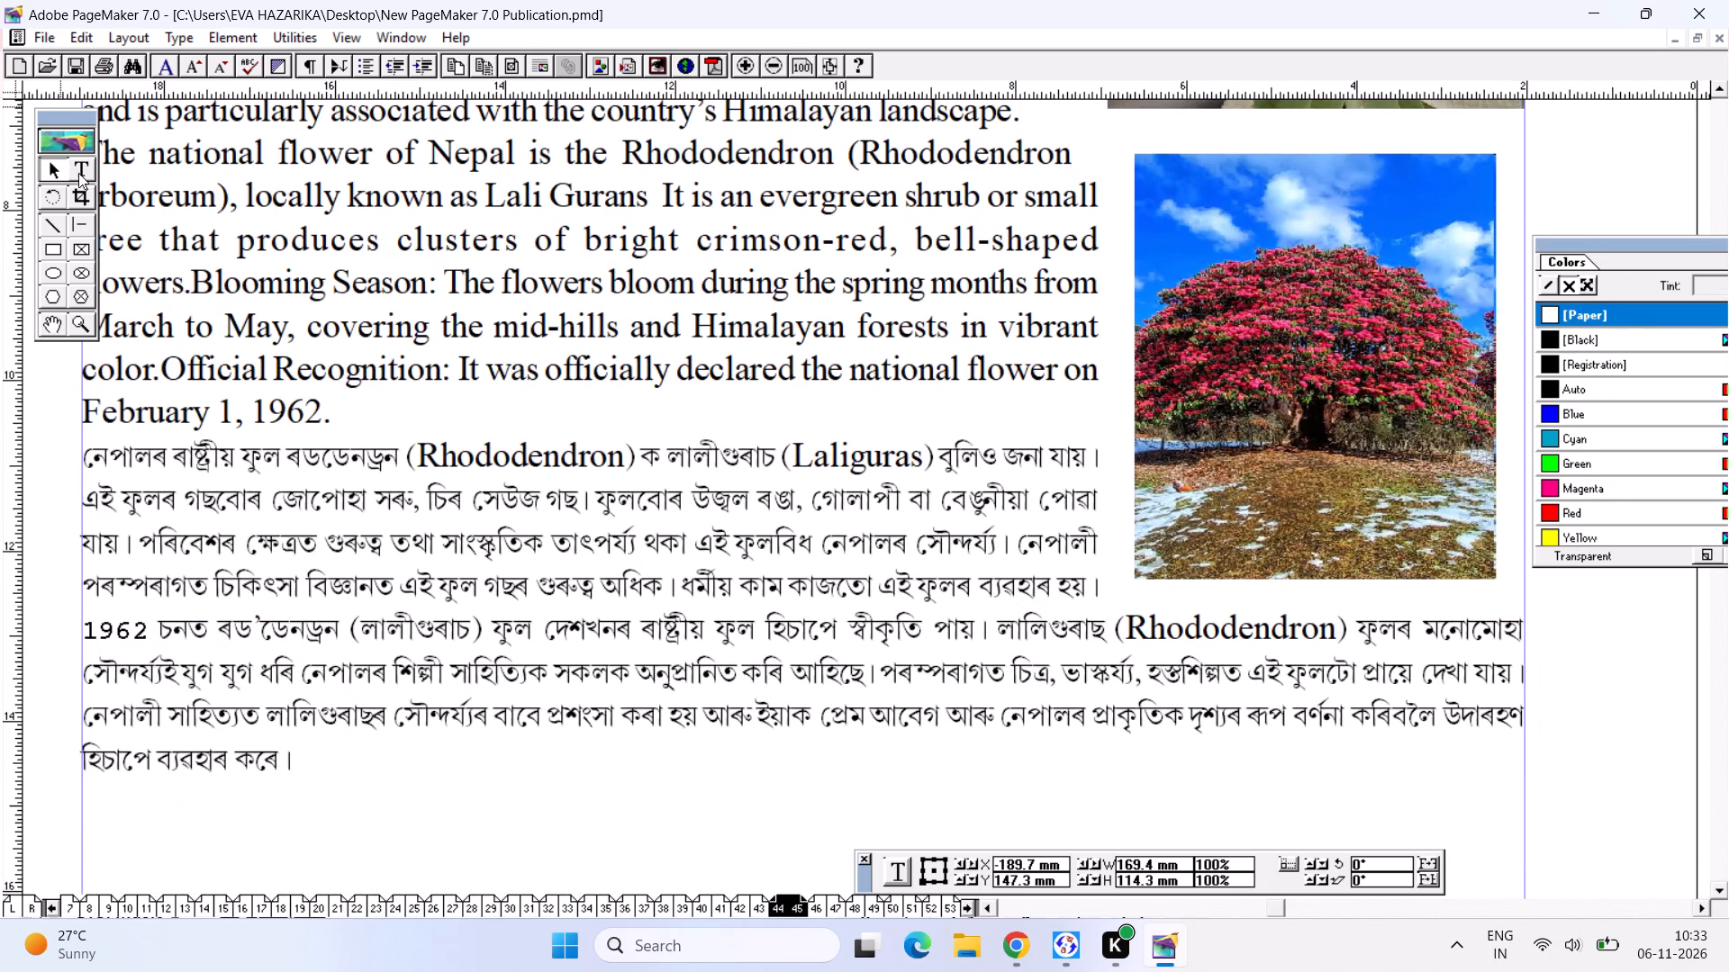
pyautogui.click(78, 173)
pyautogui.moveTo(79, 459); pyautogui.dragTo(307, 761)
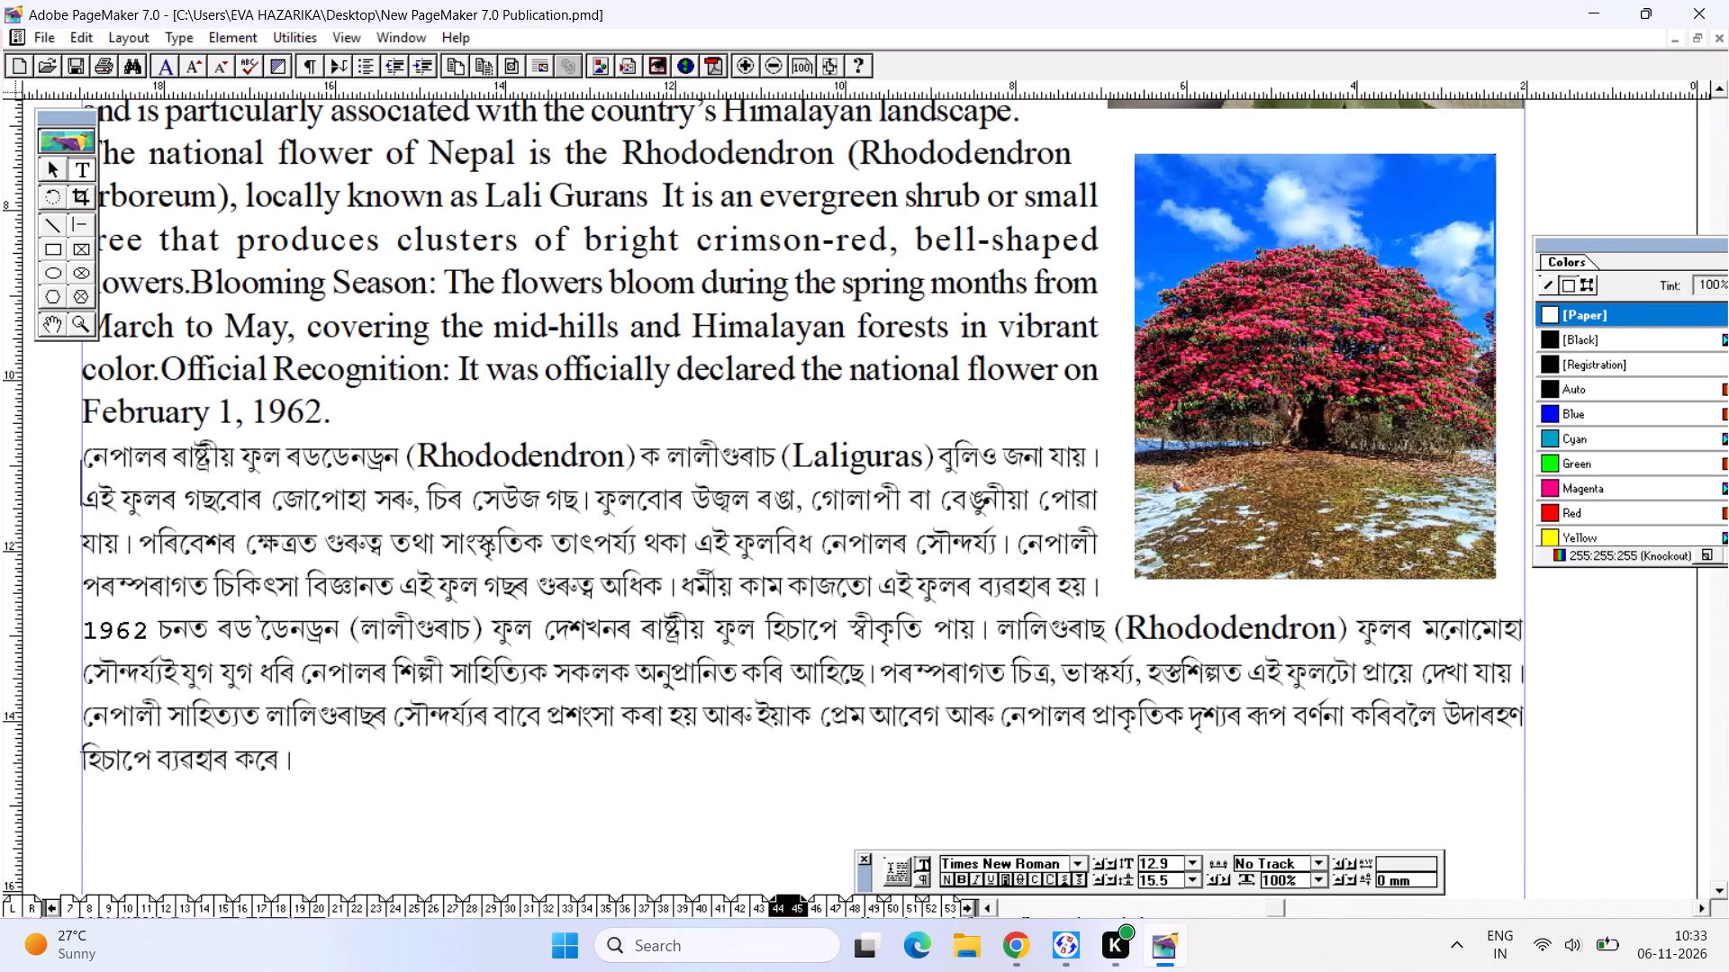
pyautogui.moveTo(87, 448); pyautogui.dragTo(333, 752)
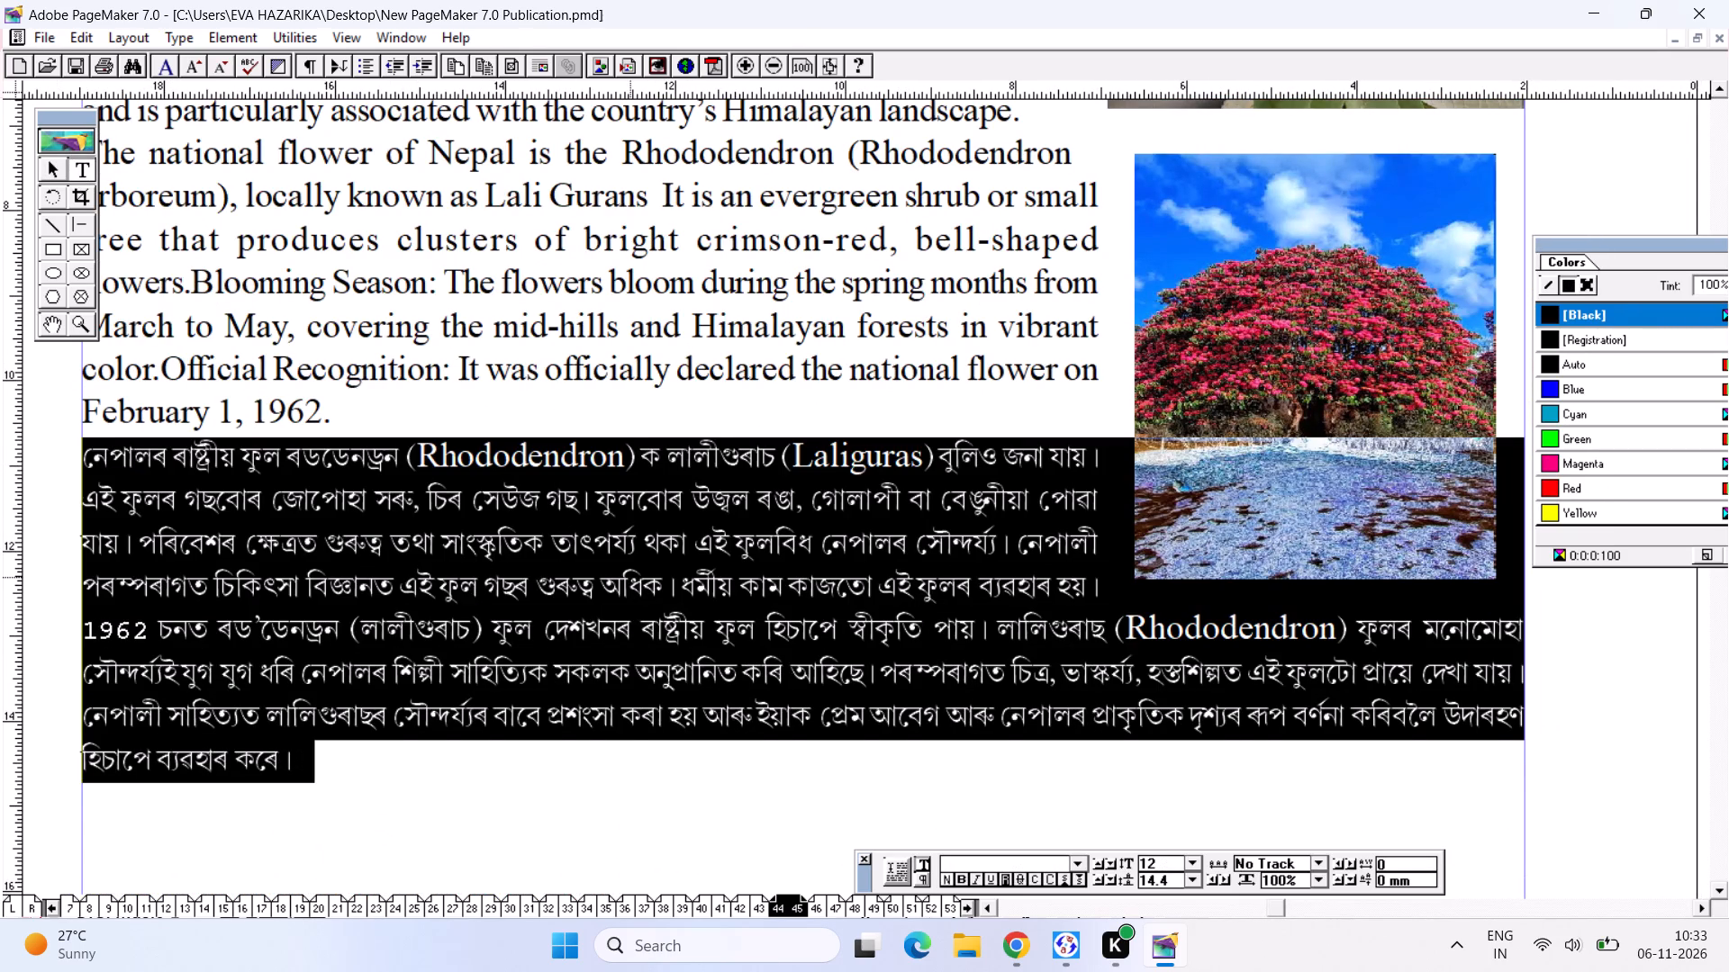
pyautogui.hotkey('ctrl', 'shift', '.')
# Reduce the bracketed English names "(Rhododendron)" and "(Laliguras)" in the first line of Nepal's Assamese paragraph to 11 pt.
pyautogui.click(686, 466)
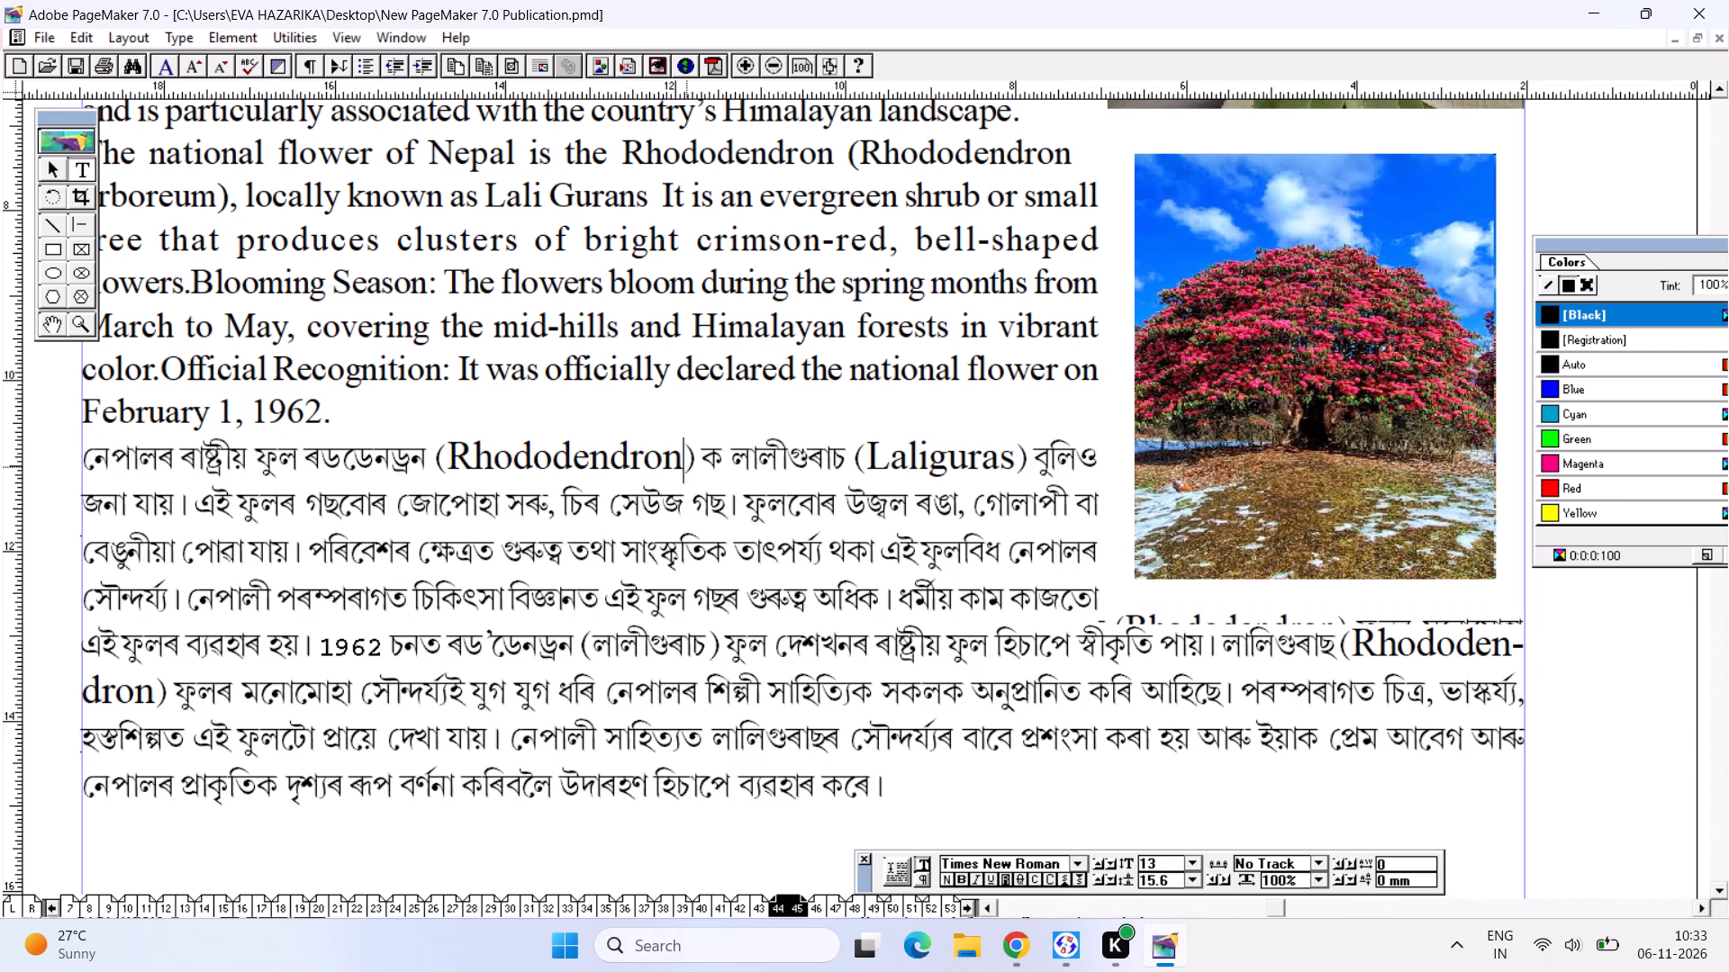
pyautogui.moveTo(694, 464); pyautogui.dragTo(434, 447)
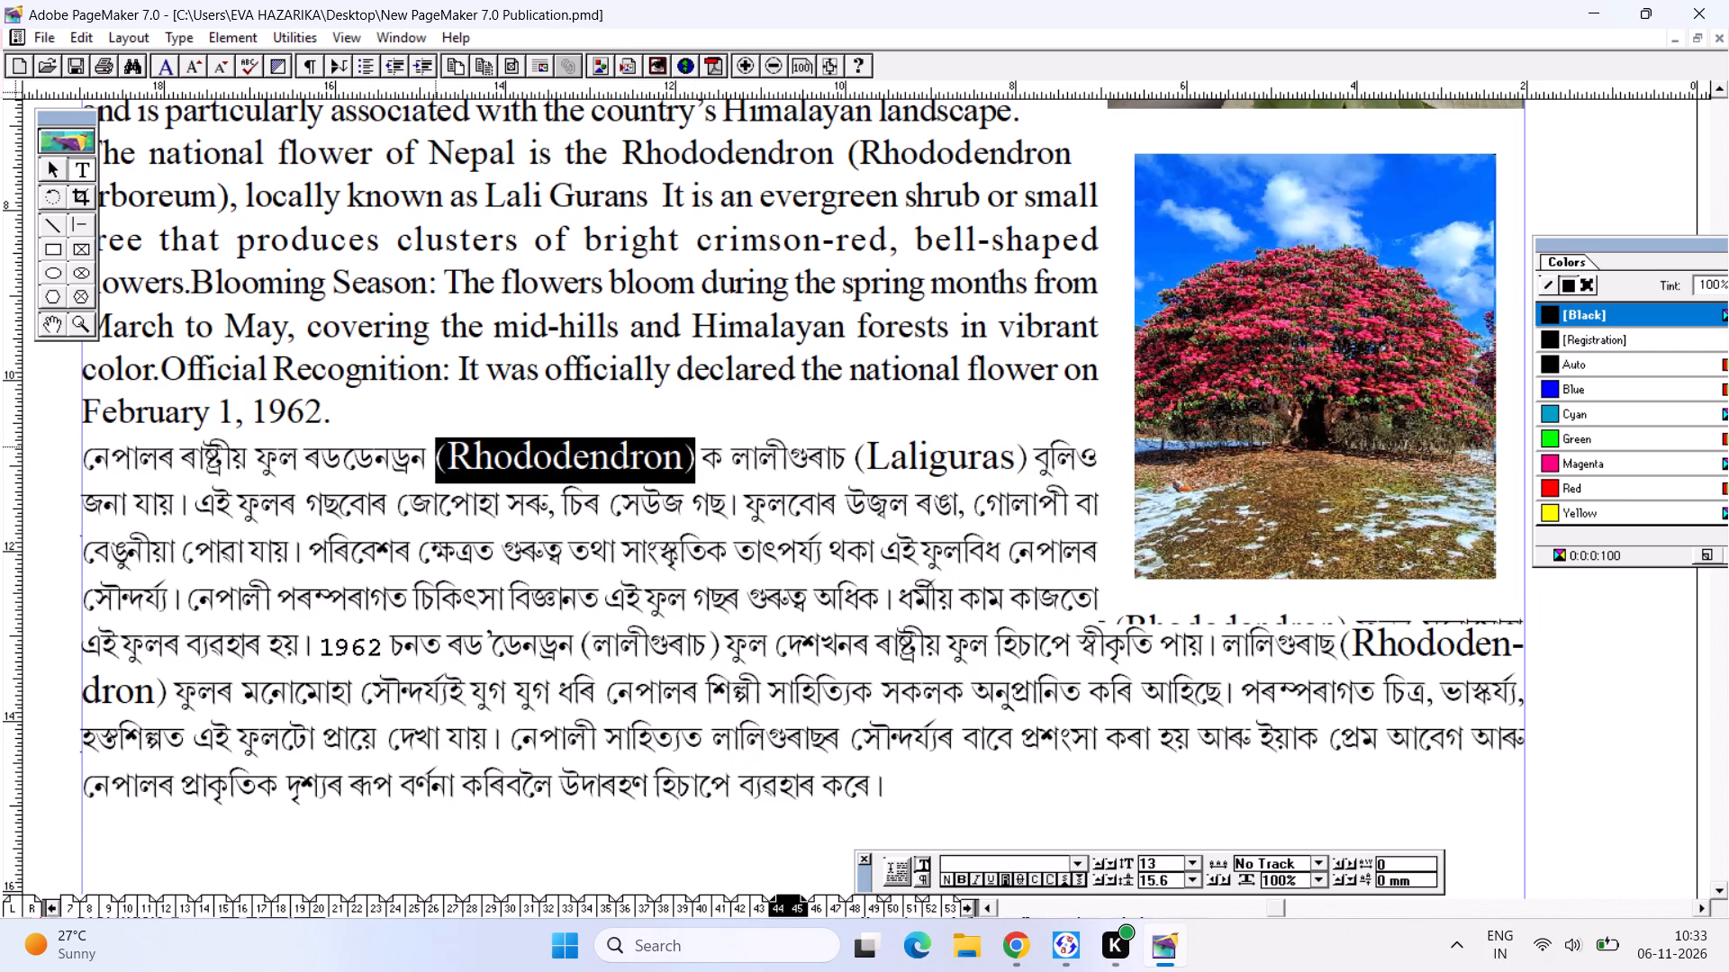
pyautogui.hotkey('ctrl', 'shift', ',')
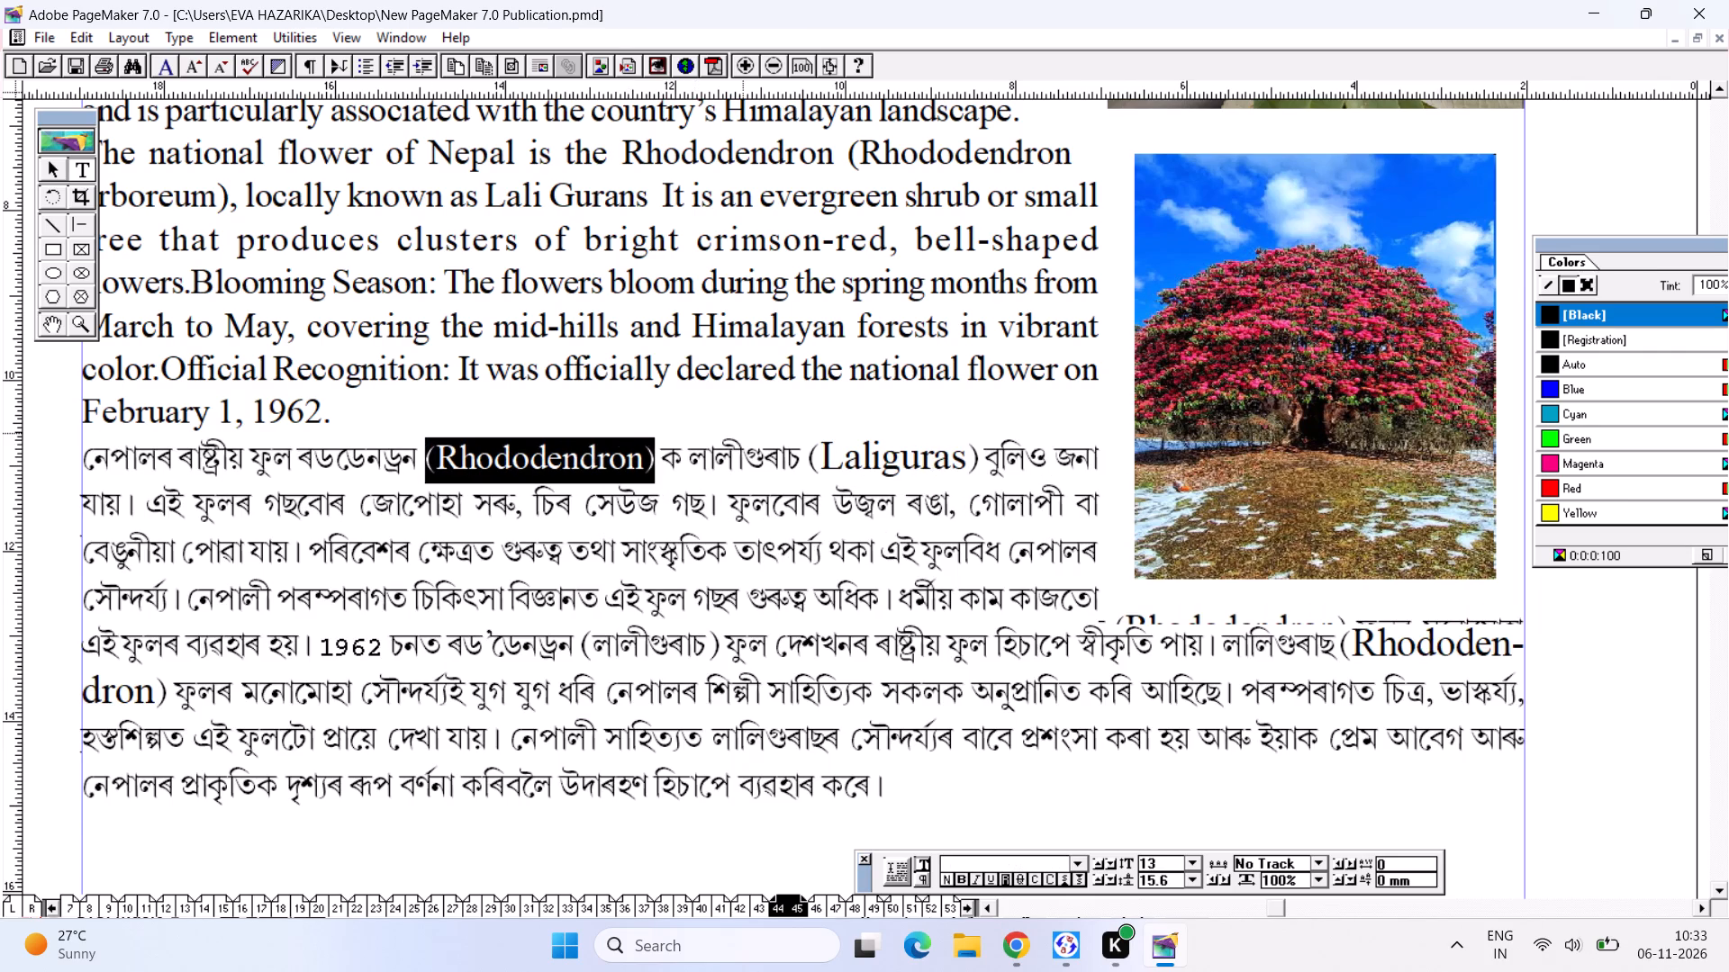
pyautogui.hotkey('ctrl', 'shift', ',')
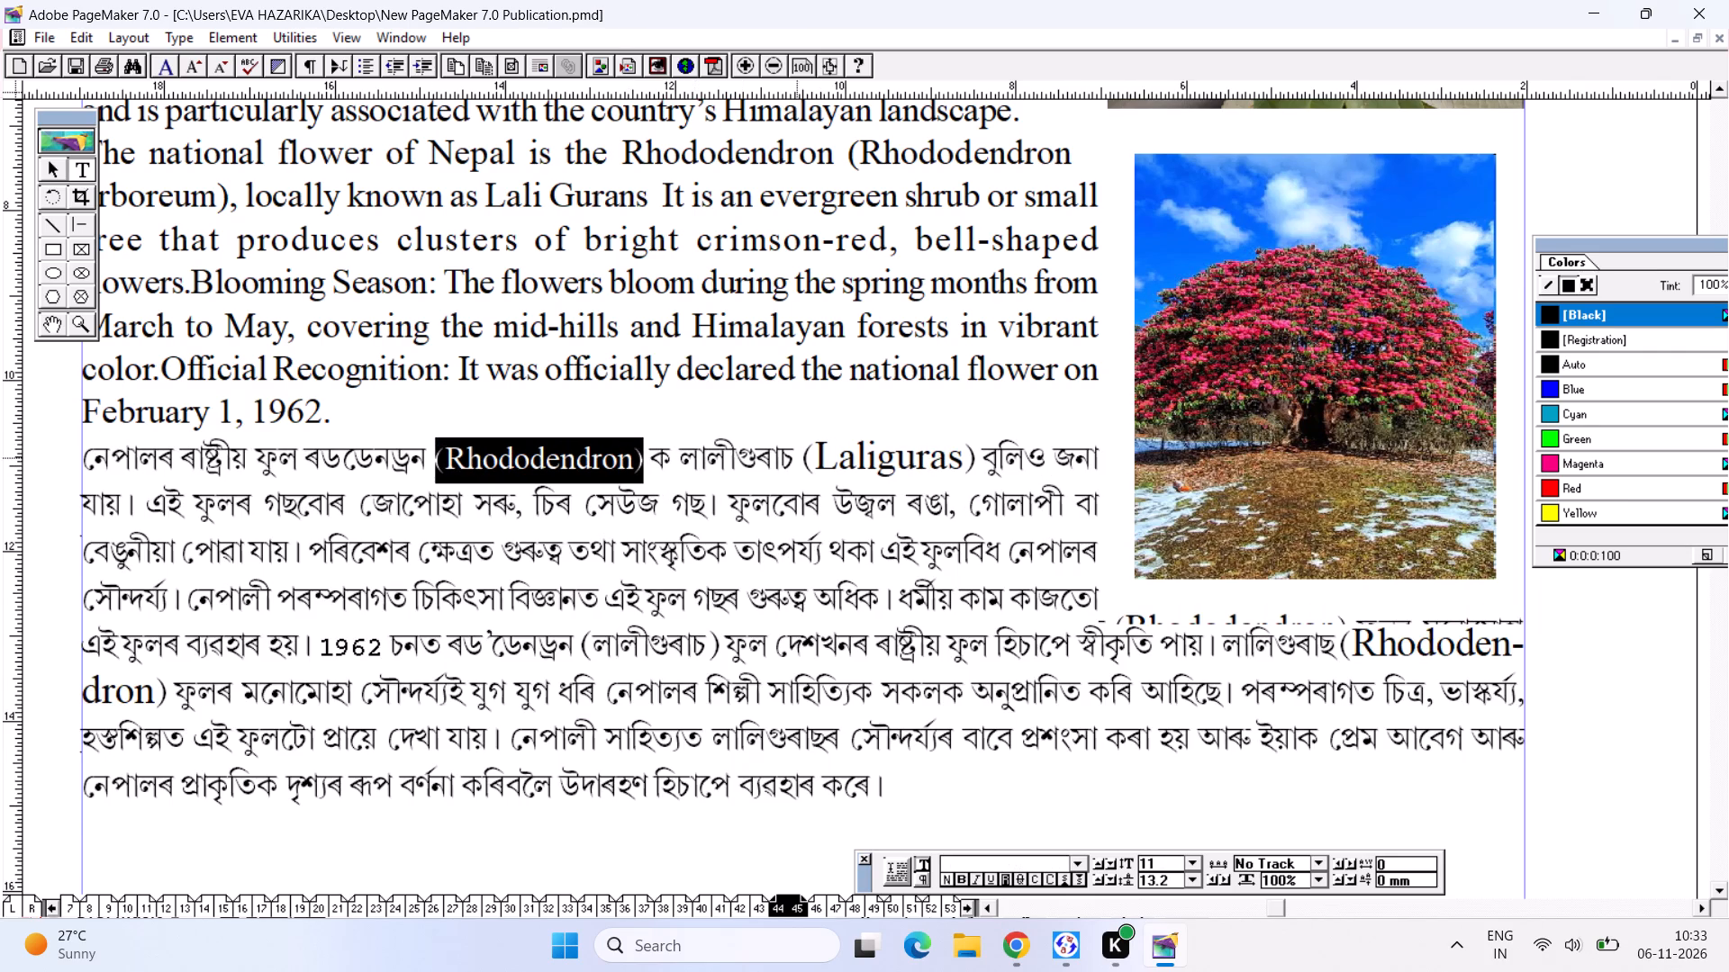
pyautogui.moveTo(802, 463); pyautogui.dragTo(972, 467)
pyautogui.hotkey('ctrl', 'shift', ',')
pyautogui.hotkey('ctrl', 'shift', ',')
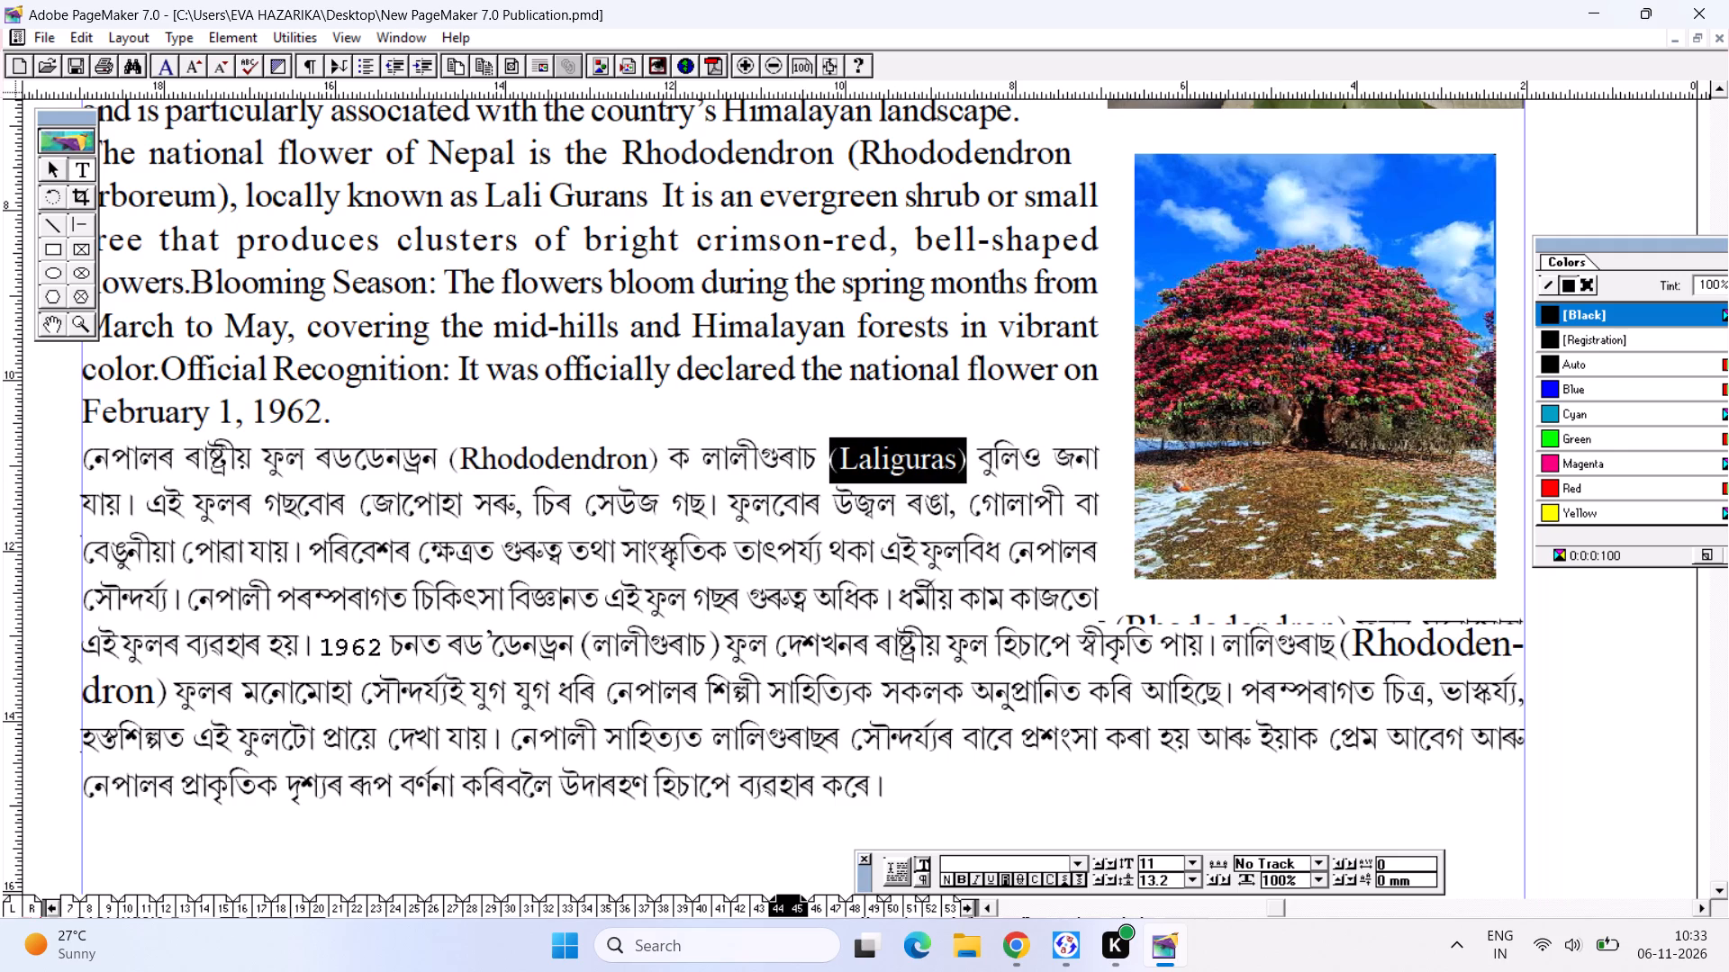
# Set the second bracketed "(Rhododendron)", split across two lines of Nepal's Assamese paragraph, to 11 pt.
pyautogui.keyDown('alt'); pyautogui.moveTo(903, 703); pyautogui.dragTo(824, 470); pyautogui.keyUp('alt')
pyautogui.click(44, 165)
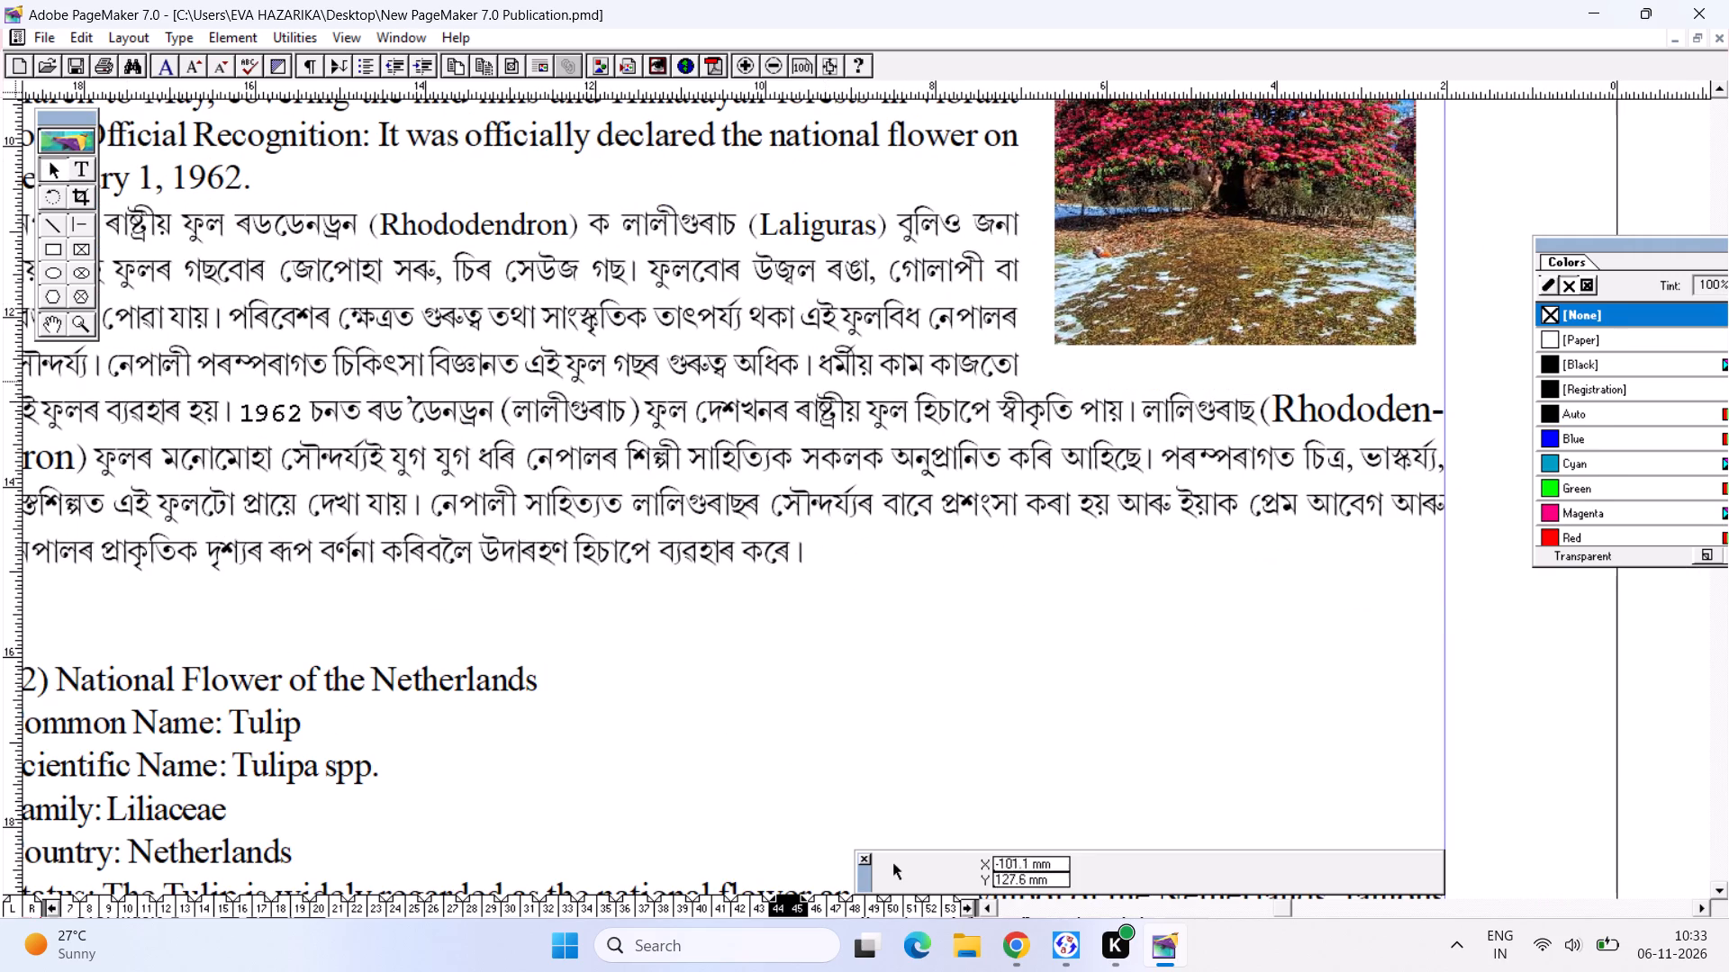
pyautogui.click(801, 382)
pyautogui.click(84, 171)
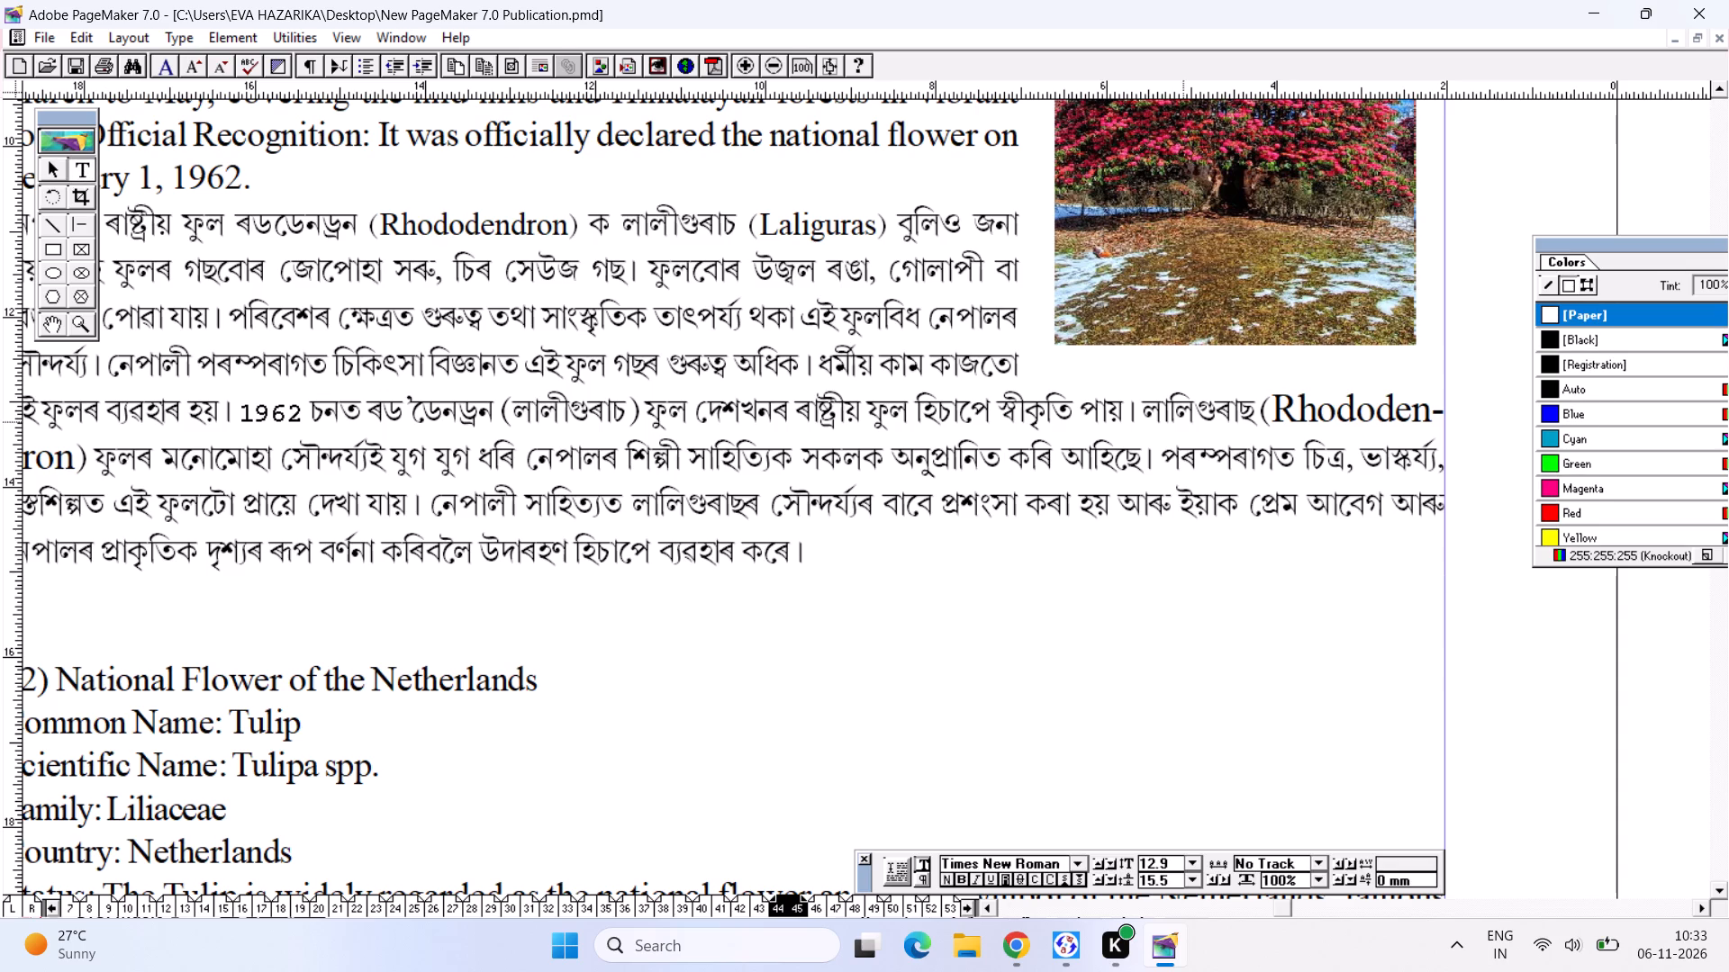
pyautogui.moveTo(1254, 409); pyautogui.dragTo(1438, 410)
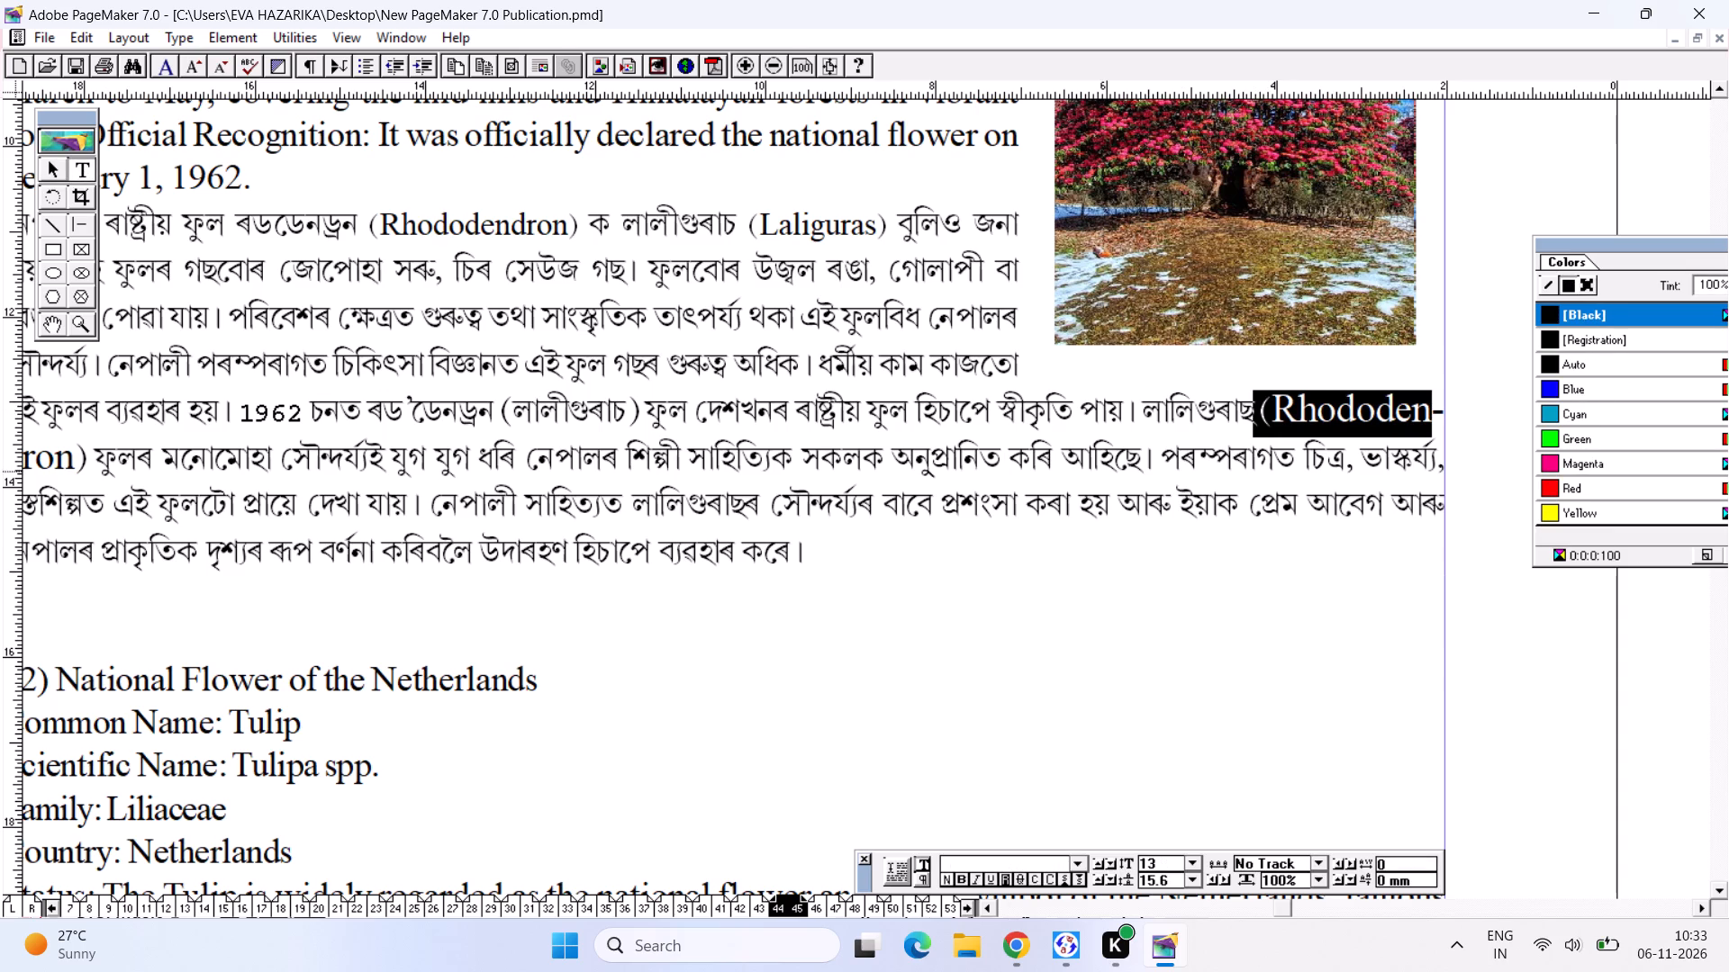
pyautogui.keyDown('alt'); pyautogui.moveTo(311, 491); pyautogui.dragTo(683, 499); pyautogui.keyUp('alt')
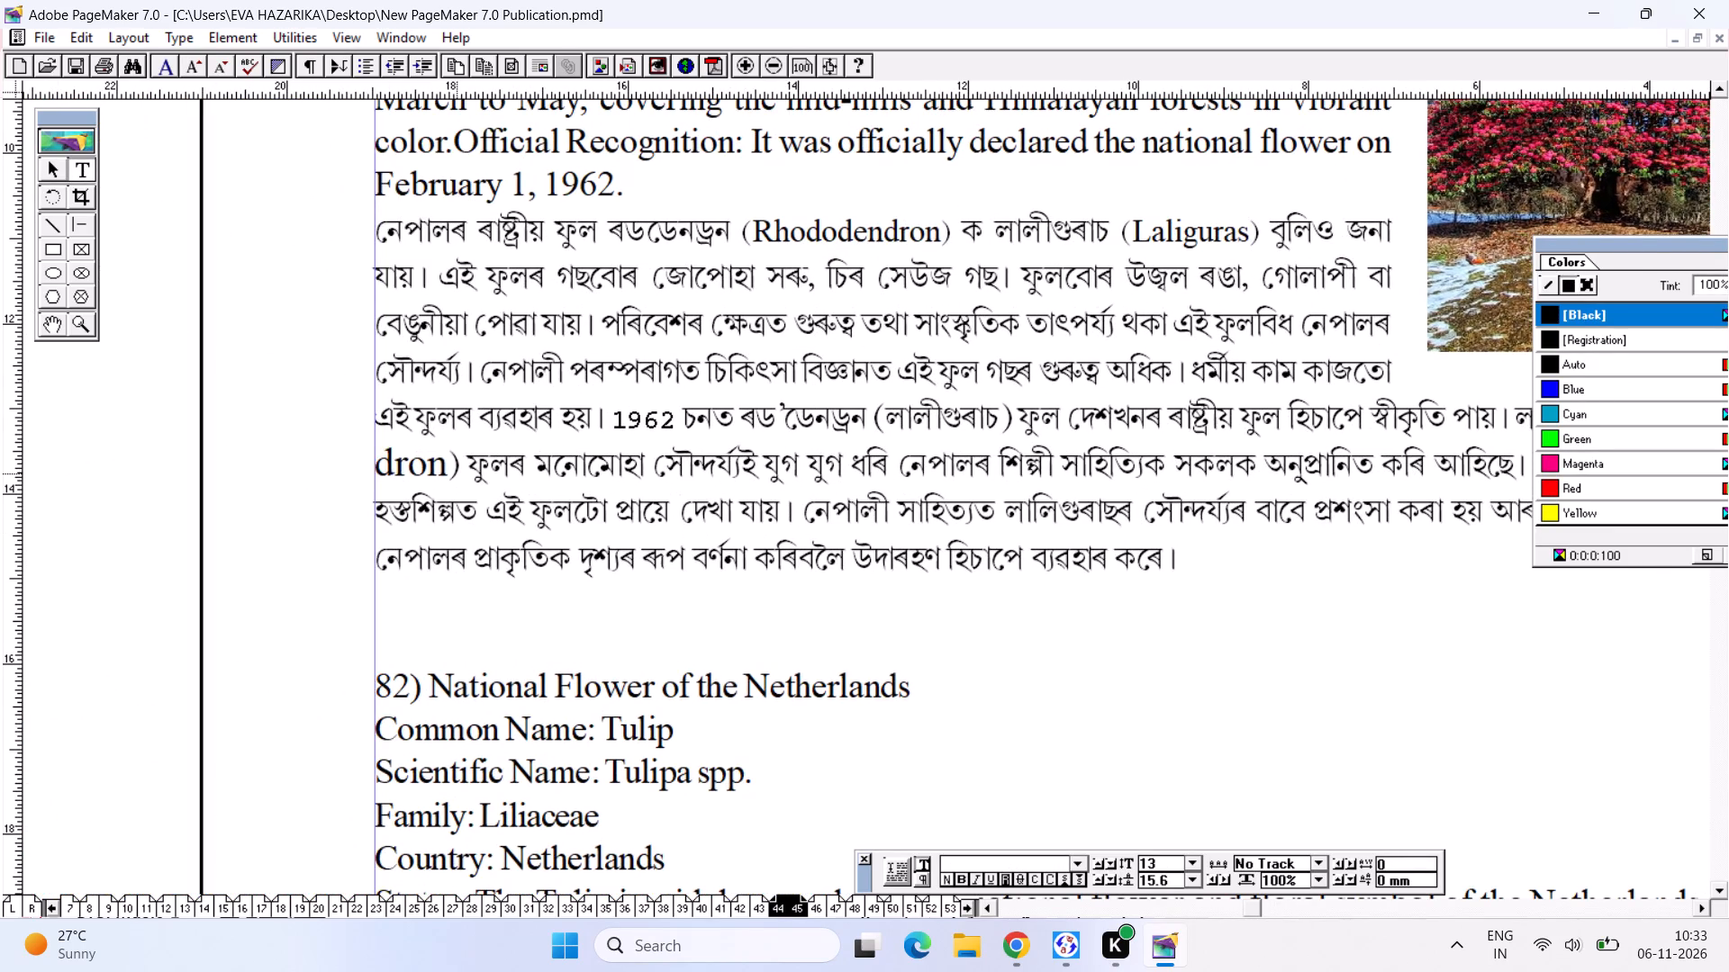
pyautogui.keyDown('shift'); pyautogui.click(456, 472); pyautogui.keyUp('shift')
pyautogui.moveTo(1169, 871); pyautogui.dragTo(1110, 865)
pyautogui.moveTo(1180, 858); pyautogui.dragTo(1088, 858)
pyautogui.press('1')
pyautogui.press('1')
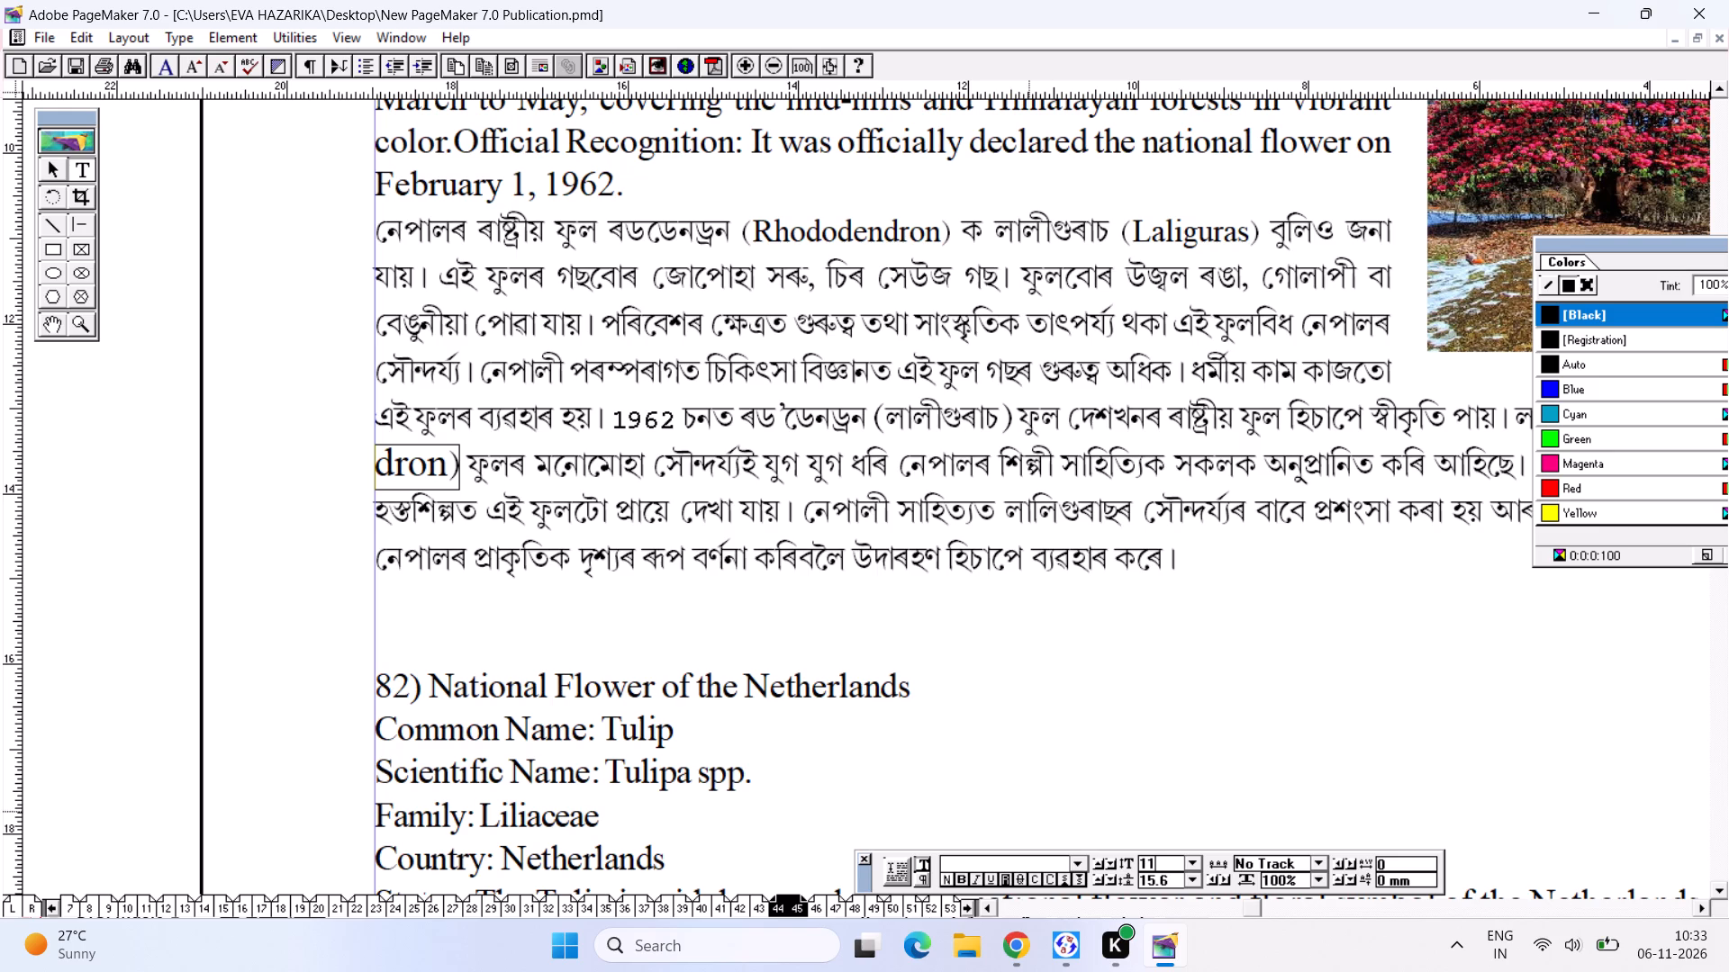
pyautogui.press('Return')
# Set the Netherlands entry's Assamese paragraphs at the bottom of page 44 to 13 pt.
pyautogui.scroll(-3, 1163, 764)
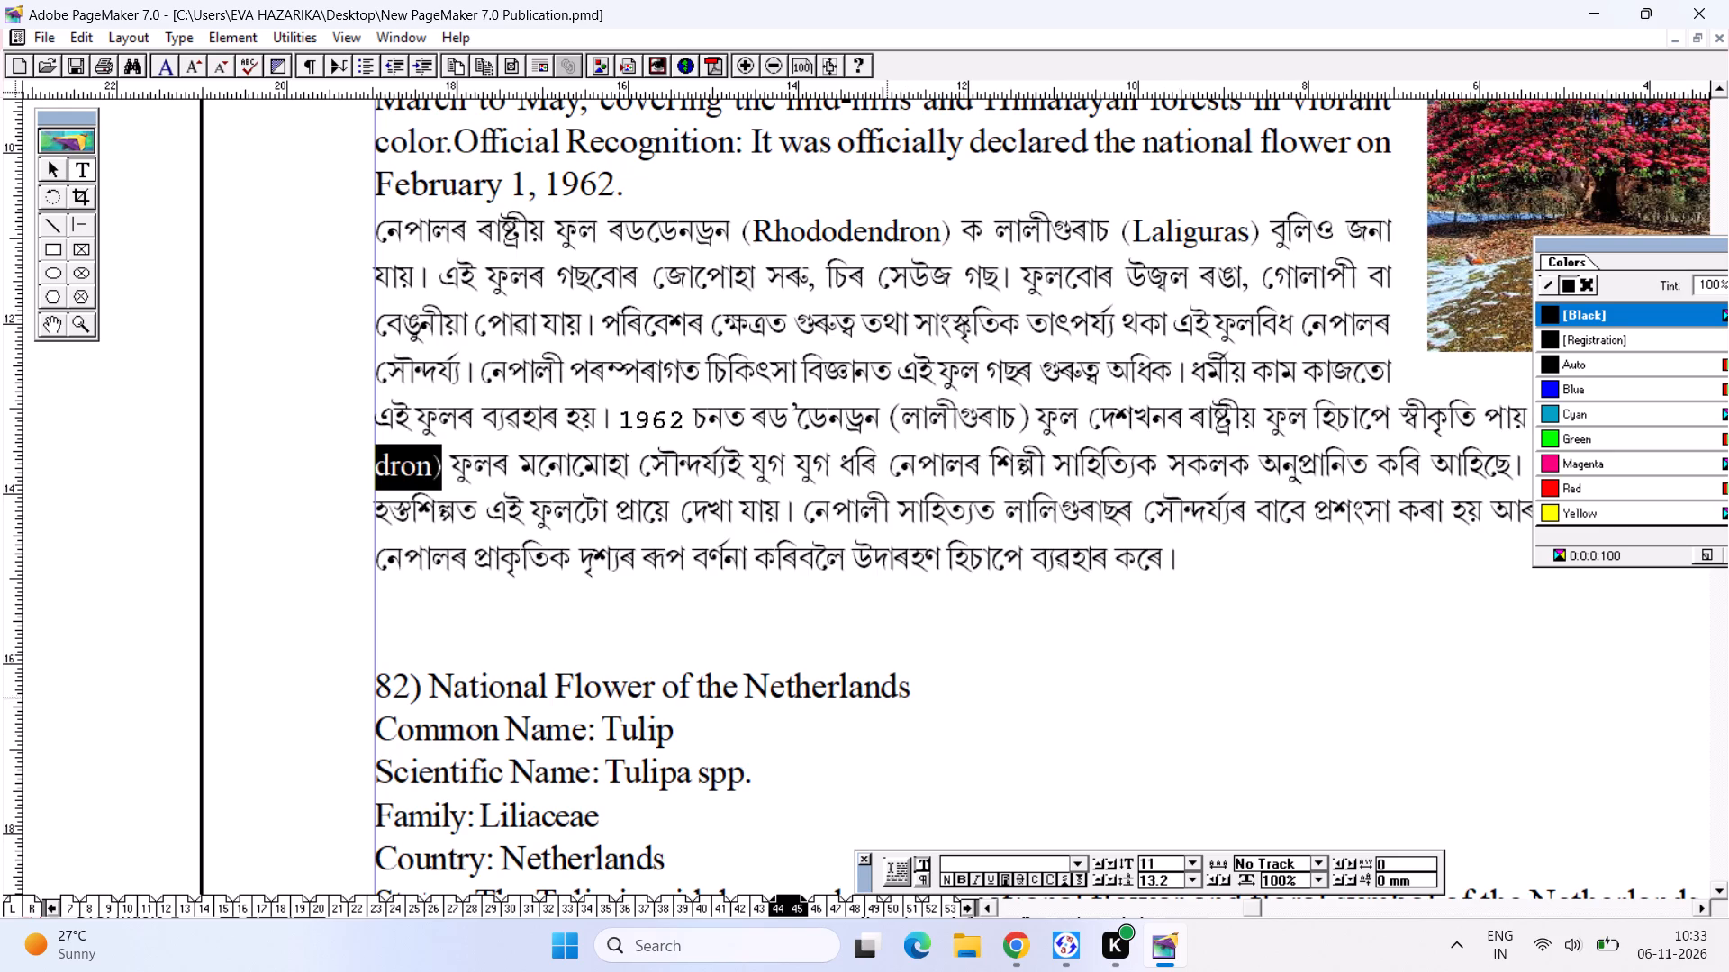
pyautogui.keyDown('alt'); pyautogui.moveTo(905, 750); pyautogui.dragTo(608, 246); pyautogui.keyUp('alt')
pyautogui.keyDown('alt'); pyautogui.moveTo(671, 511); pyautogui.dragTo(678, 372); pyautogui.keyUp('alt')
pyautogui.keyDown('alt'); pyautogui.moveTo(671, 664); pyautogui.dragTo(697, 535); pyautogui.keyUp('alt')
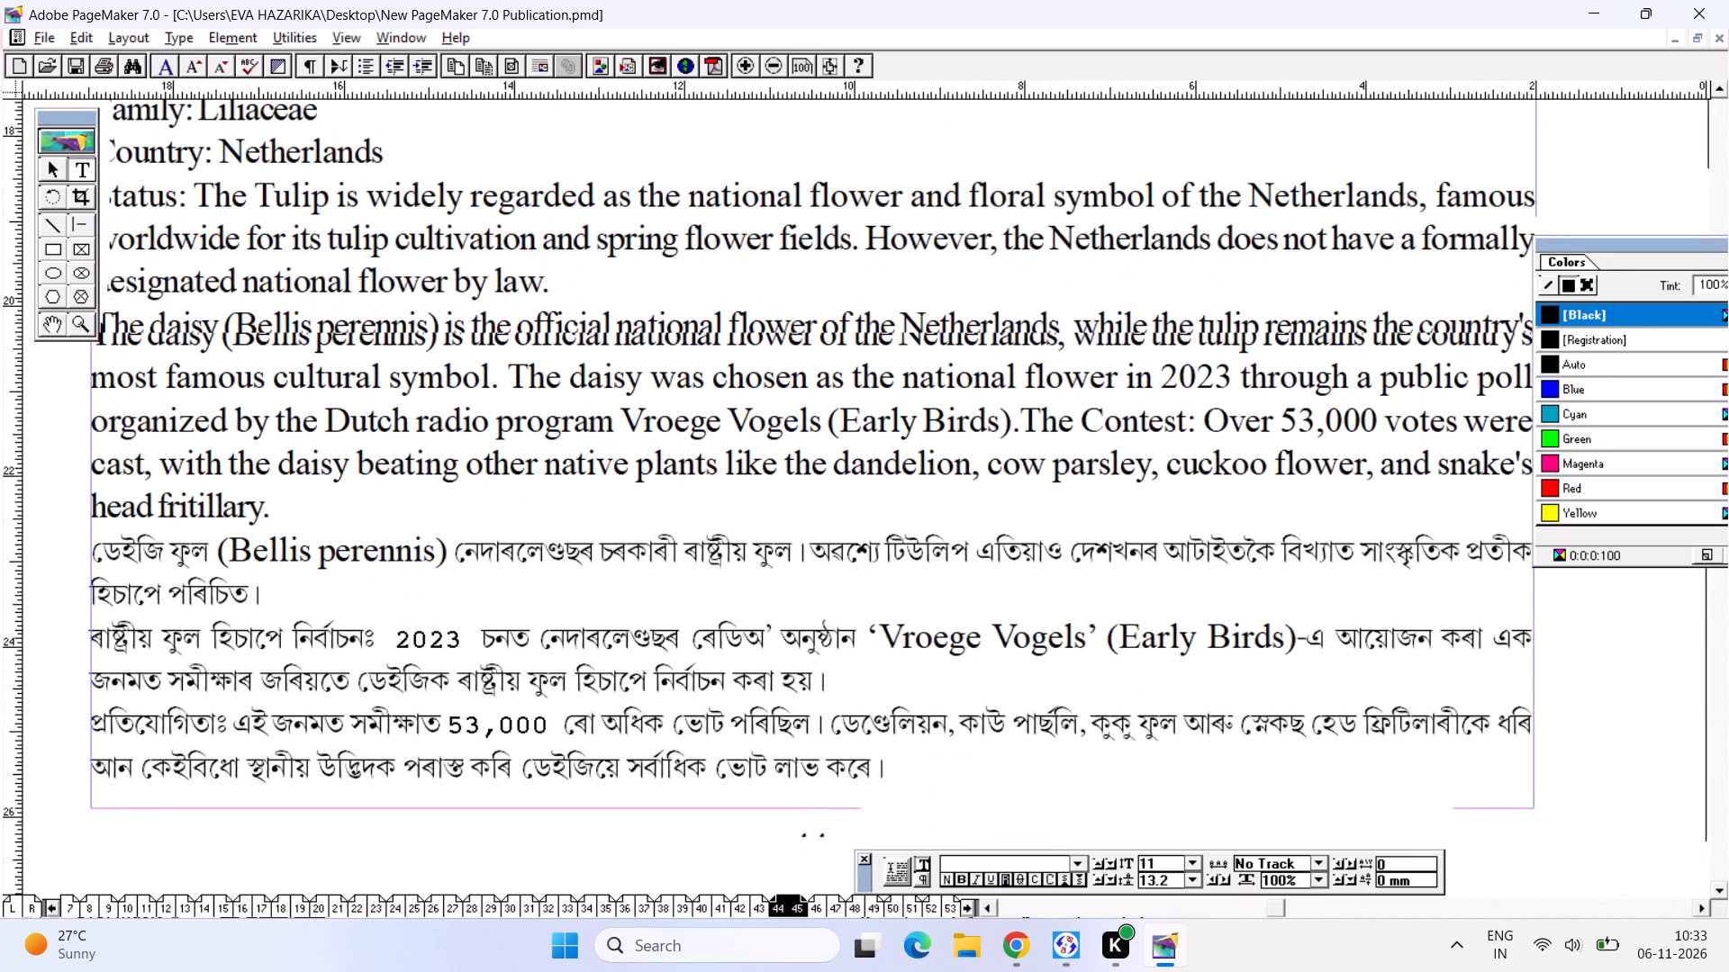
pyautogui.moveTo(99, 505); pyautogui.dragTo(1128, 716)
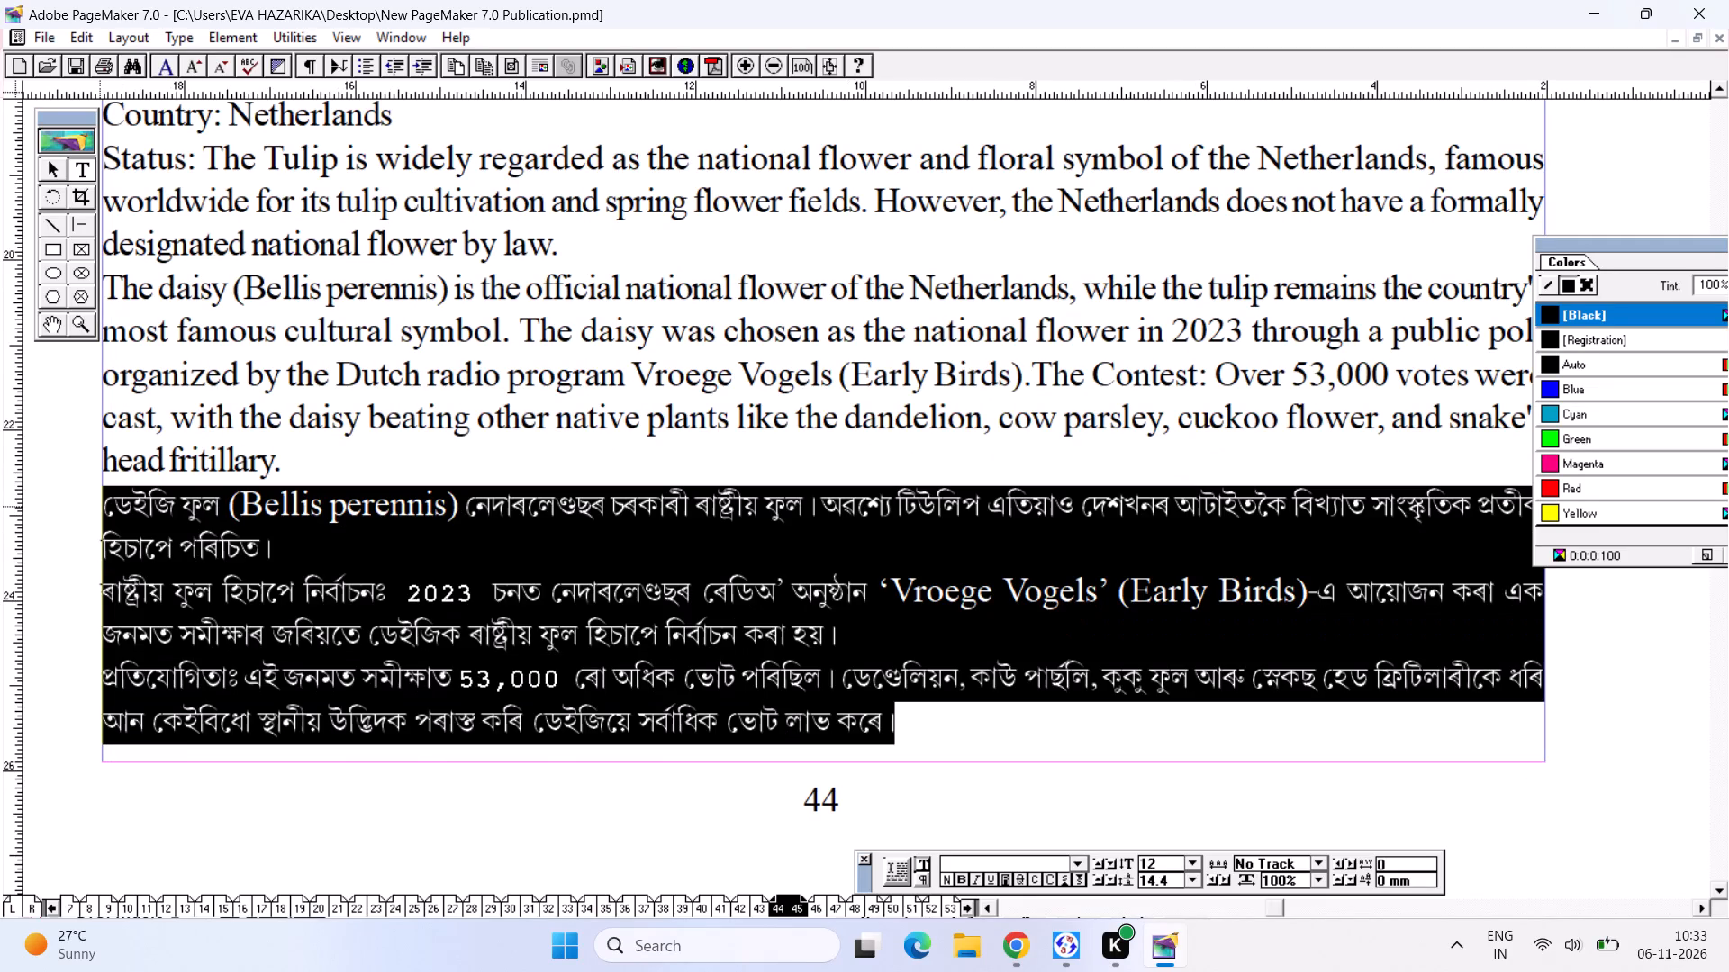
pyautogui.hotkey('ctrl', 'shift', '.')
pyautogui.click(664, 687)
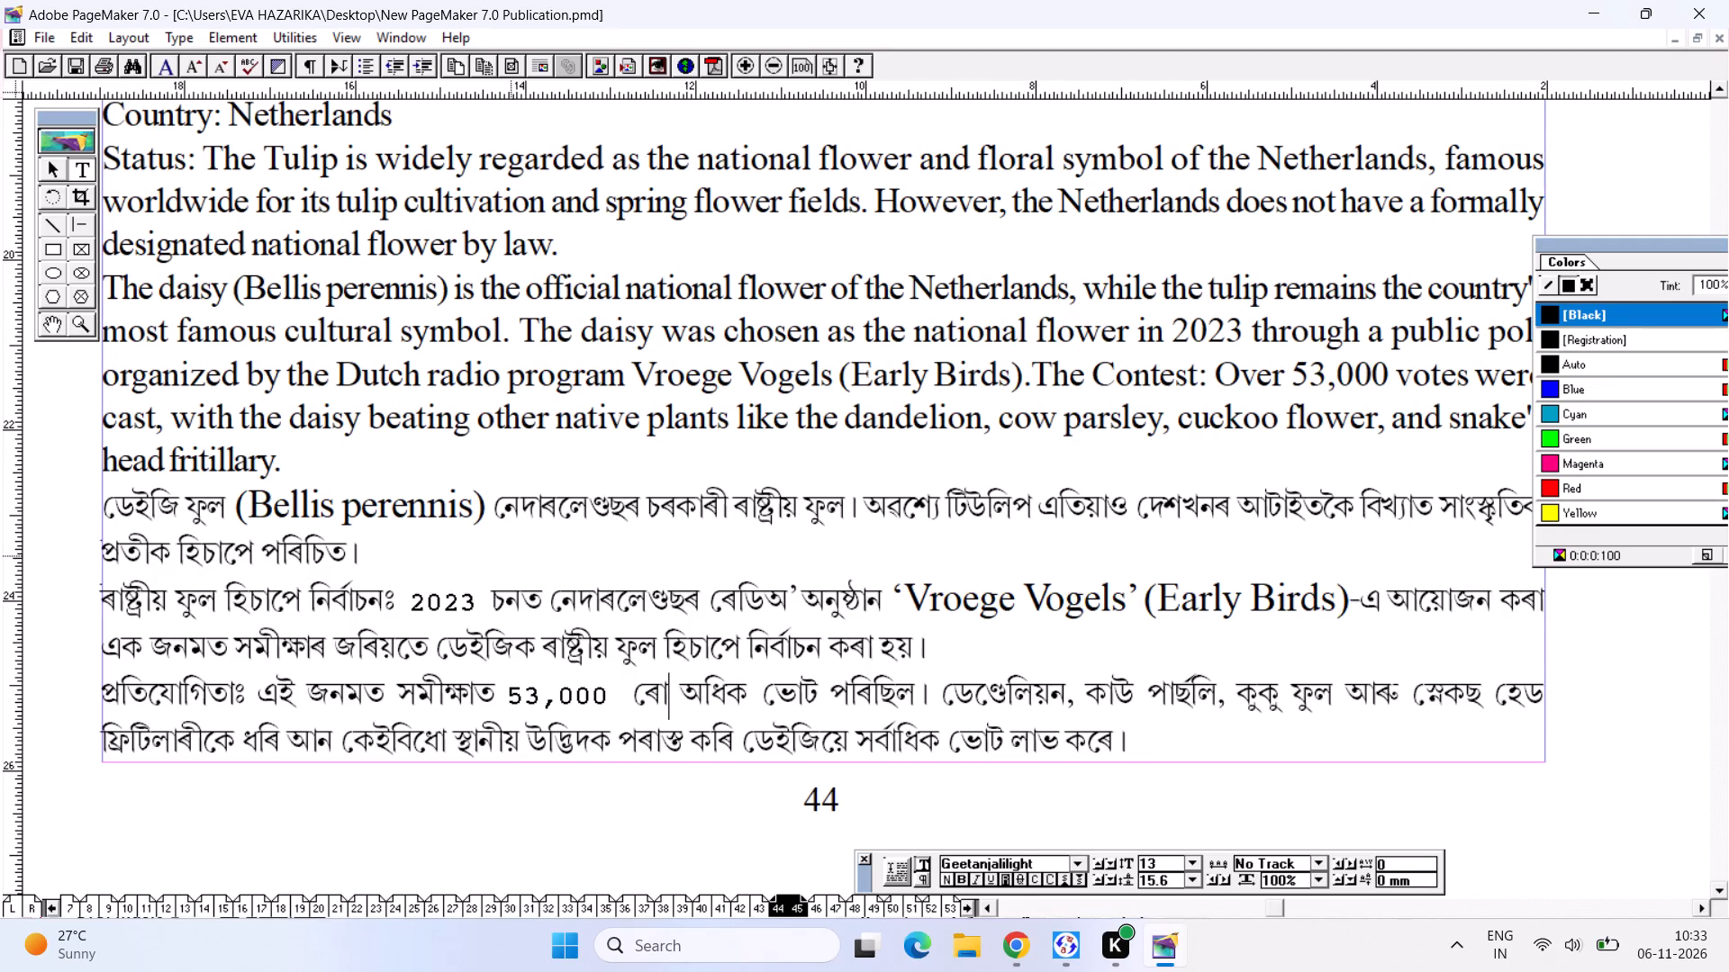
# Set the English phrases "(Bellis perennis)" and "'Vroege Vogels' (Early Birds)" in the Netherlands Assamese text to 11 pt.
pyautogui.moveTo(231, 508); pyautogui.dragTo(484, 506)
pyautogui.moveTo(1168, 868); pyautogui.dragTo(1117, 867)
pyautogui.moveTo(1178, 864); pyautogui.dragTo(1054, 859)
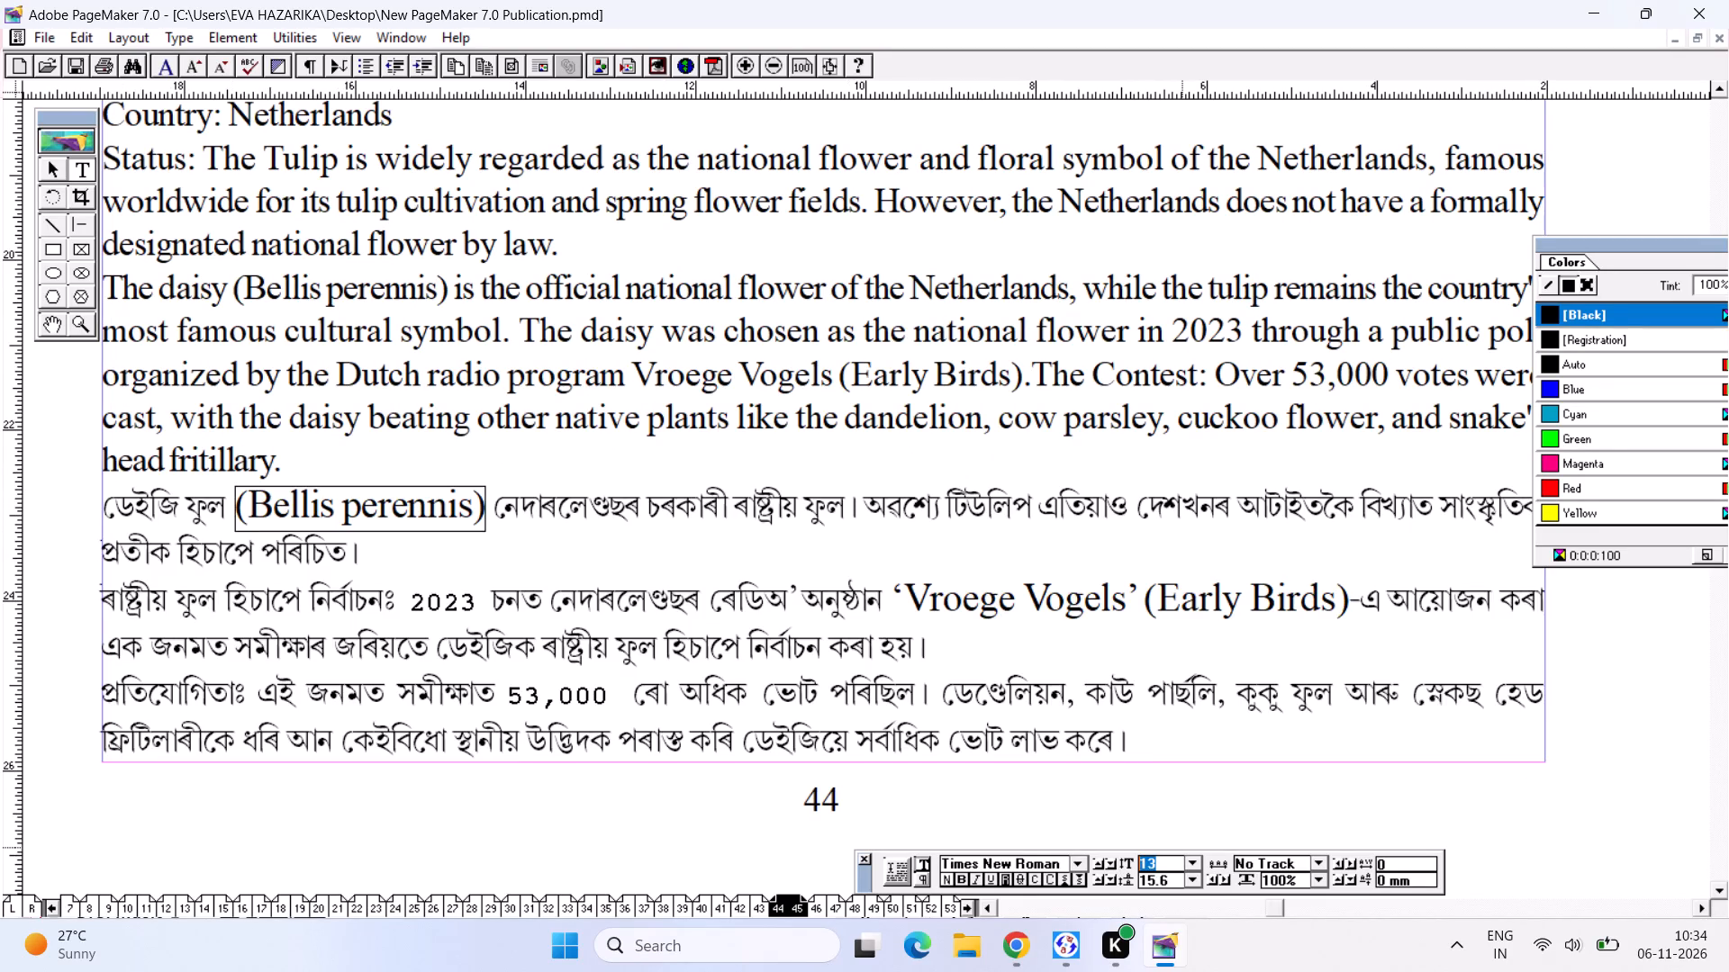
pyautogui.write('11')
pyautogui.press('Return')
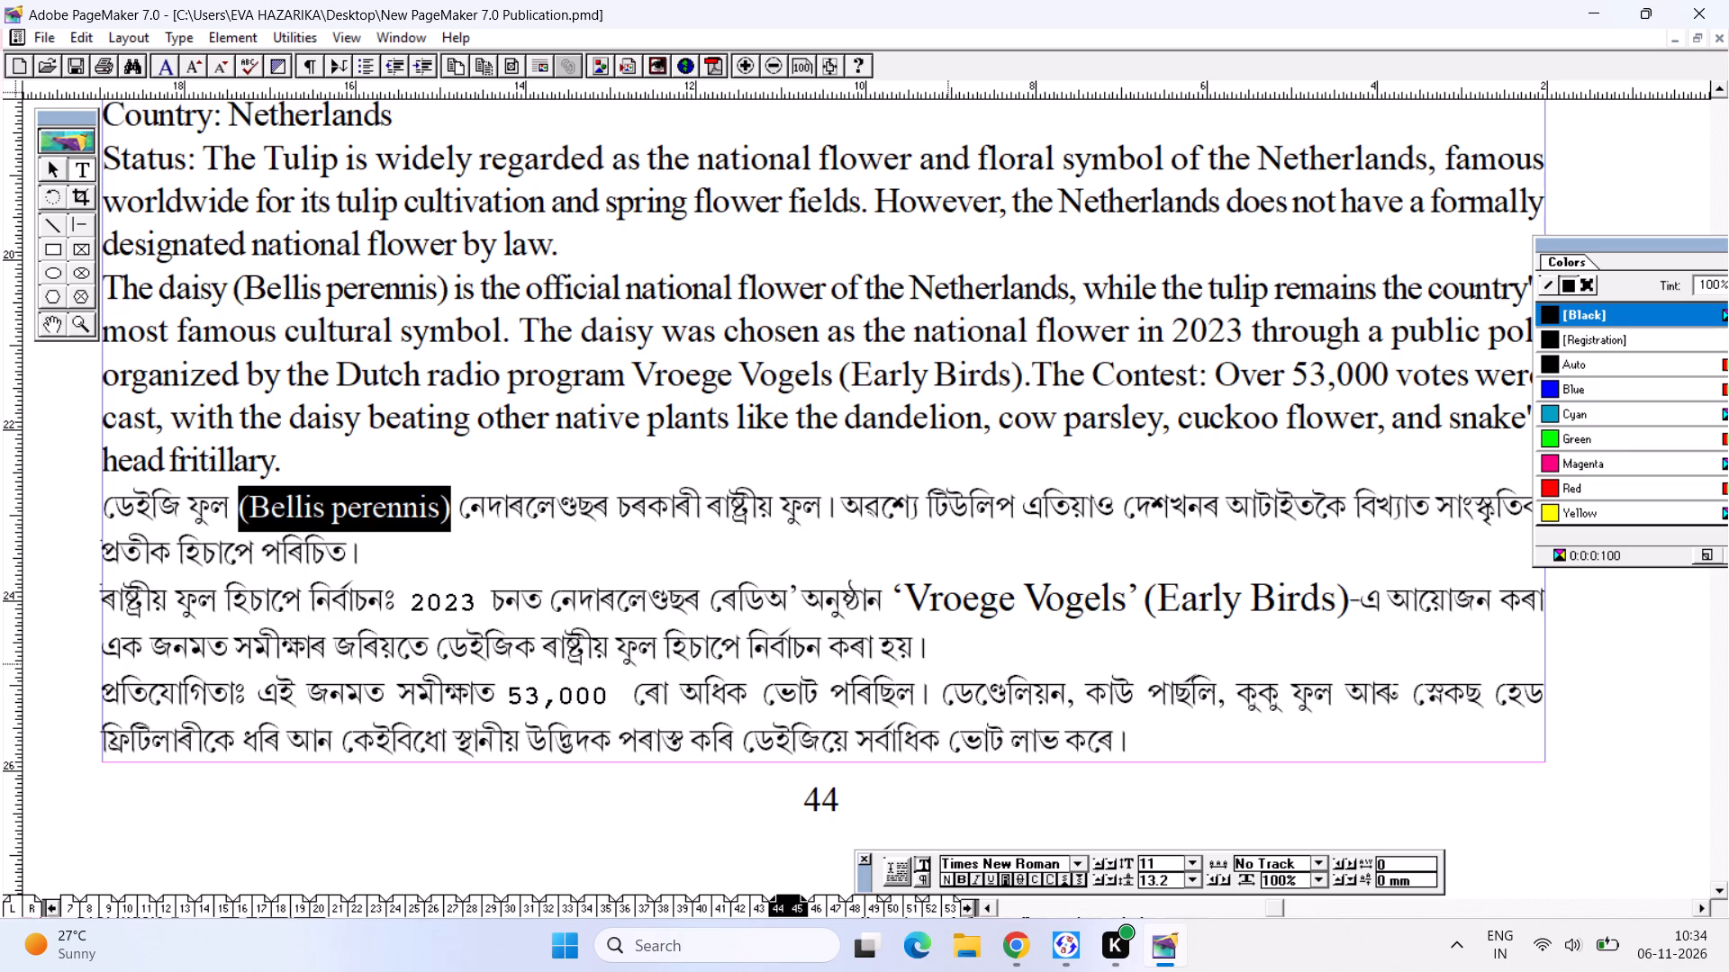
pyautogui.moveTo(893, 598); pyautogui.dragTo(1344, 603)
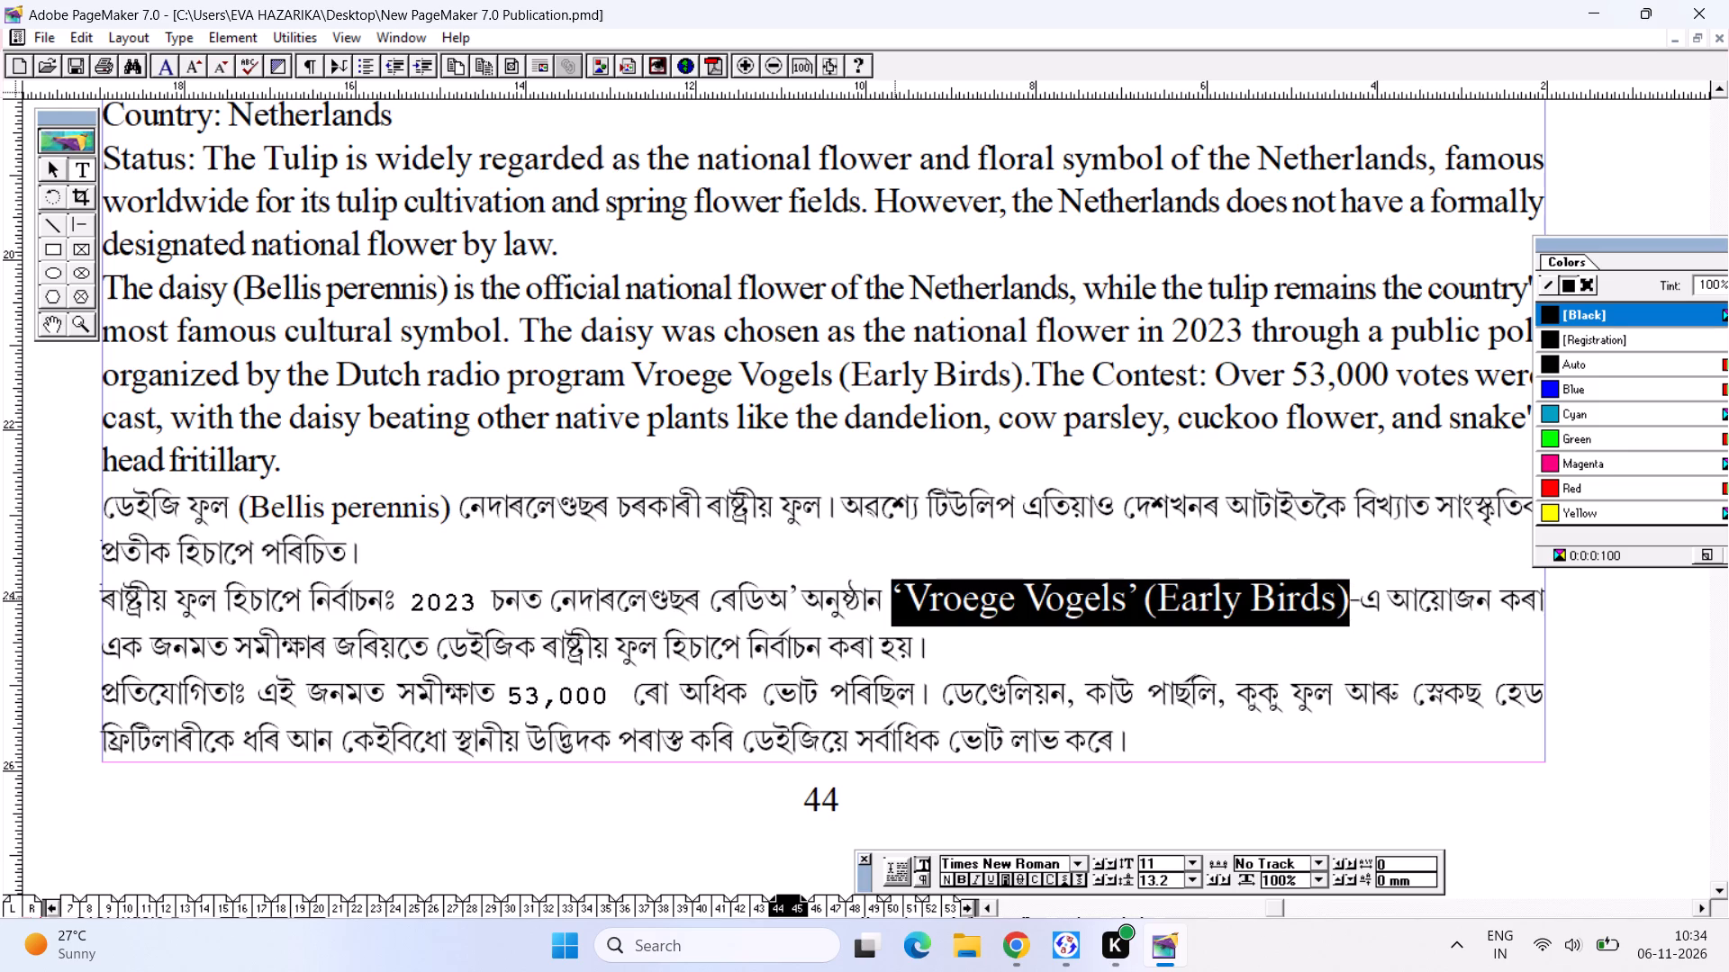
pyautogui.moveTo(1344, 603); pyautogui.dragTo(1346, 605)
pyautogui.moveTo(1163, 865); pyautogui.dragTo(1119, 860)
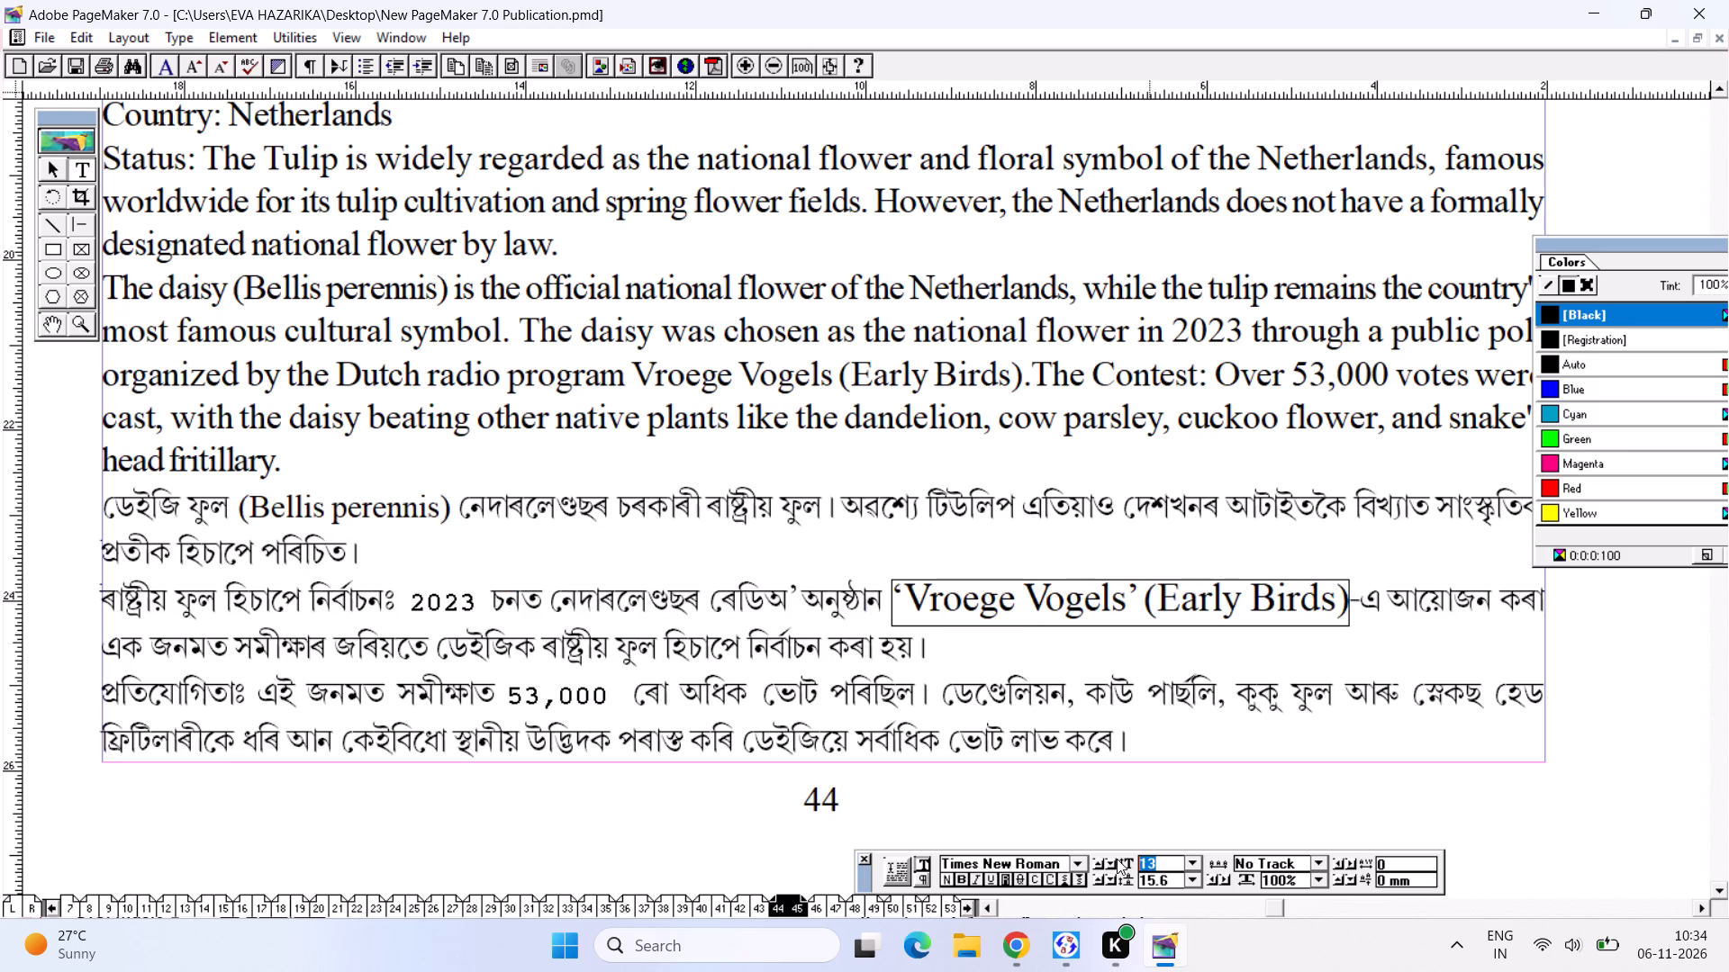
pyautogui.write('11')
pyautogui.press('Return')
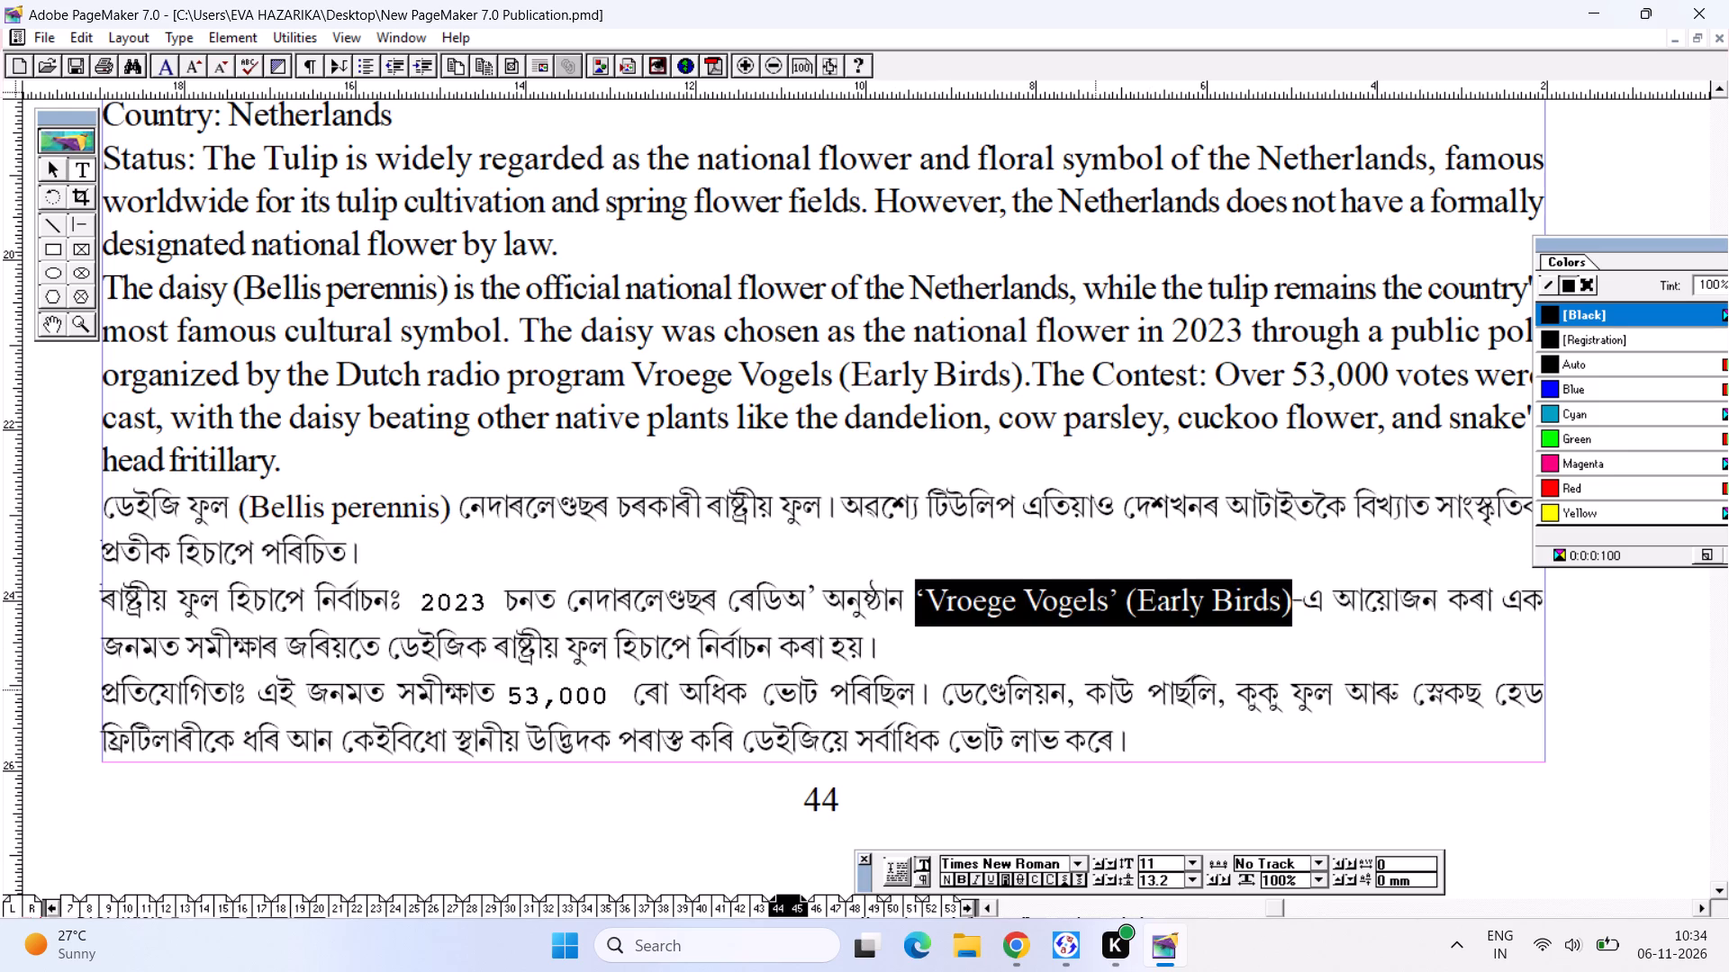
# Delete the Assamese lead-in label before 2023 in the Netherlands text and join that paragraph to the preceding one.
pyautogui.hotkey('ctrl', '0')
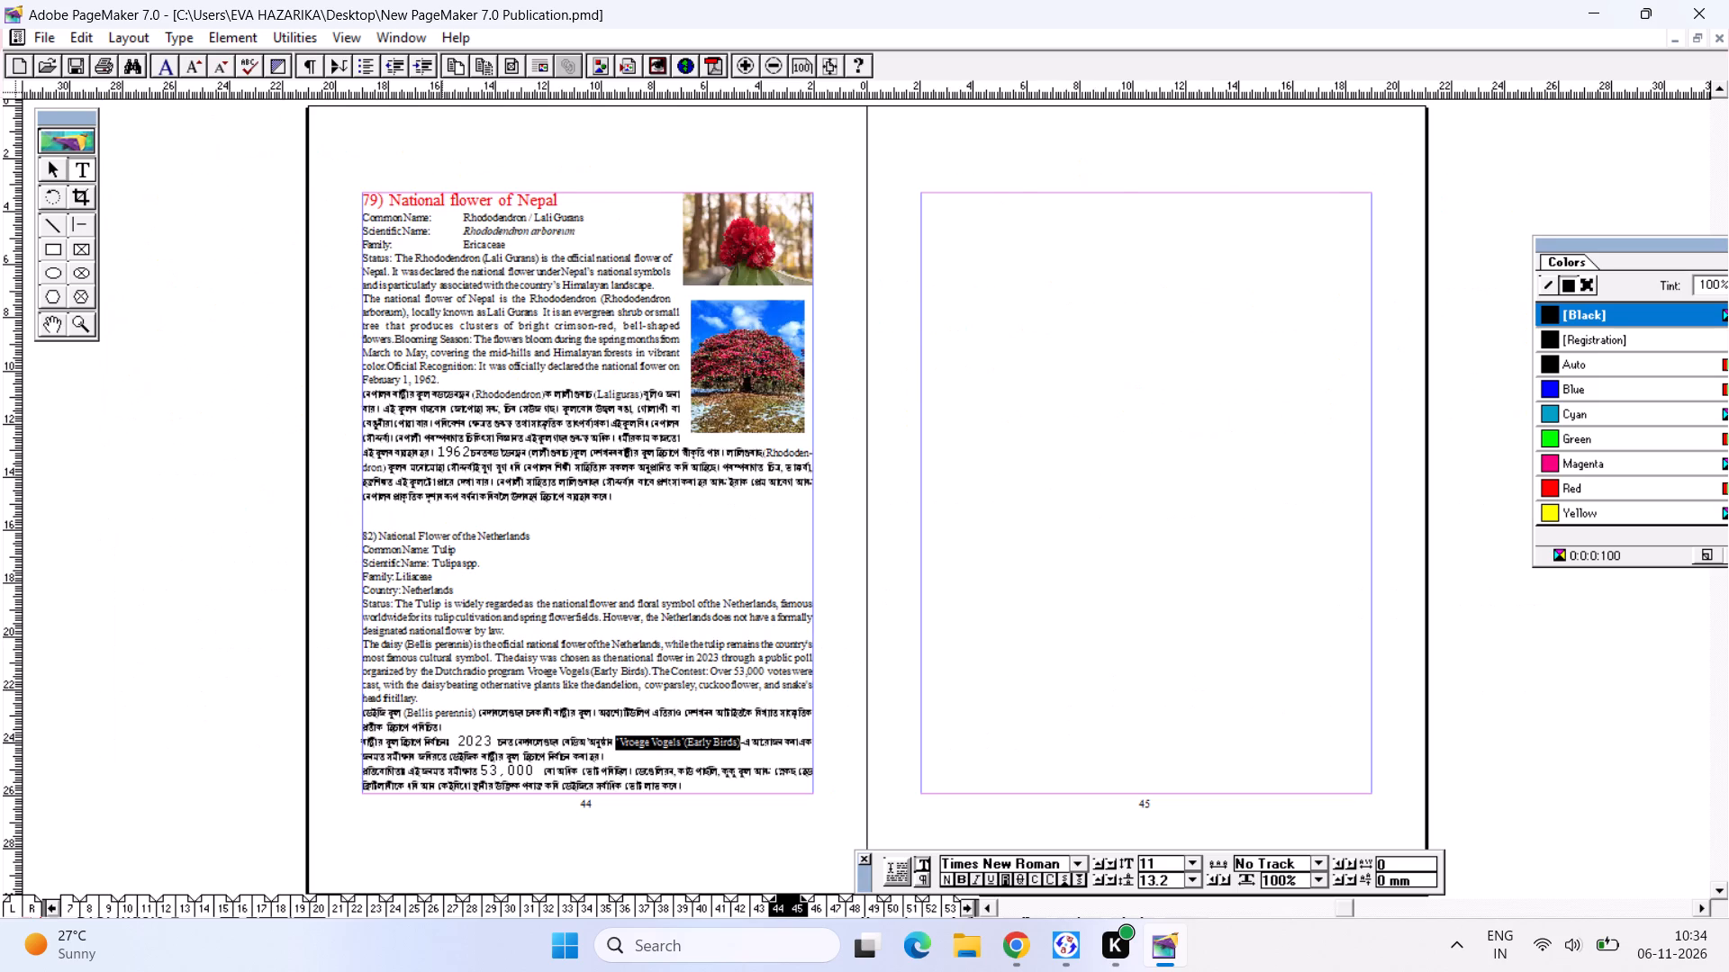
pyautogui.hotkey('ctrl', '2')
pyautogui.keyDown('alt'); pyautogui.moveTo(409, 541); pyautogui.dragTo(1039, 540); pyautogui.keyUp('alt')
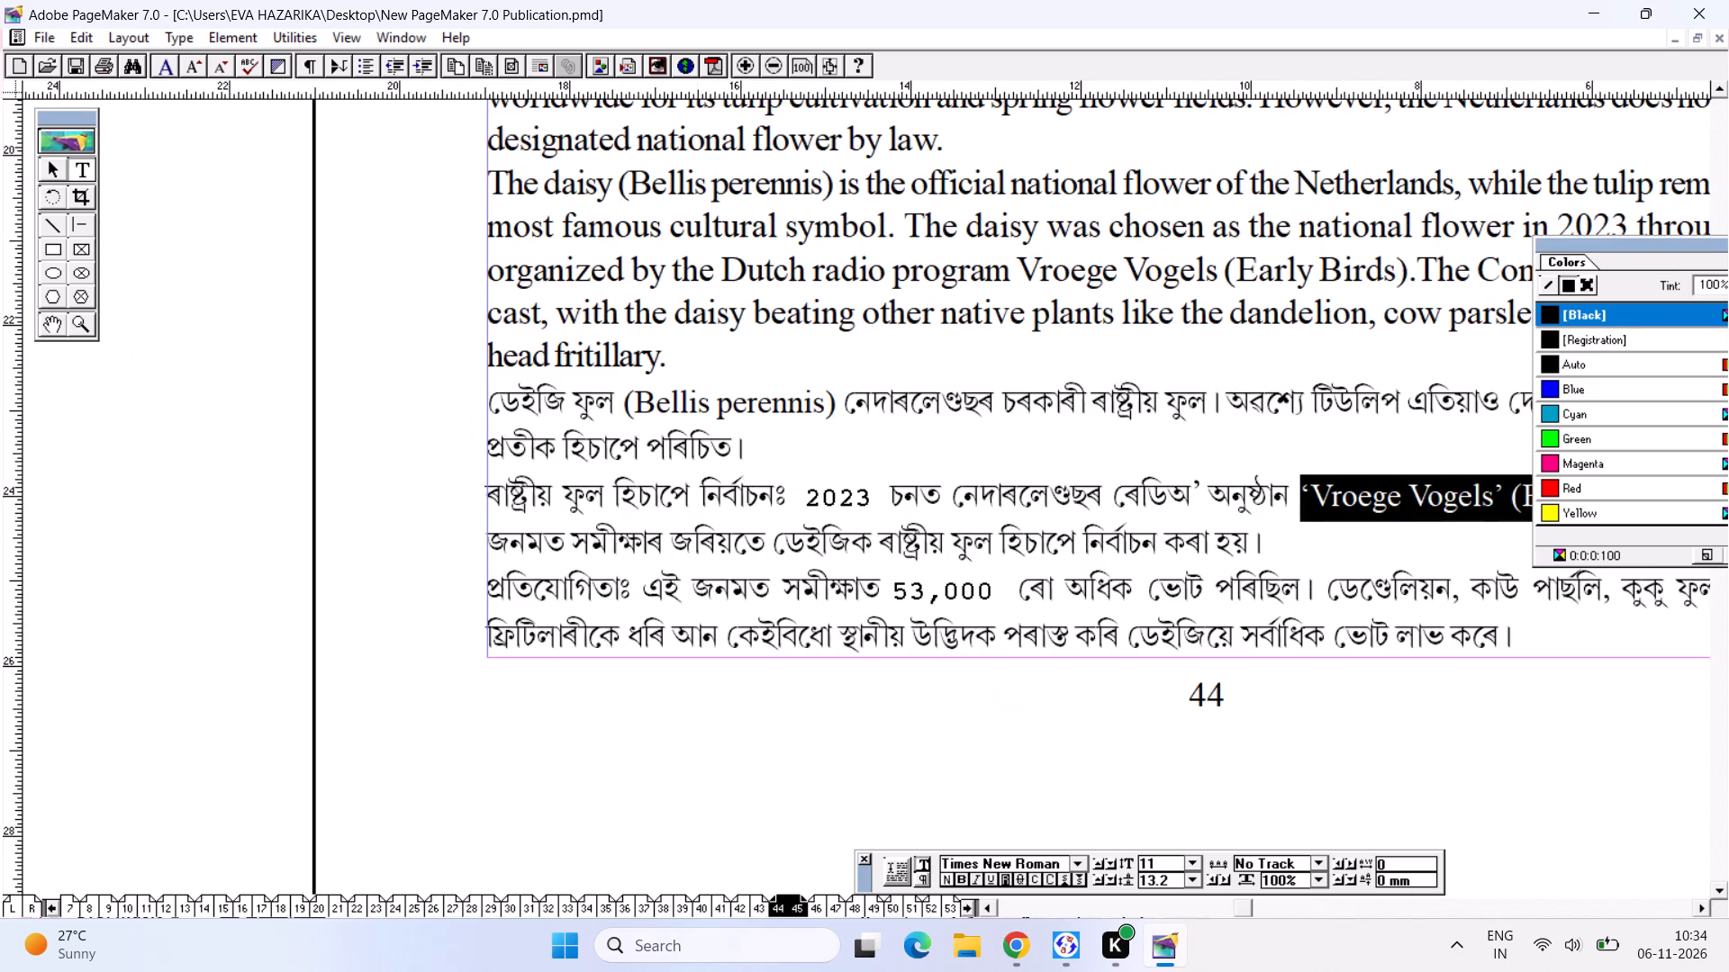
pyautogui.moveTo(785, 501); pyautogui.dragTo(448, 475)
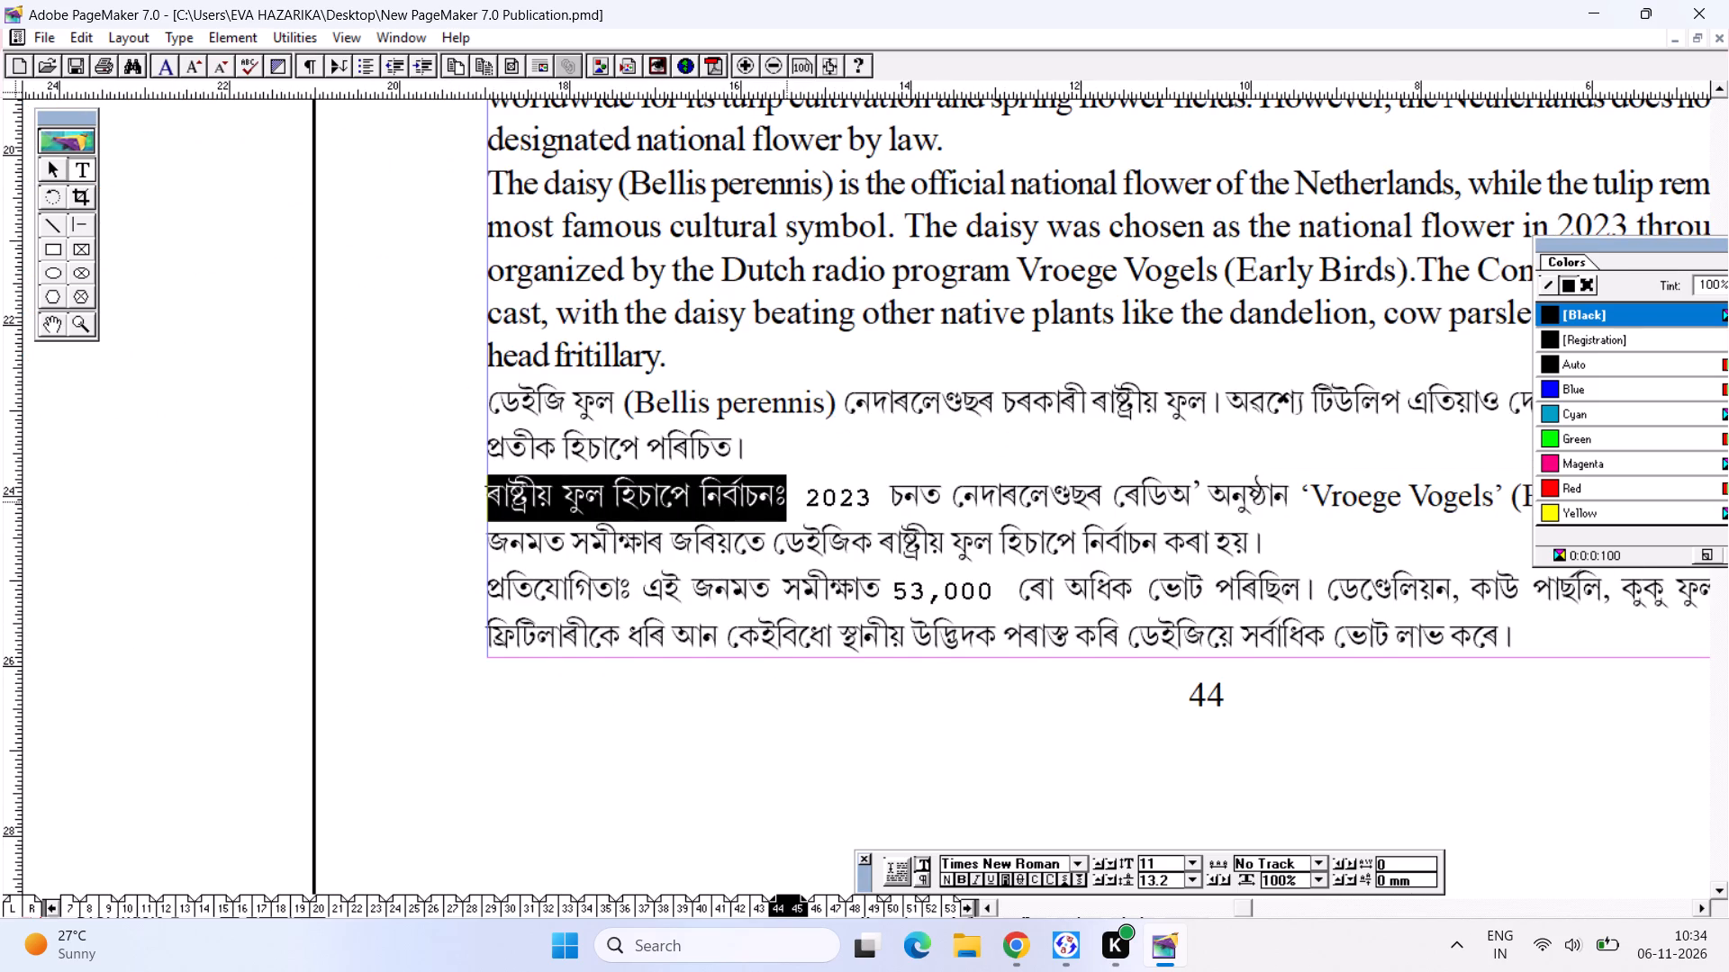
pyautogui.moveTo(448, 475); pyautogui.dragTo(448, 478)
pyautogui.press('BackSpace')
pyautogui.press('BackSpace')
pyautogui.click(786, 452)
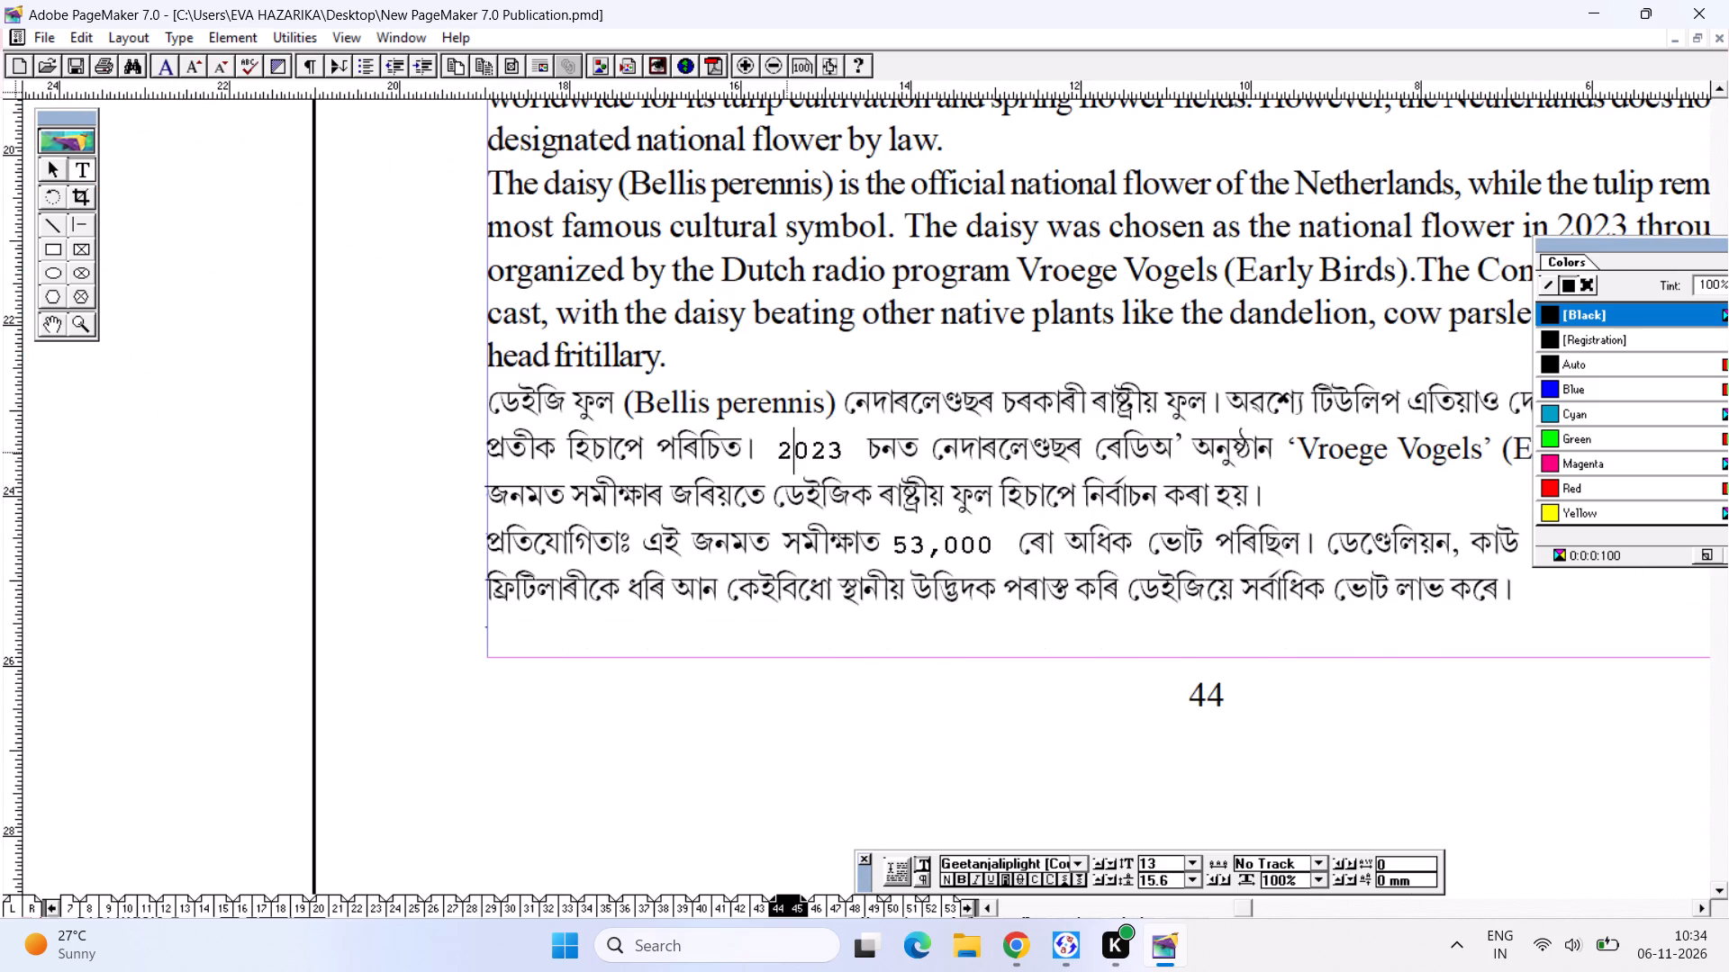
pyautogui.click(774, 452)
pyautogui.press('BackSpace')
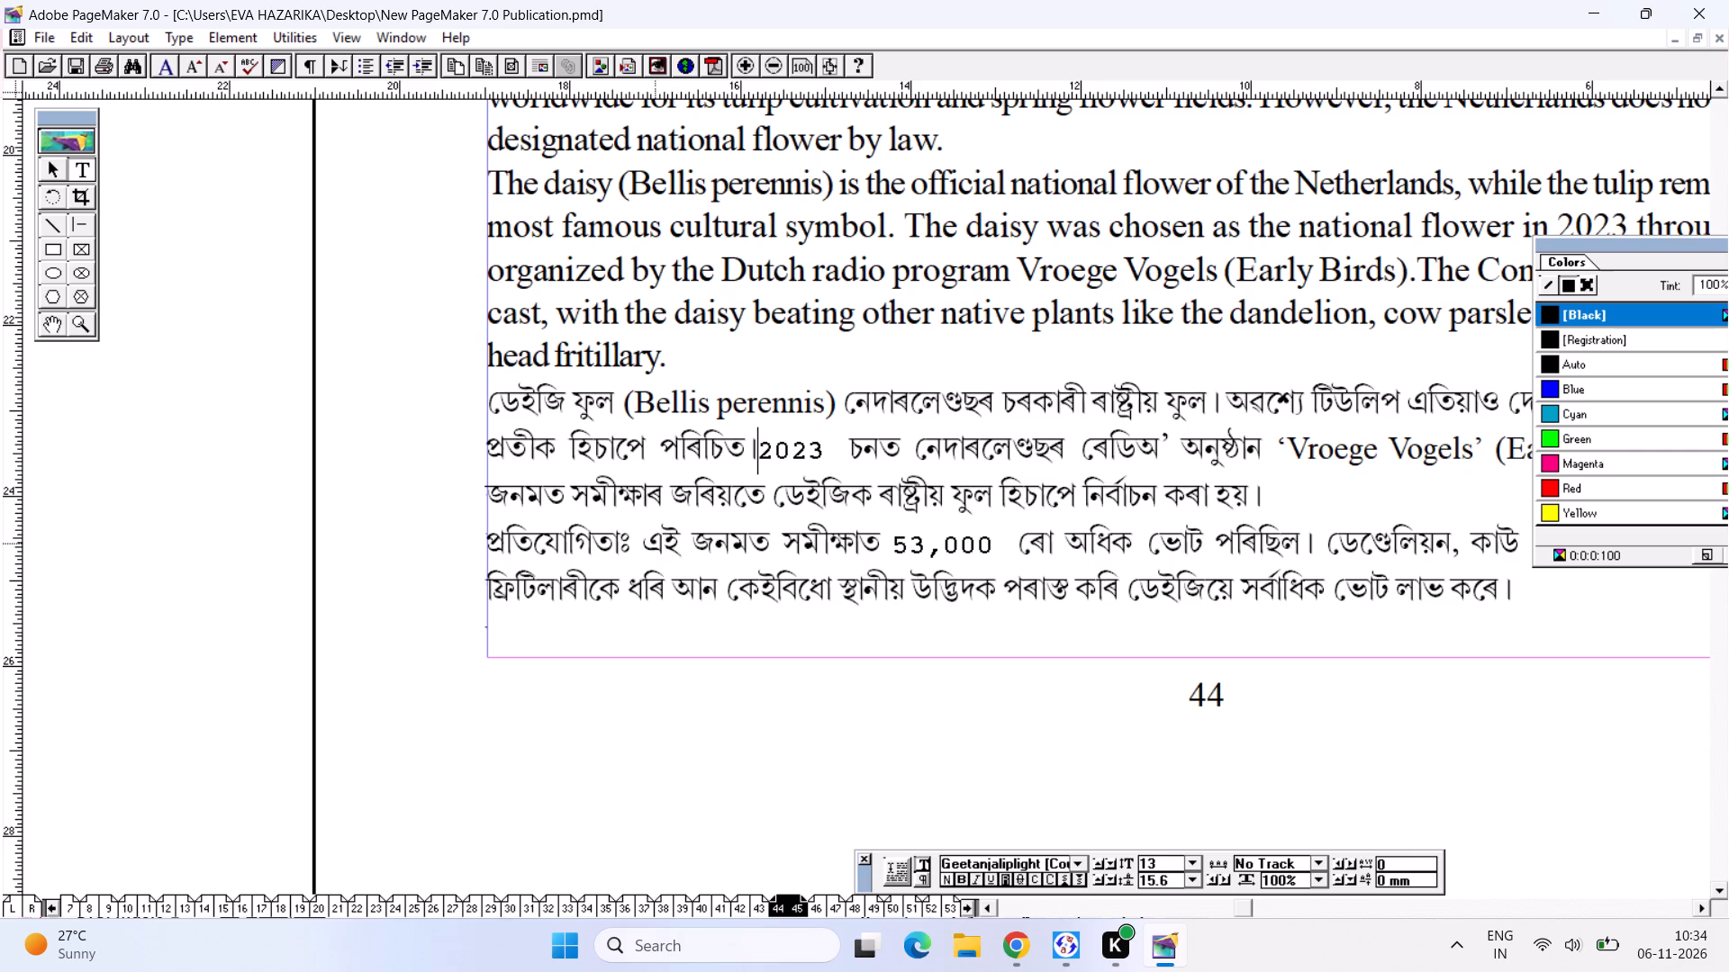
# Delete the Assamese lead-in label of the last Netherlands paragraph and join it to the preceding paragraph, separated by a space.
pyautogui.moveTo(650, 543); pyautogui.dragTo(482, 535)
pyautogui.press('BackSpace')
pyautogui.press('BackSpace')
pyautogui.hscroll(-4, 609, 543)
pyautogui.press('space')
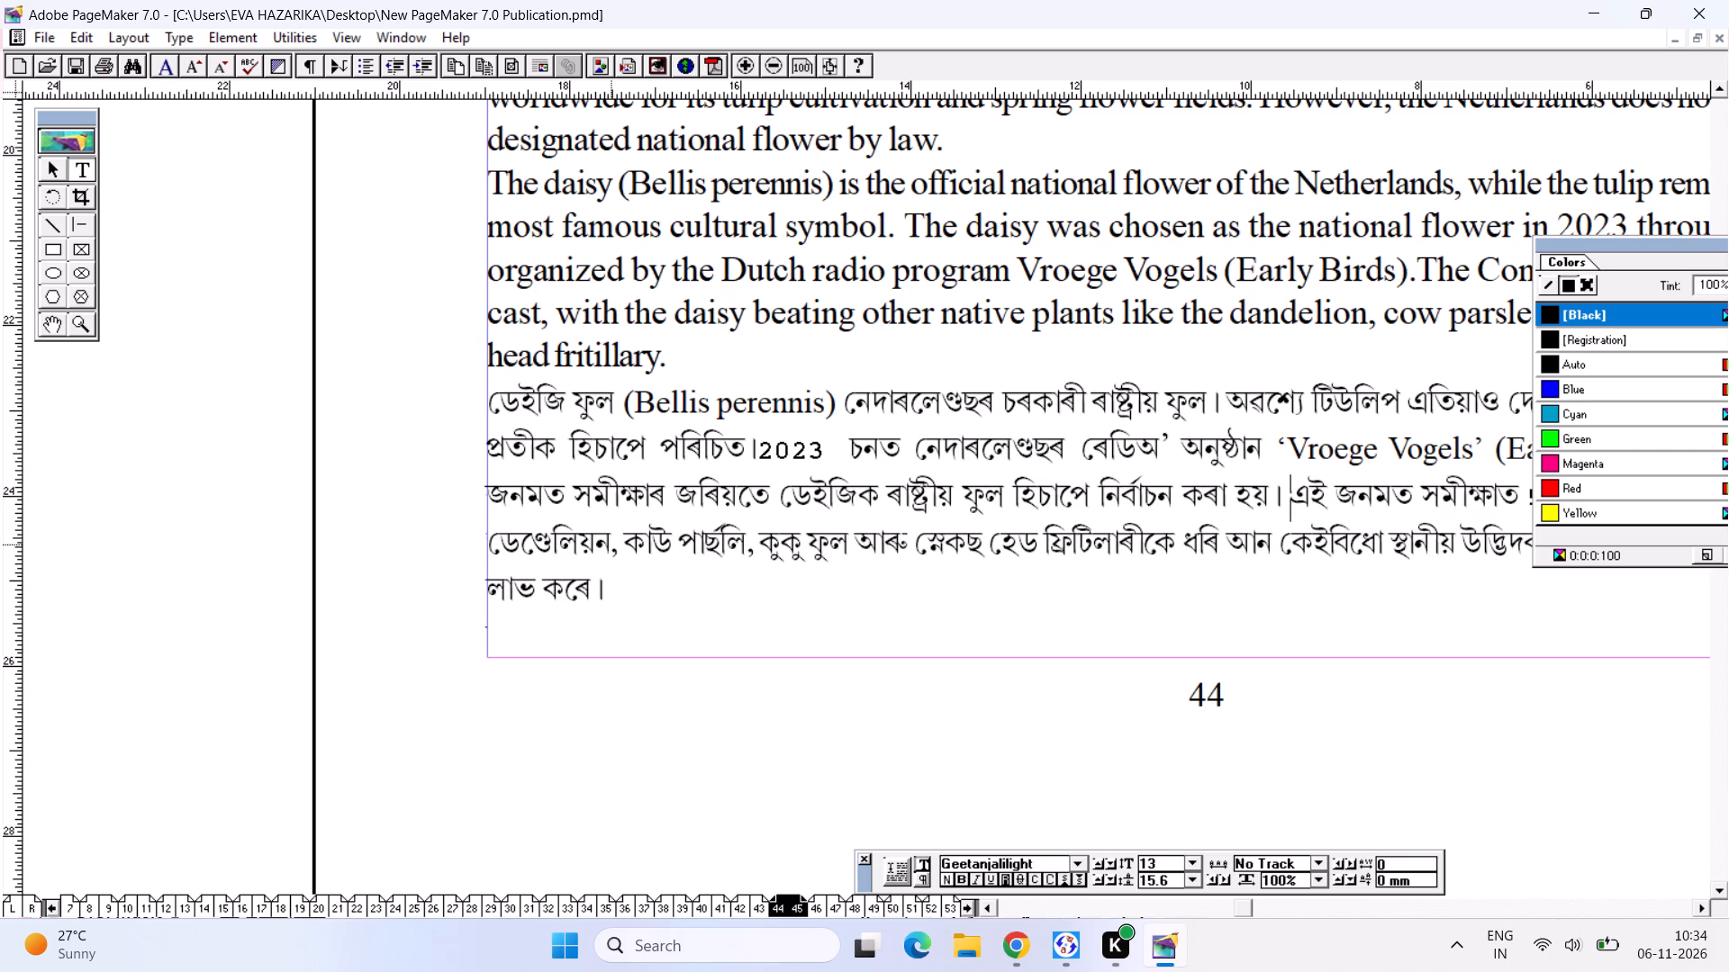
pyautogui.hscroll(-1, 609, 543)
# Move the Netherlands text block slightly down so its last line sits just inside page 44's bottom margin.
pyautogui.hotkey('ctrl', '0')
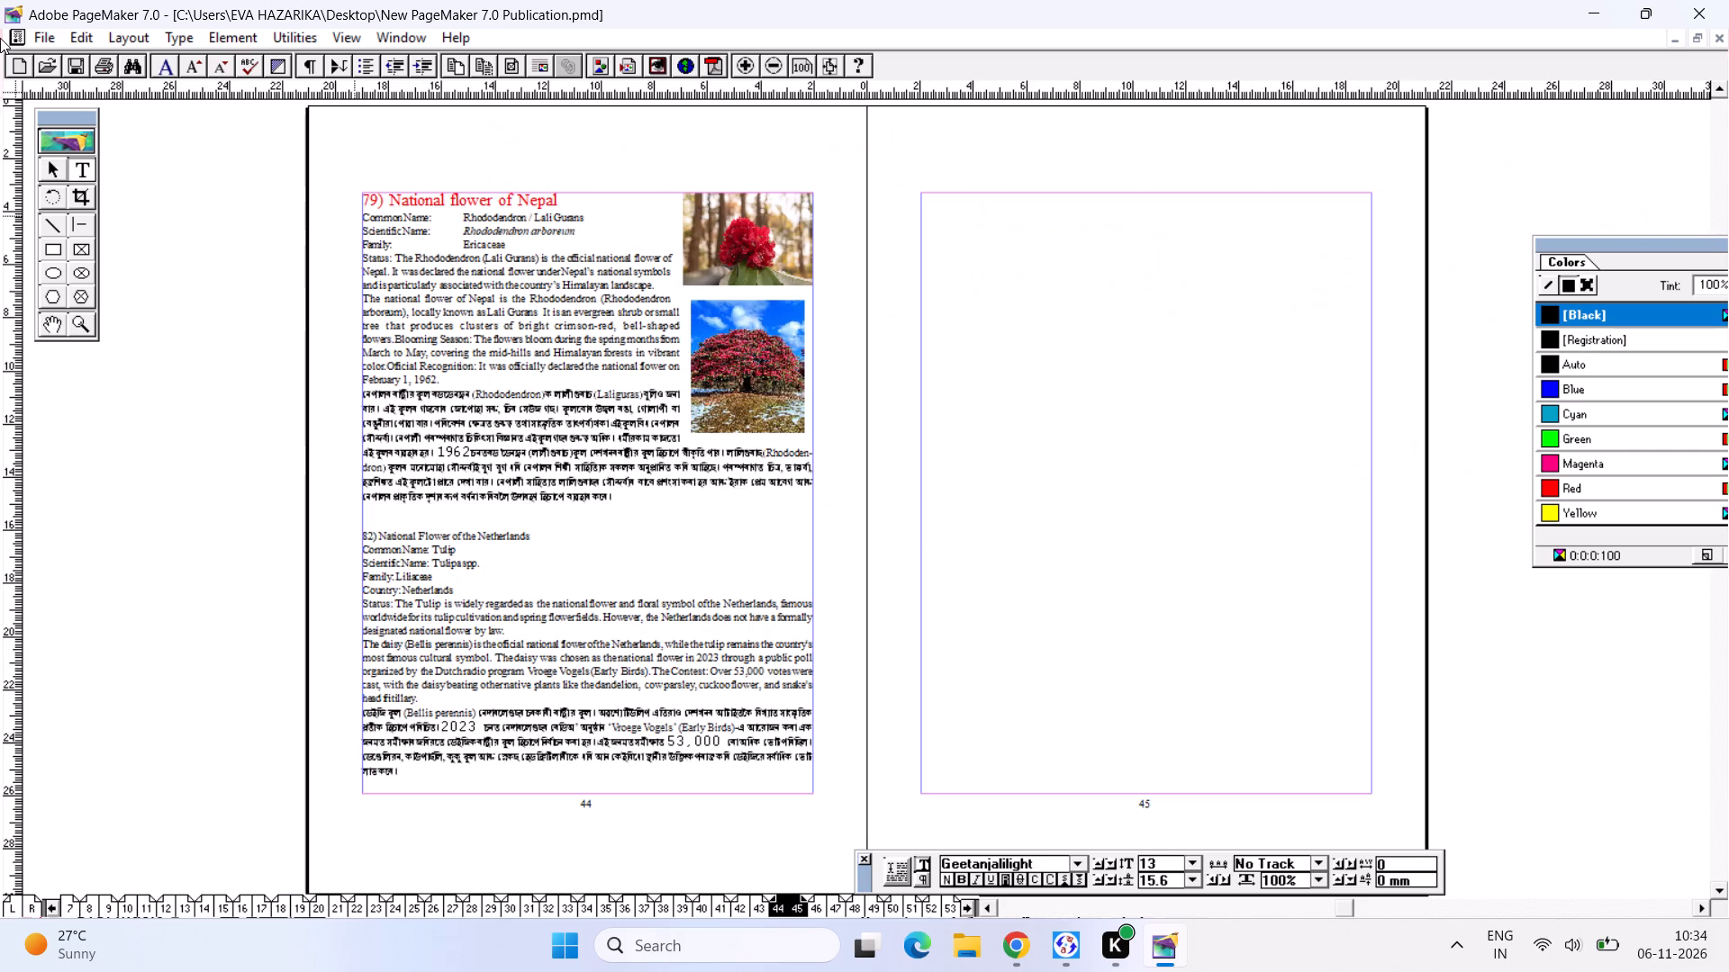
pyautogui.click(50, 173)
pyautogui.moveTo(446, 548); pyautogui.dragTo(447, 558)
# Format the heading "82) National Flower of the Netherlands" at 18 pt in Red.
pyautogui.click(90, 167)
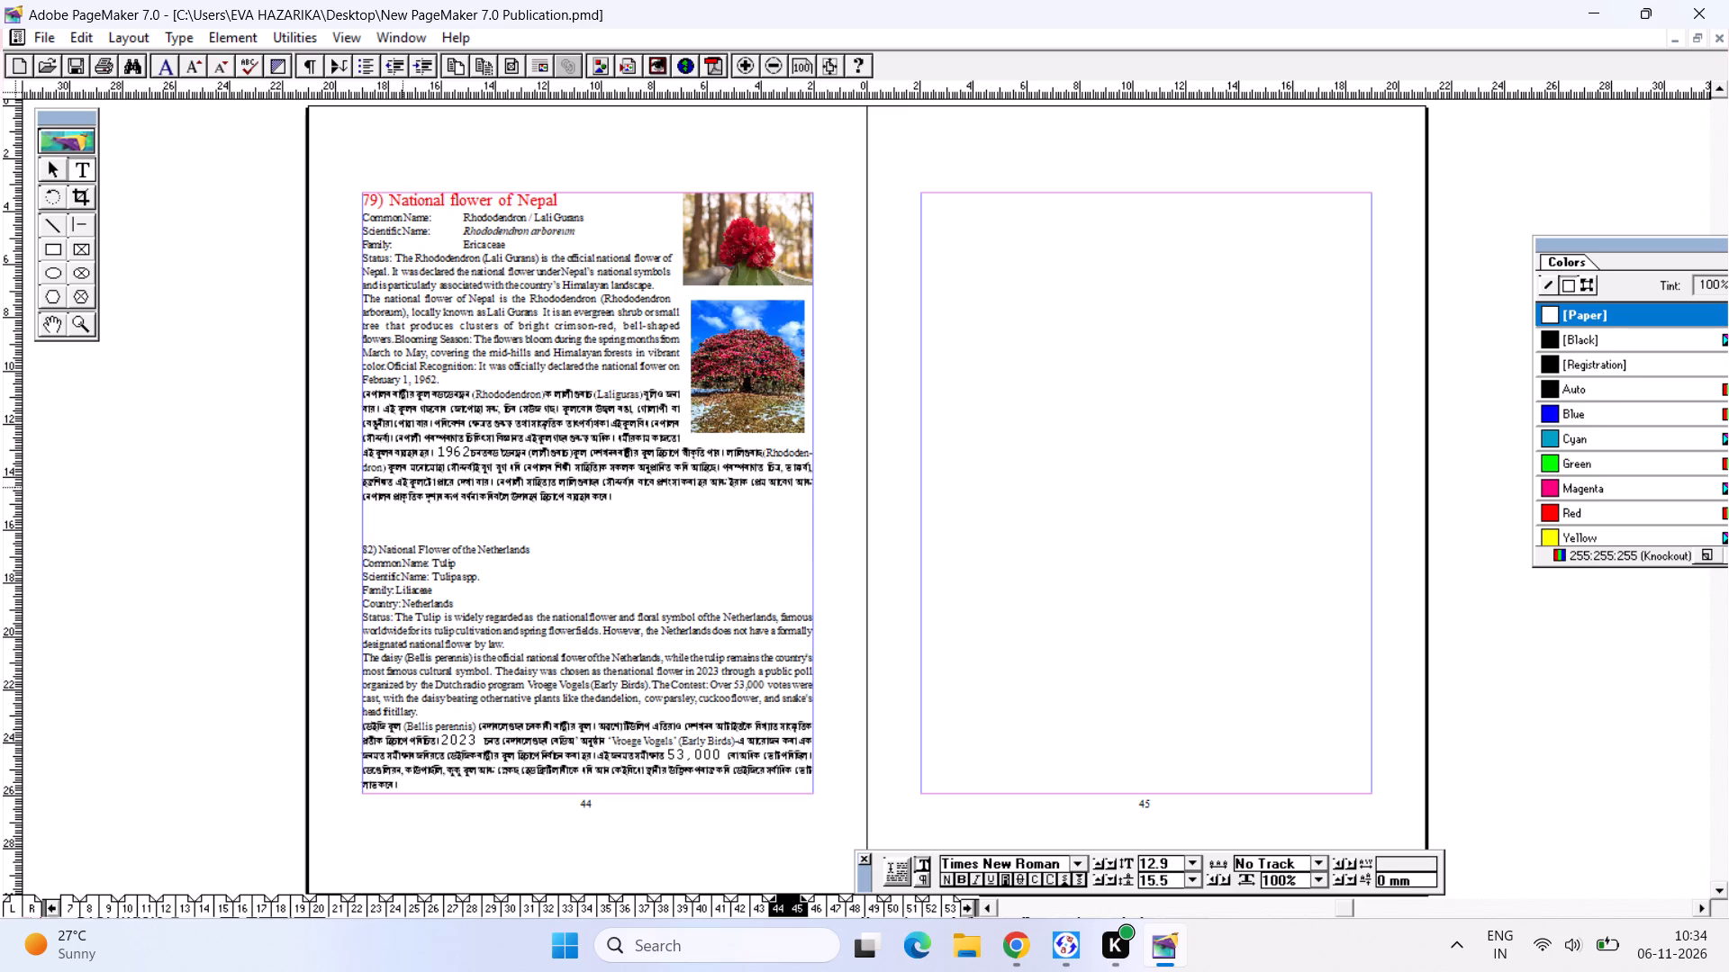
pyautogui.moveTo(532, 546); pyautogui.dragTo(326, 536)
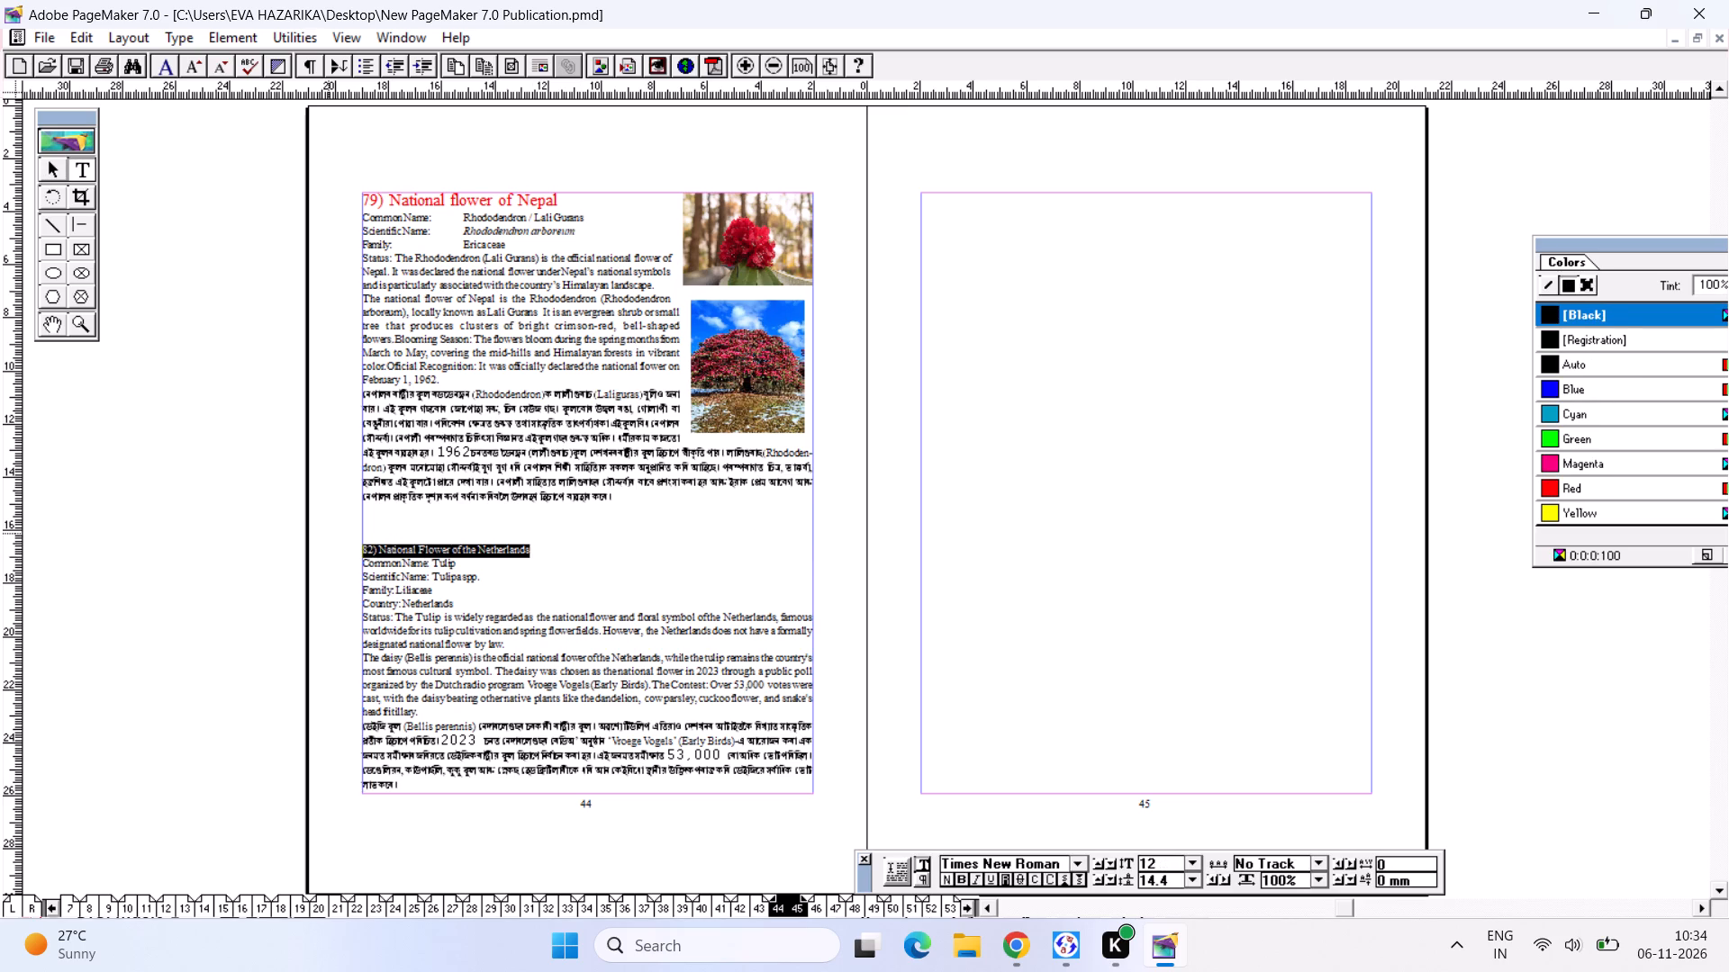
pyautogui.hotkey('ctrl', 'shift', '.')
pyautogui.hotkey('ctrl', 'shift', '.')
pyautogui.hotkey('ctrl', 'shift', '.')
pyautogui.hotkey('ctrl', 'shift', '.')
pyautogui.hotkey('ctrl', 'shift', '.')
pyautogui.hotkey('ctrl', 'shift', '.')
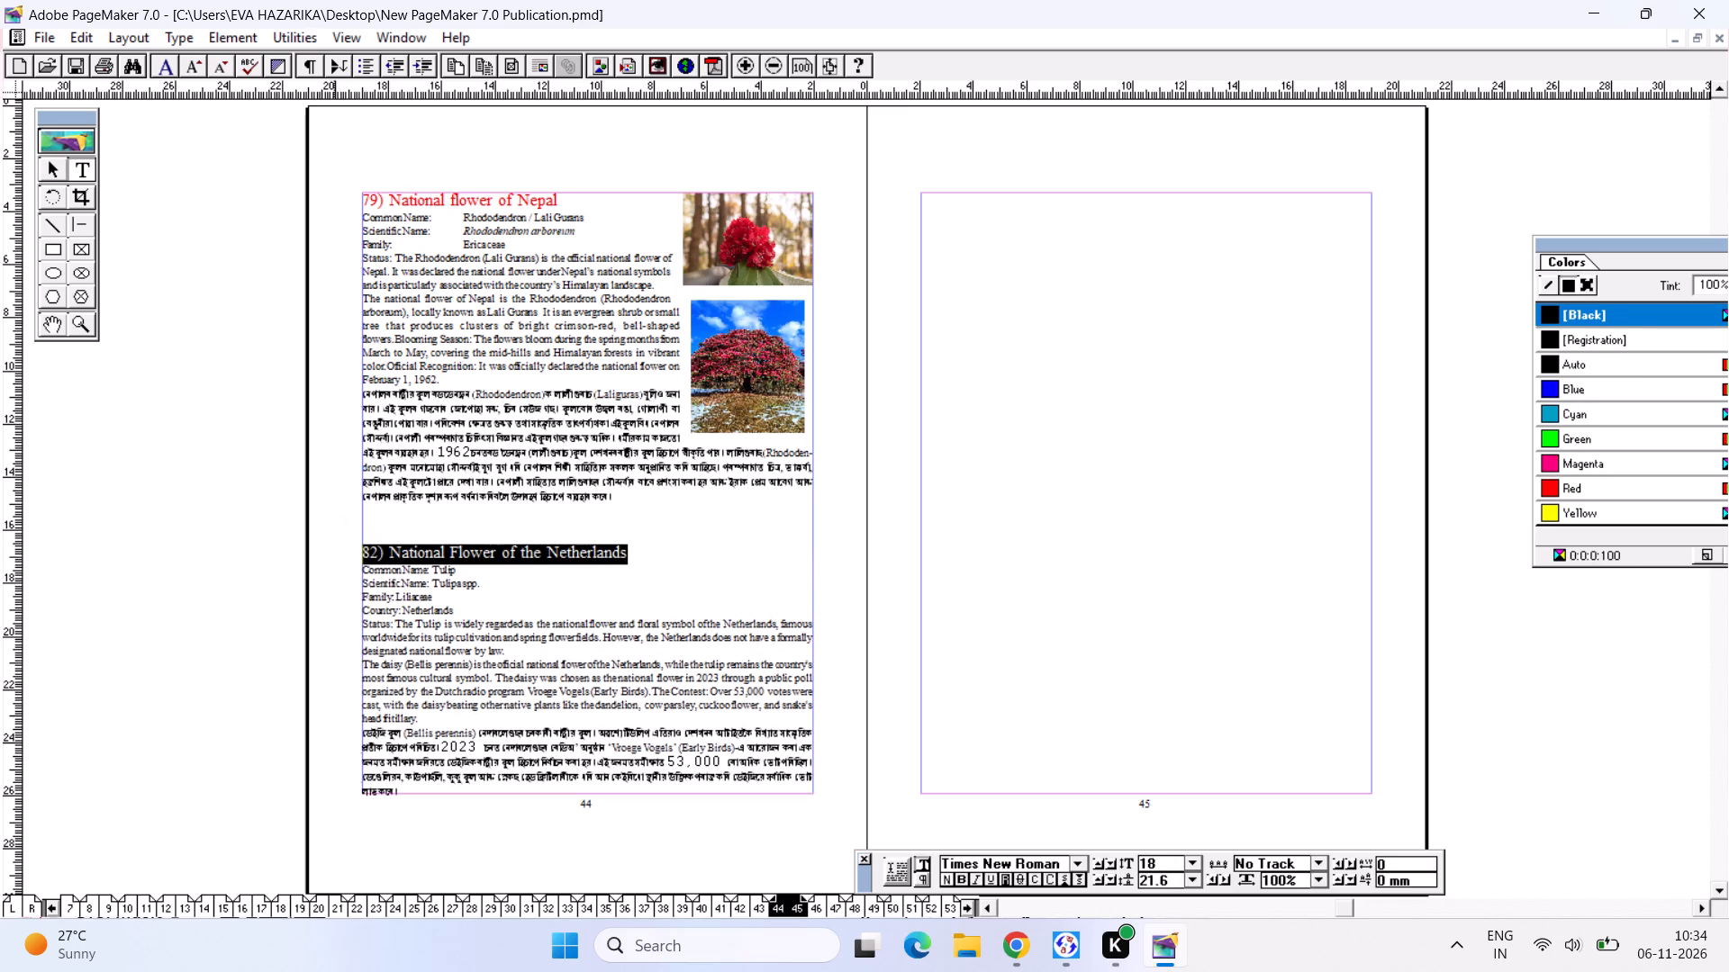
pyautogui.click(1608, 488)
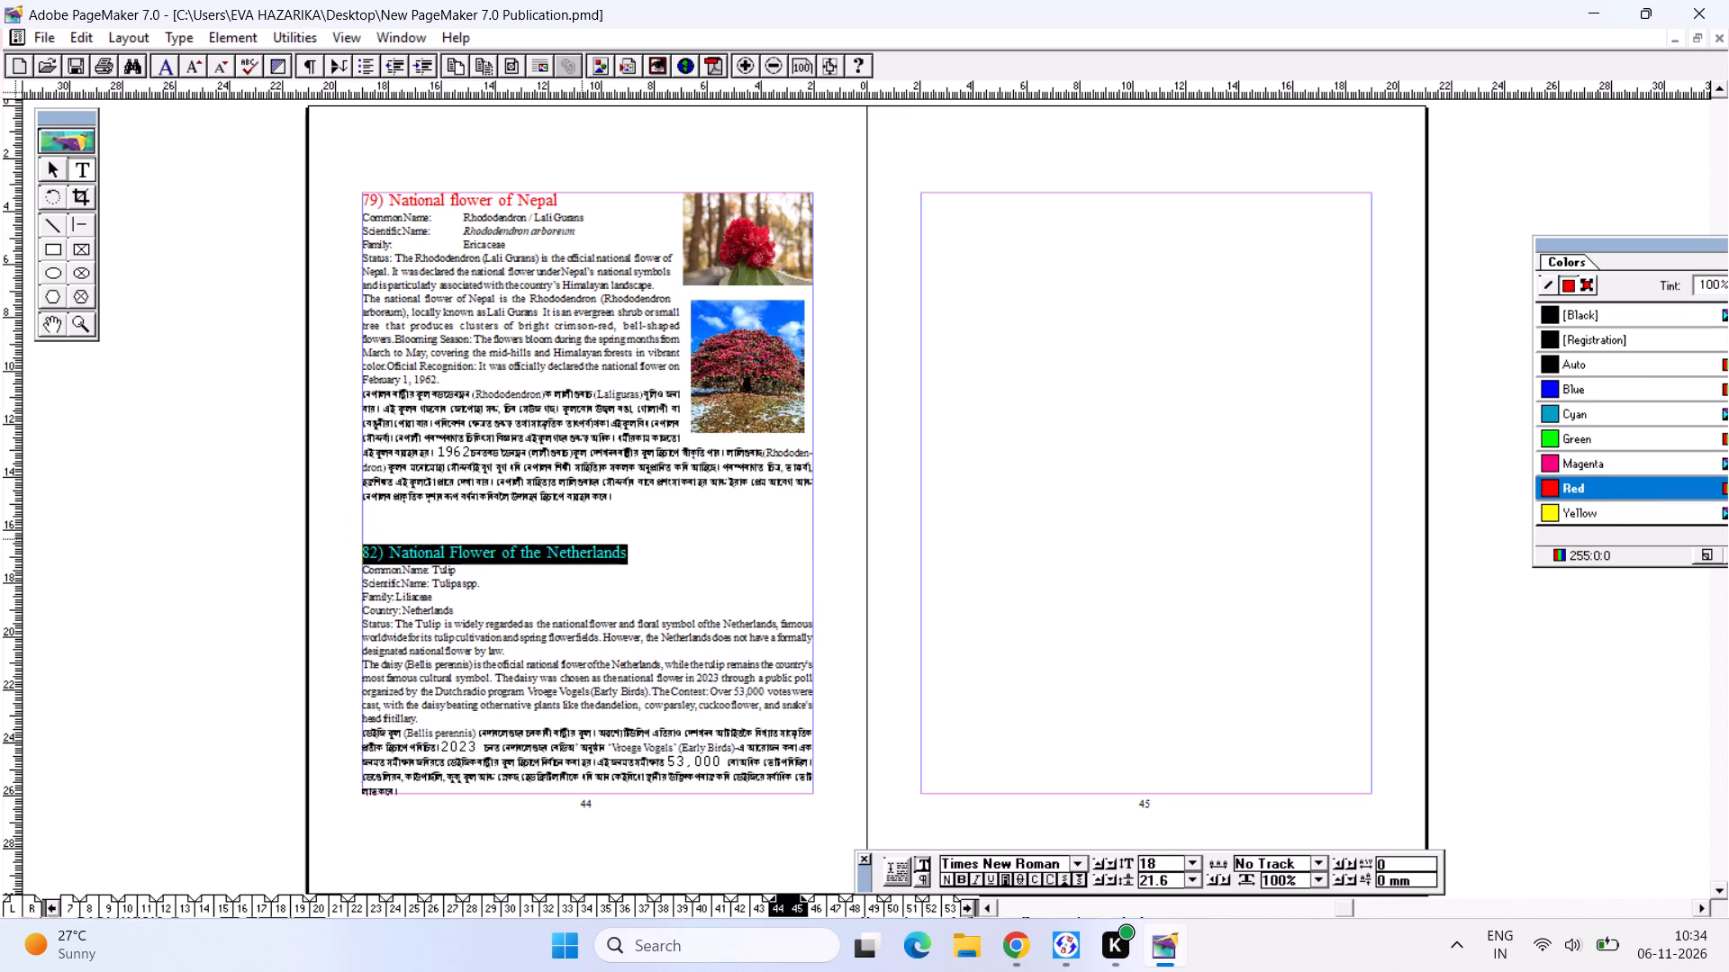
pyautogui.click(497, 561)
# Copy "National Flower of the Netherlands" from the heading, switch to Chrome and search Google Images for it.
pyautogui.click(94, 175)
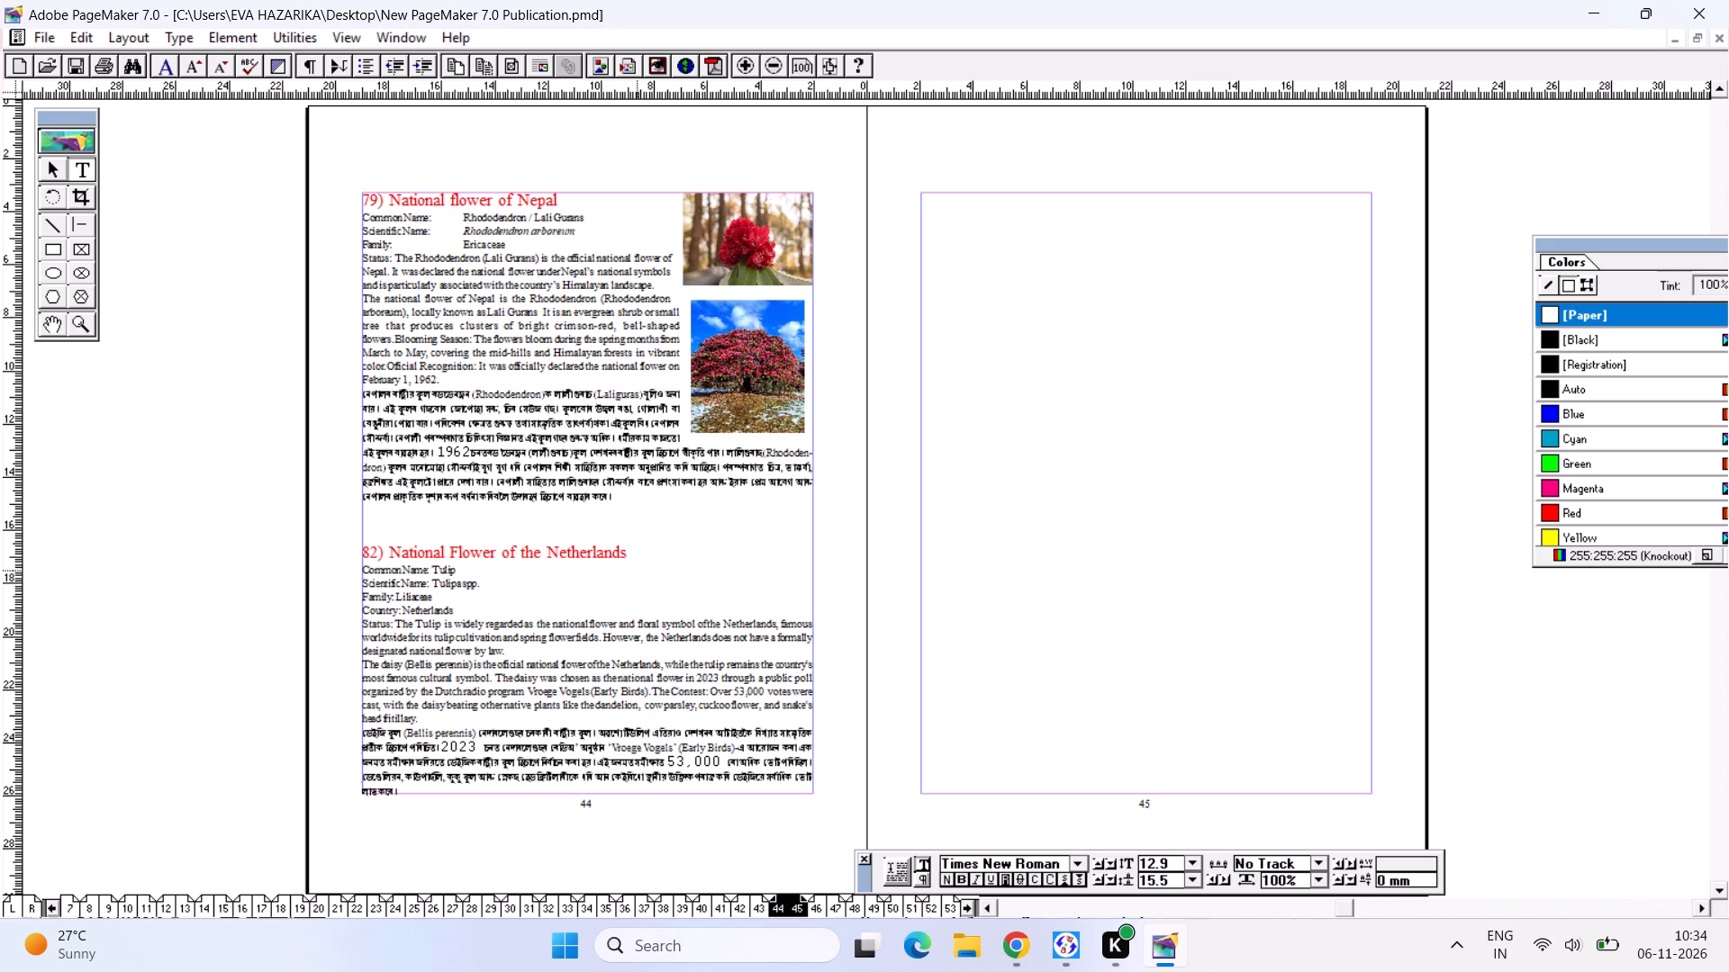
pyautogui.moveTo(631, 563); pyautogui.dragTo(386, 551)
pyautogui.hotkey('ctrl', 'c')
pyautogui.hotkey('ctrl', 'c')
pyautogui.hotkey('ctrl', 'c')
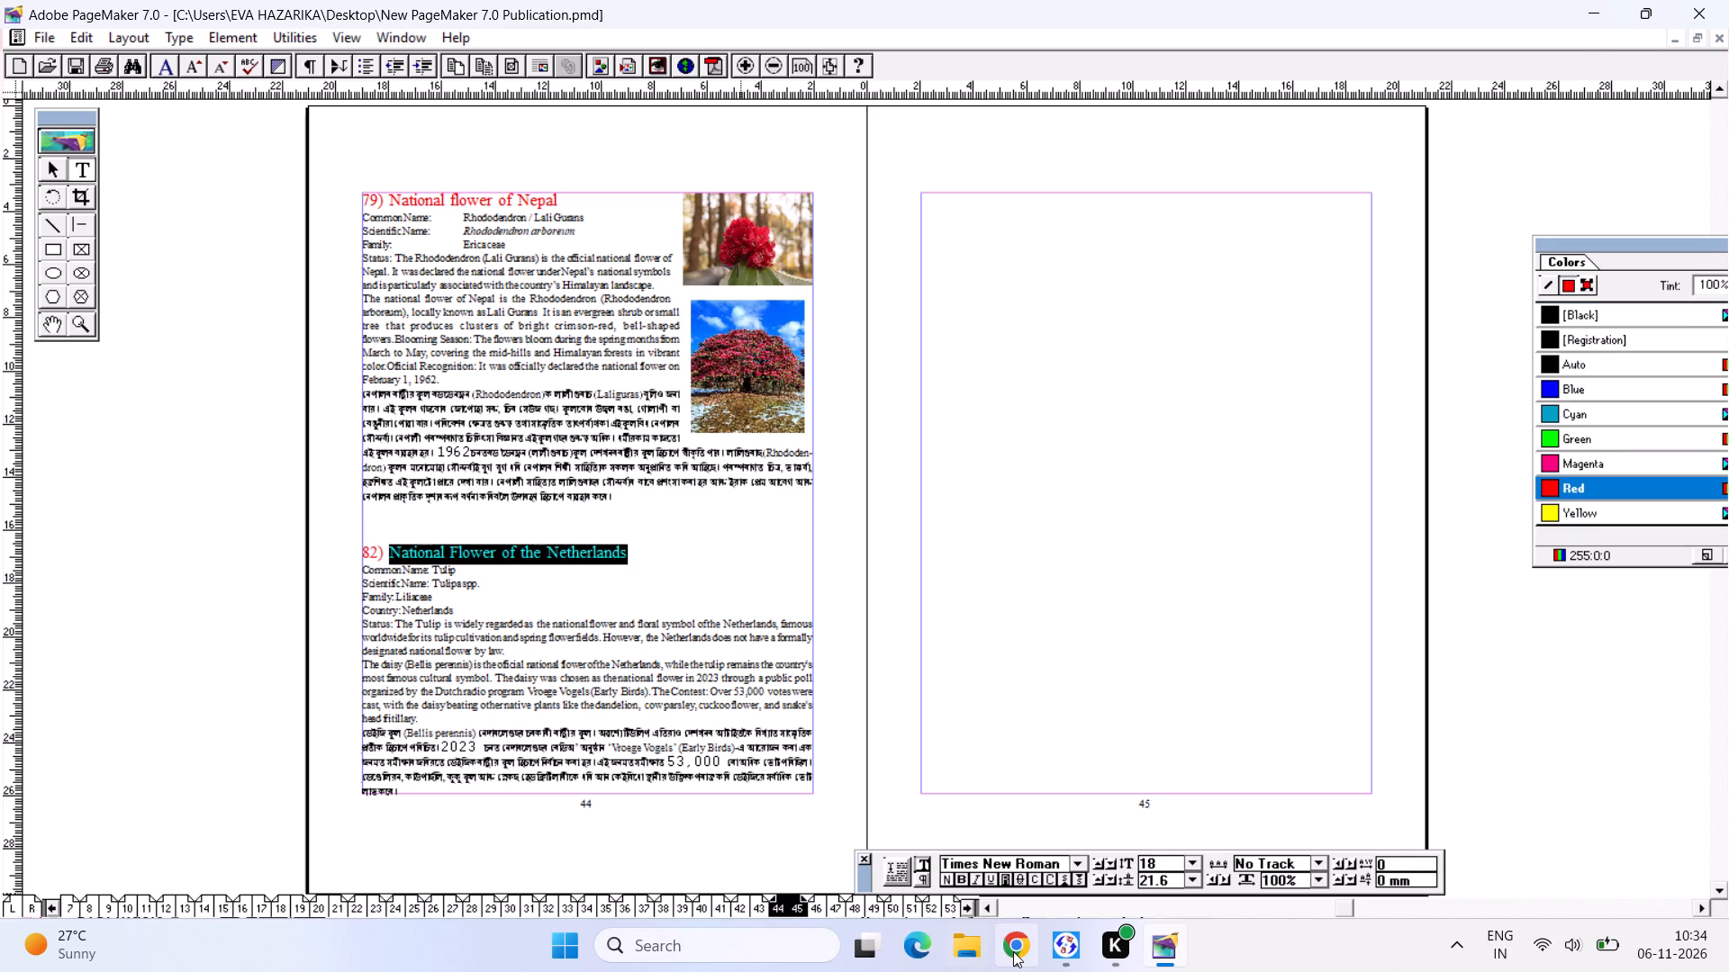
pyautogui.click(1013, 951)
pyautogui.click(706, 0)
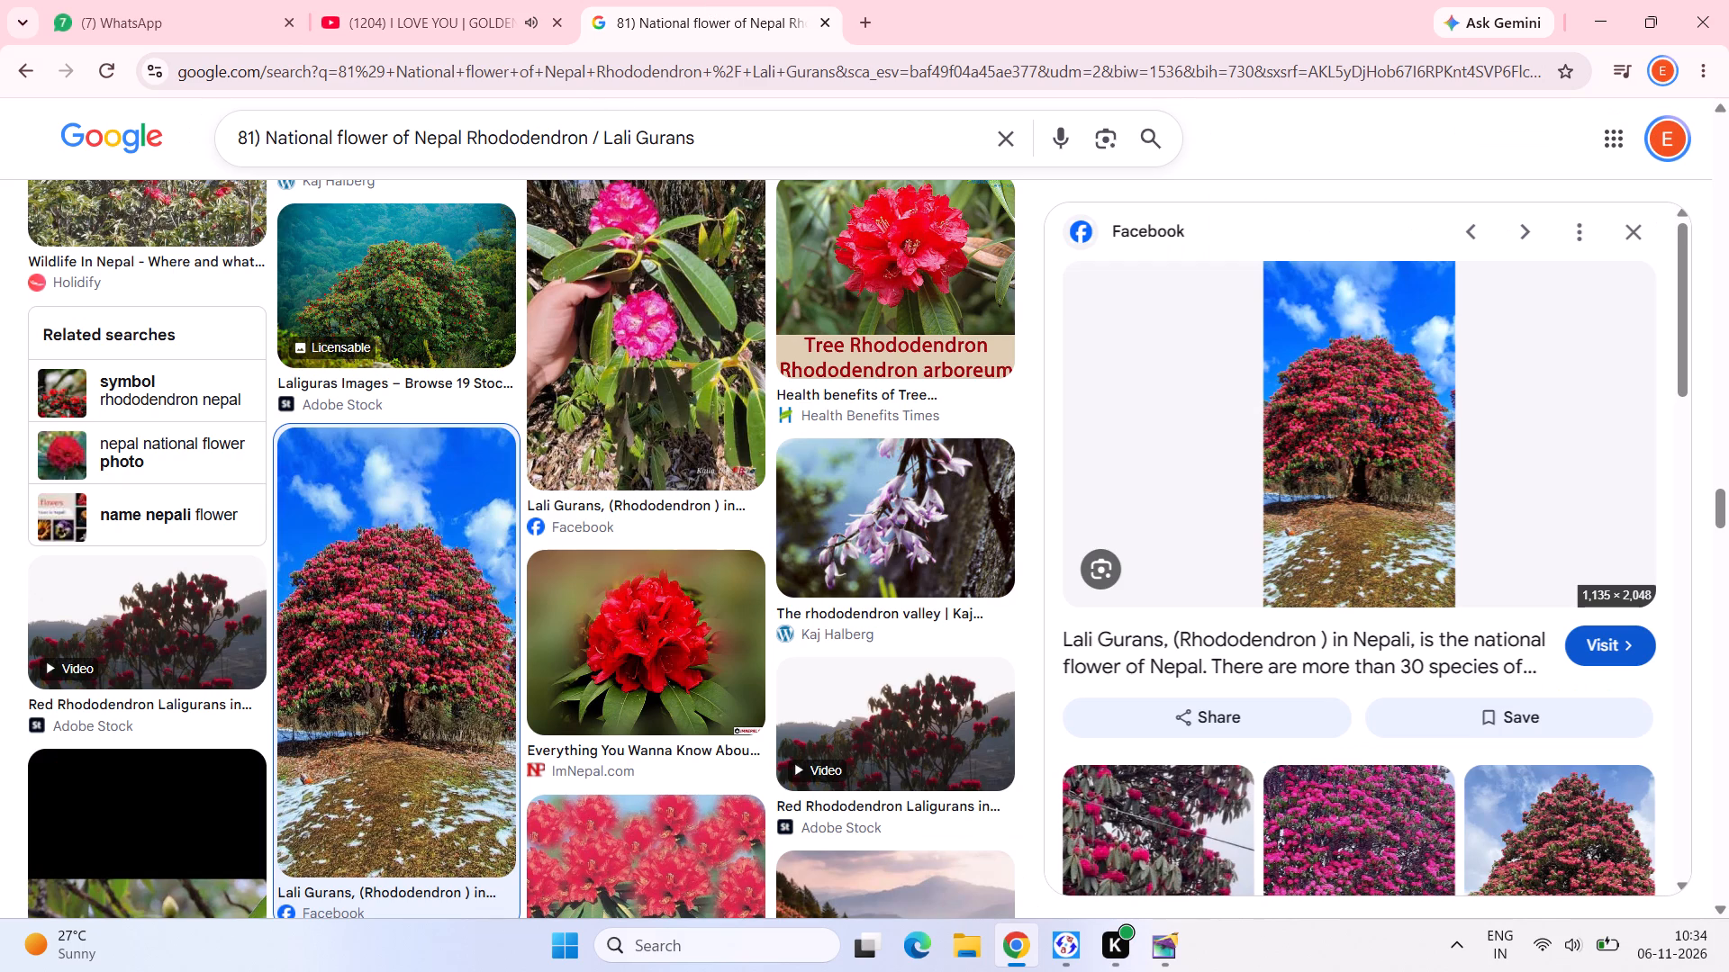
pyautogui.moveTo(737, 129); pyautogui.dragTo(0, 87)
pyautogui.hotkey('ctrl', 'v')
pyautogui.press('Return')
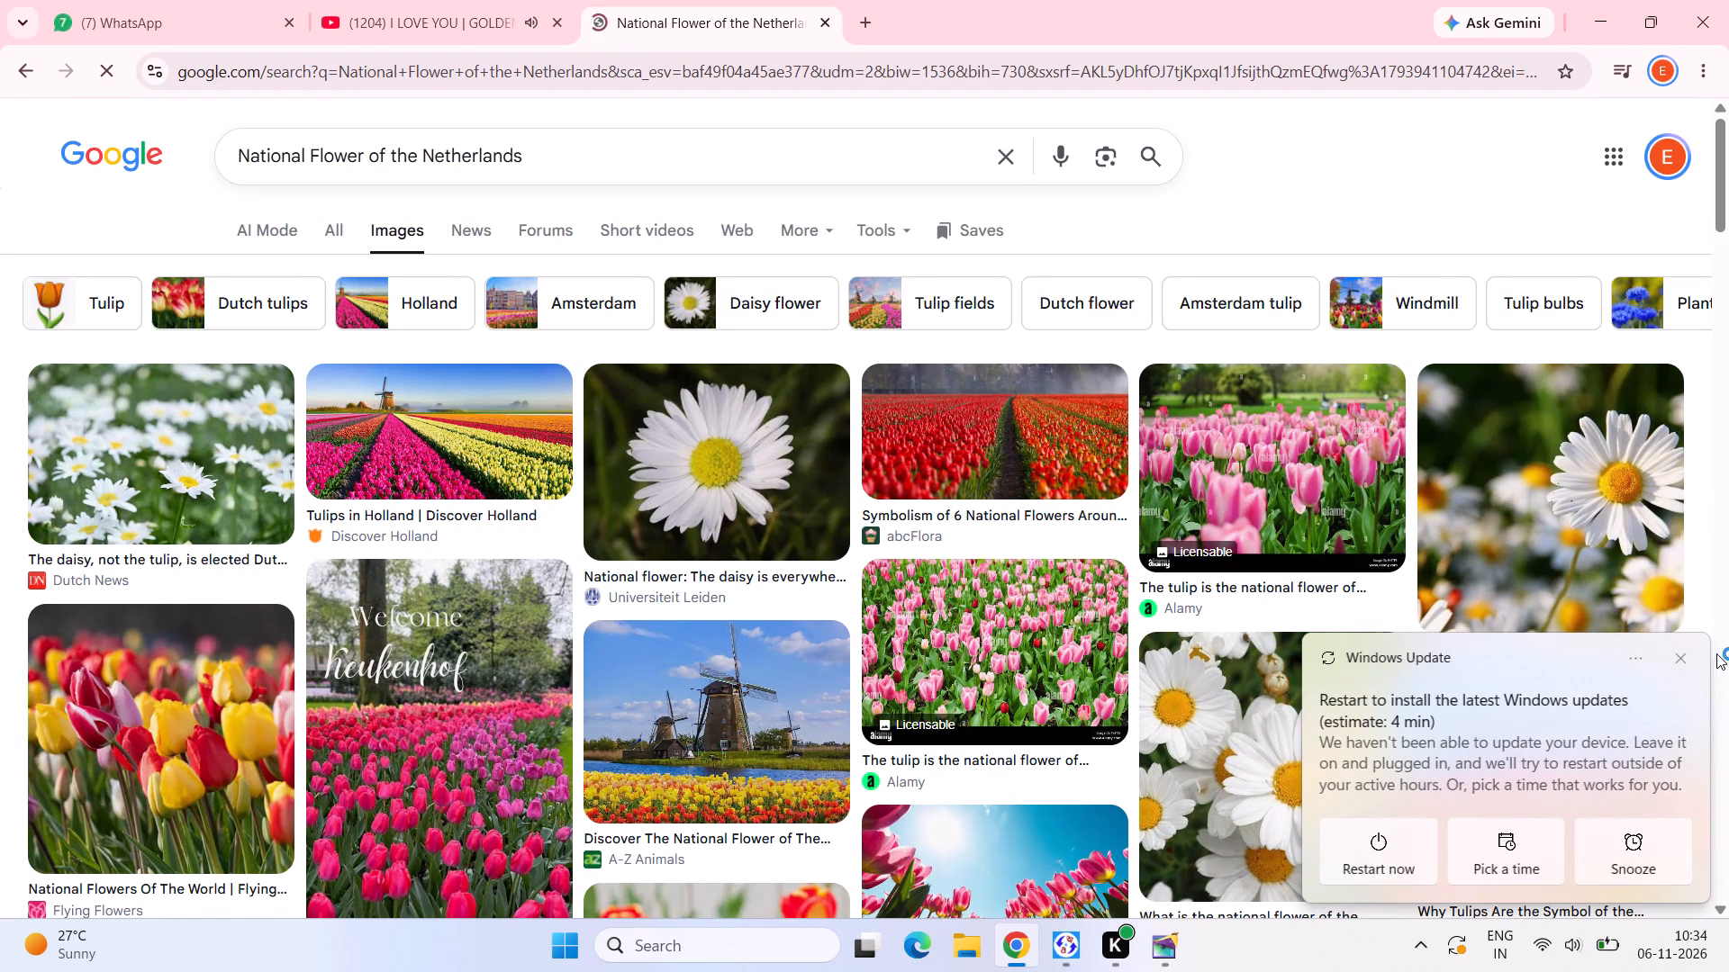
# Dismiss the update notice, switch to PageMaker, and align the Common Name, Scientific Name and Family values of the Netherlands entry in one tabbed column.
pyautogui.click(1664, 655)
pyautogui.click(1164, 960)
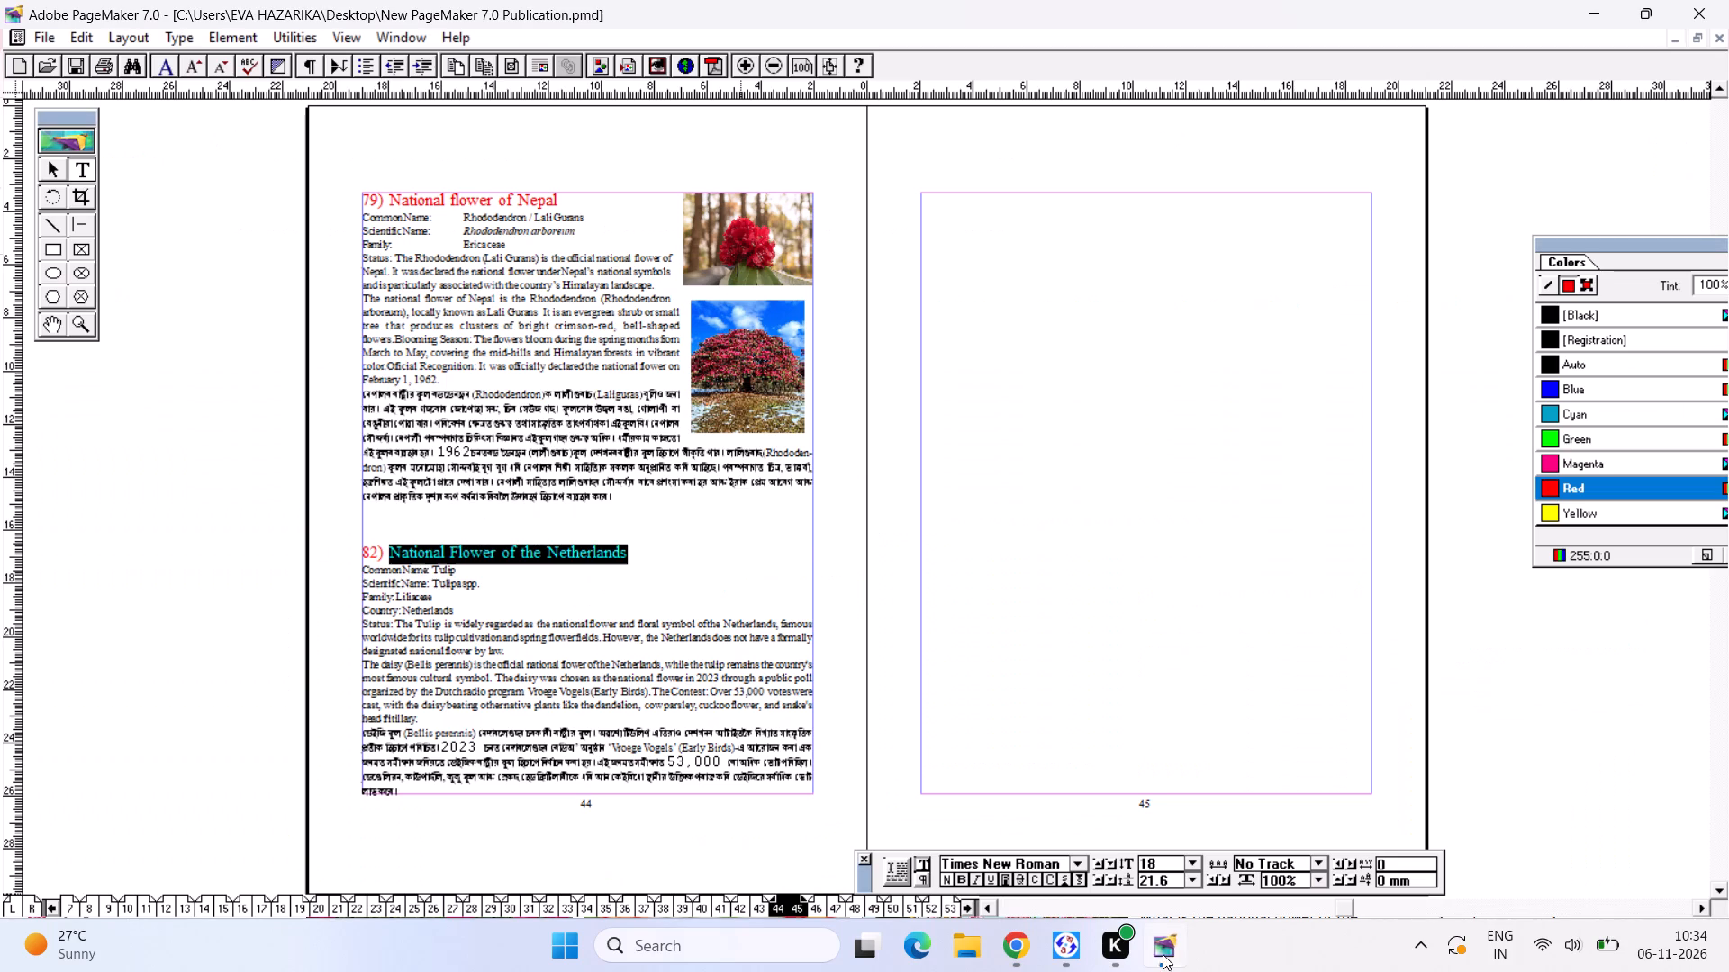
pyautogui.hotkey('ctrl', '2')
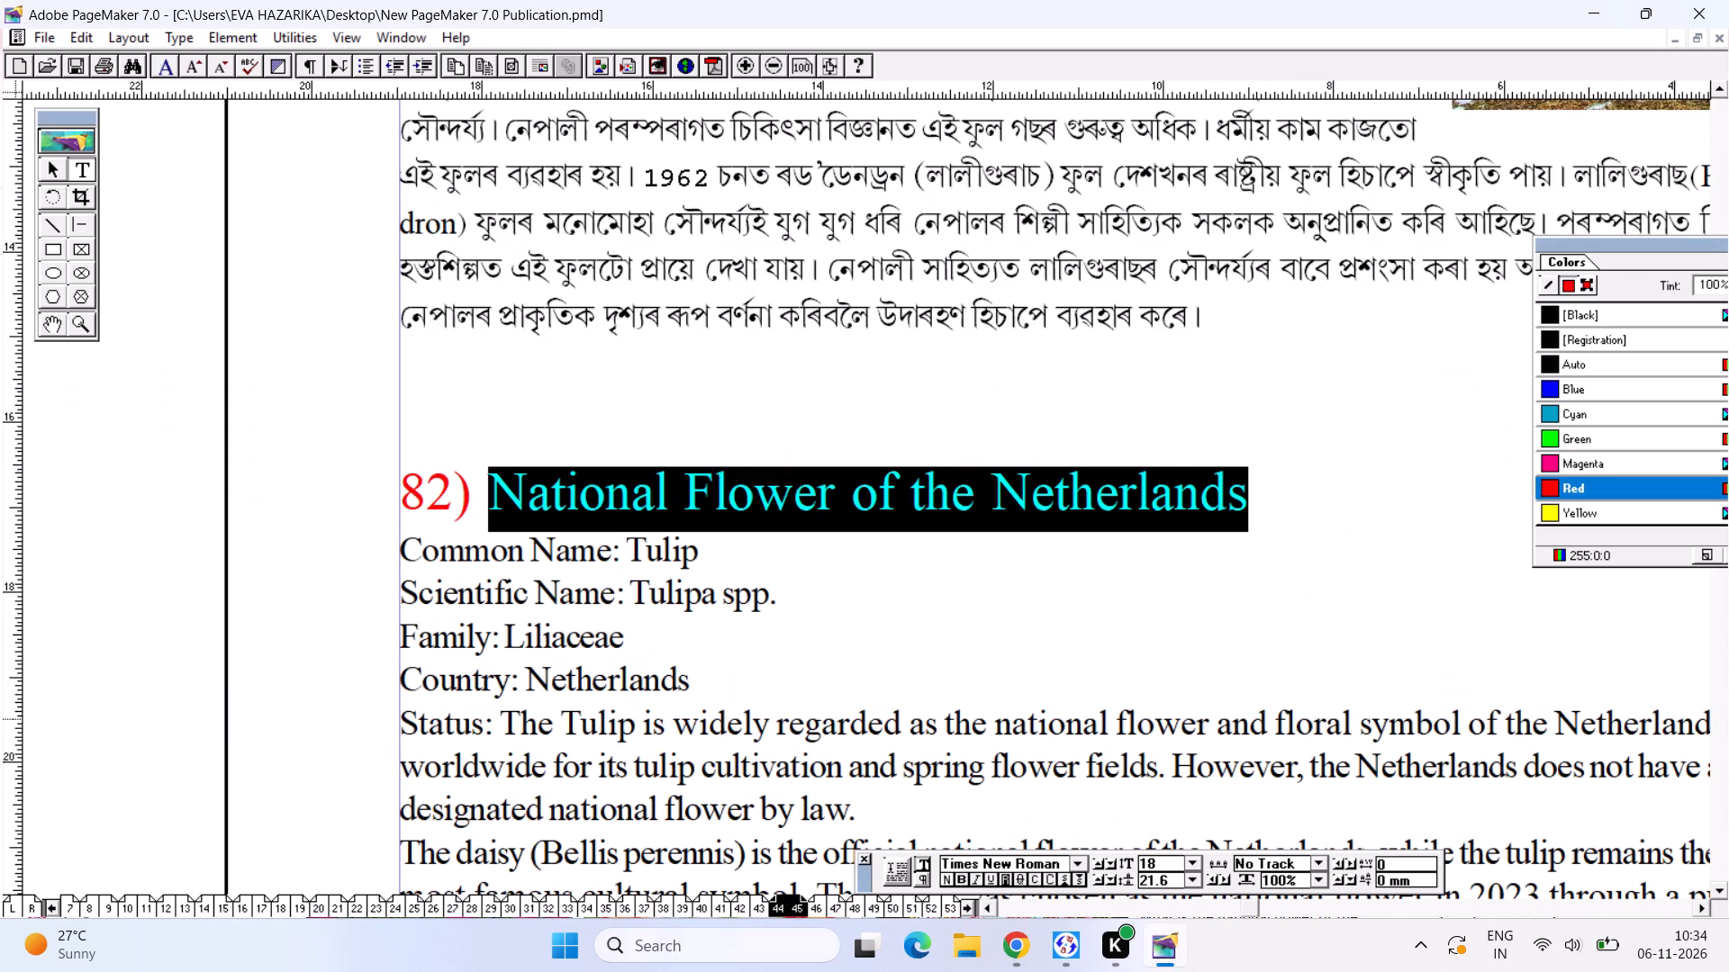
pyautogui.keyDown('alt'); pyautogui.moveTo(718, 761); pyautogui.dragTo(436, 0); pyautogui.keyUp('alt')
pyautogui.keyDown('alt'); pyautogui.moveTo(651, 445); pyautogui.dragTo(864, 971); pyautogui.keyUp('alt')
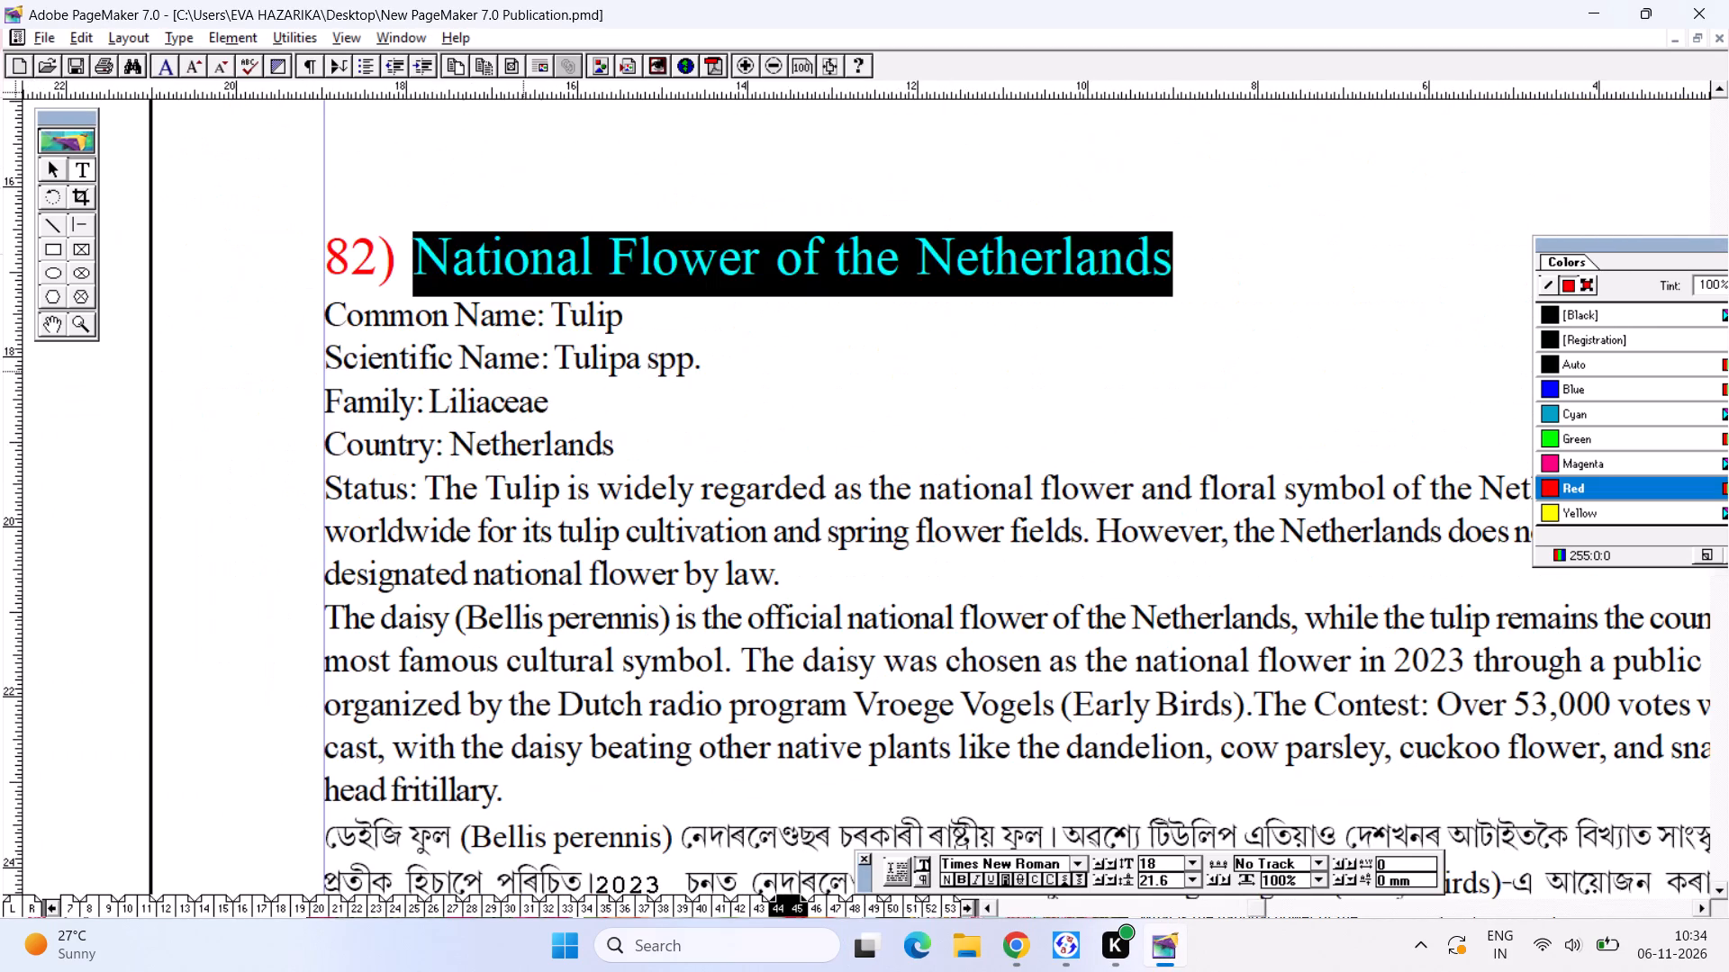
pyautogui.click(558, 309)
pyautogui.press('Tab')
pyautogui.press('Tab')
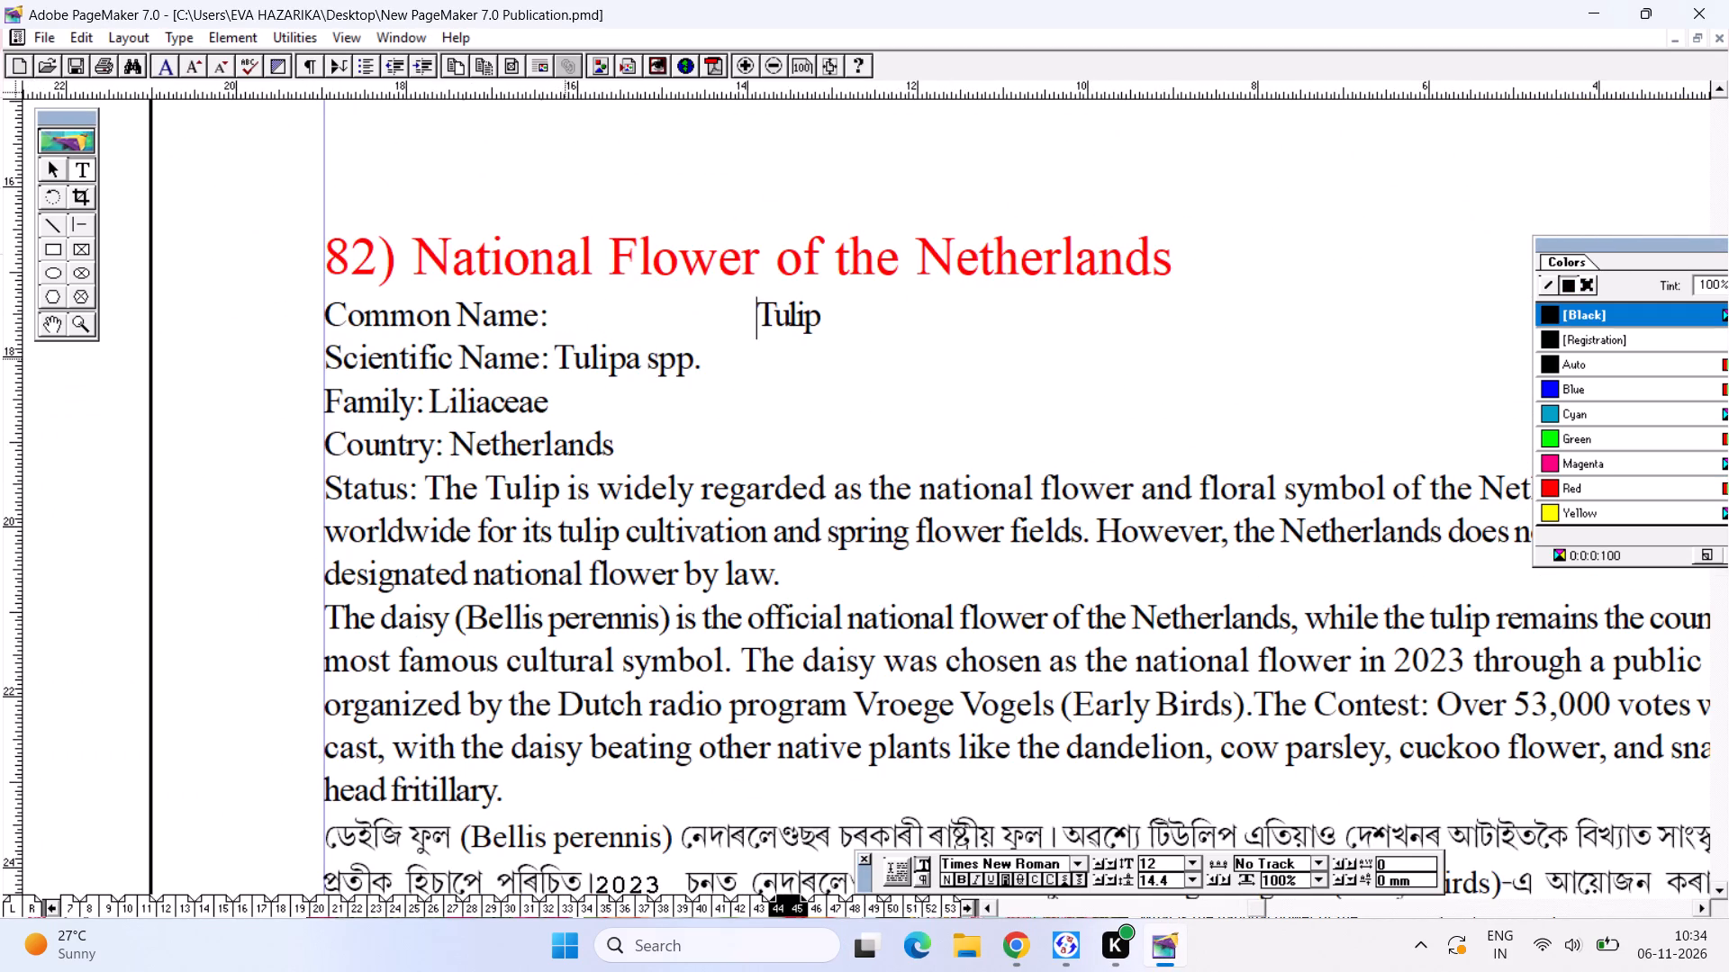
pyautogui.press('BackSpace')
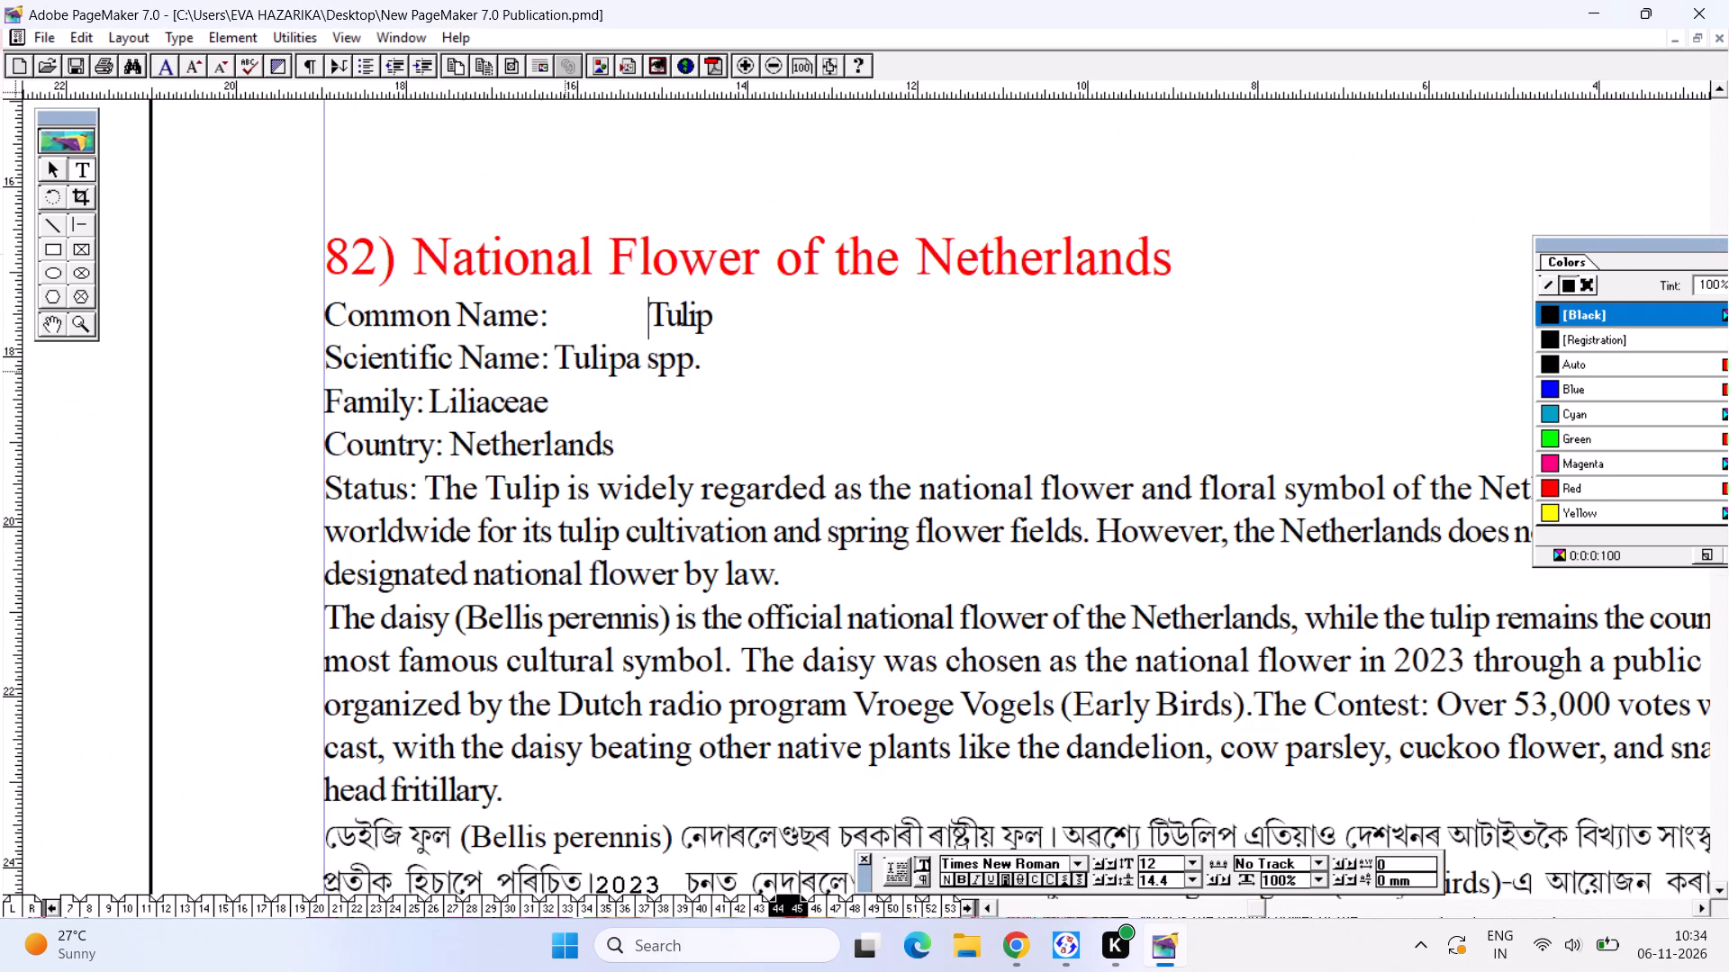
pyautogui.click(565, 370)
pyautogui.click(555, 366)
pyautogui.press('Tab')
pyautogui.press('Tab')
pyautogui.press('BackSpace')
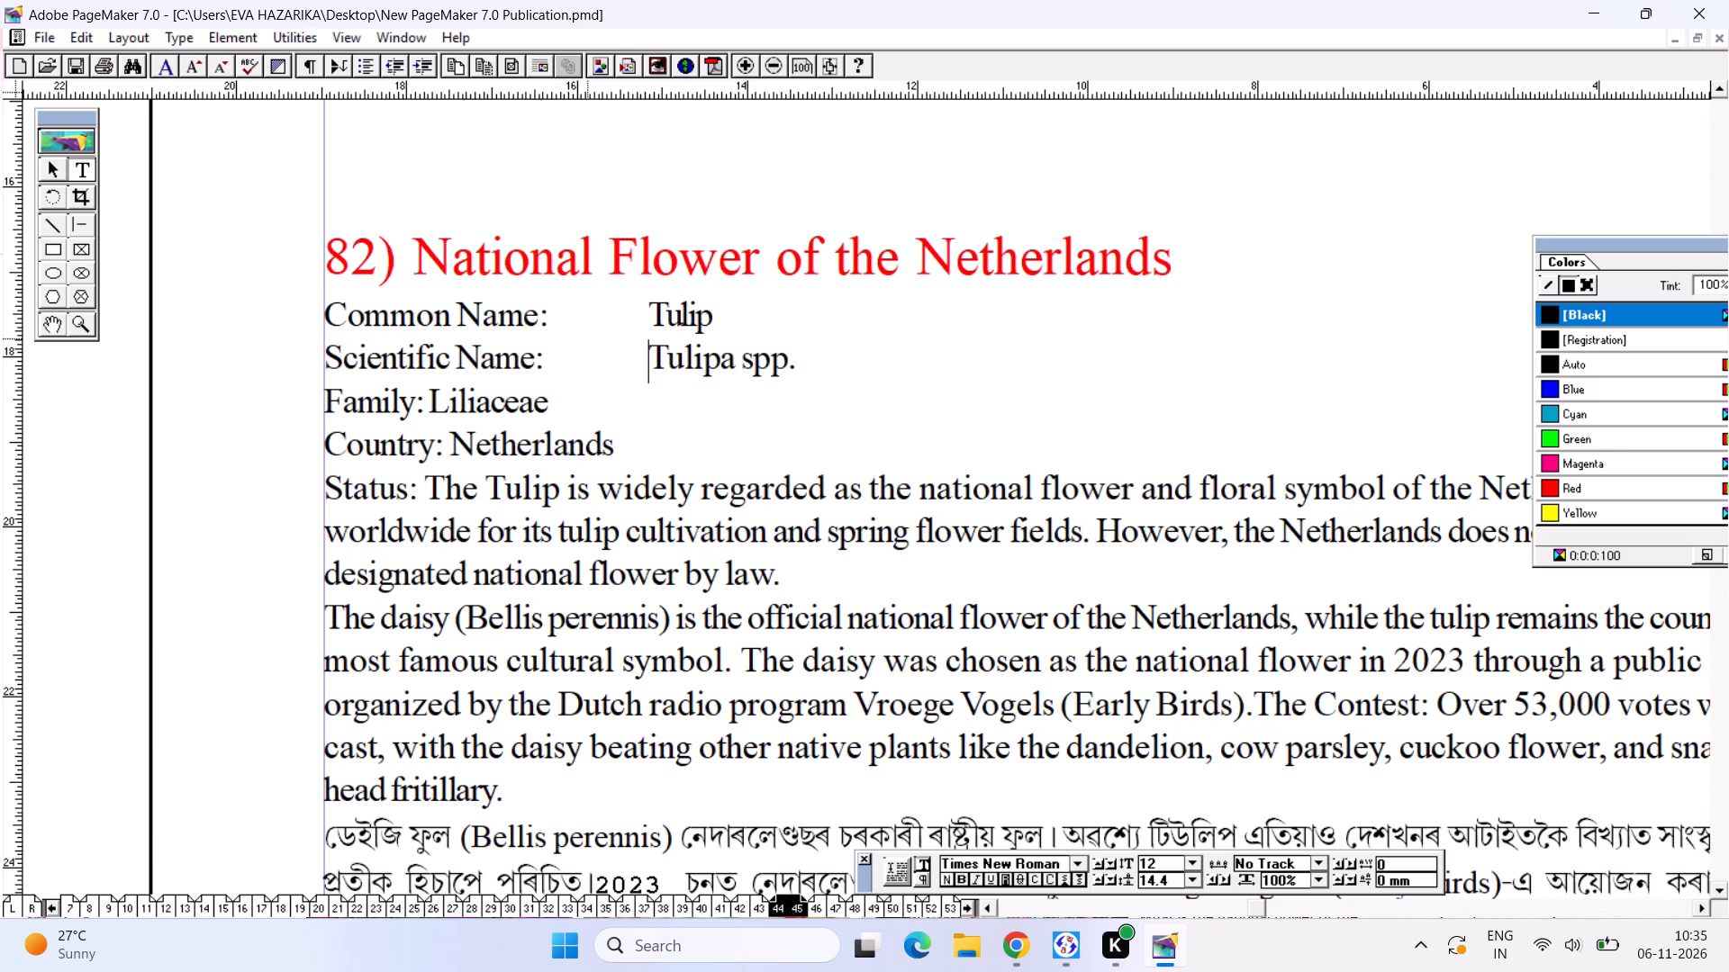
pyautogui.click(435, 406)
pyautogui.press('Tab')
pyautogui.press('Tab')
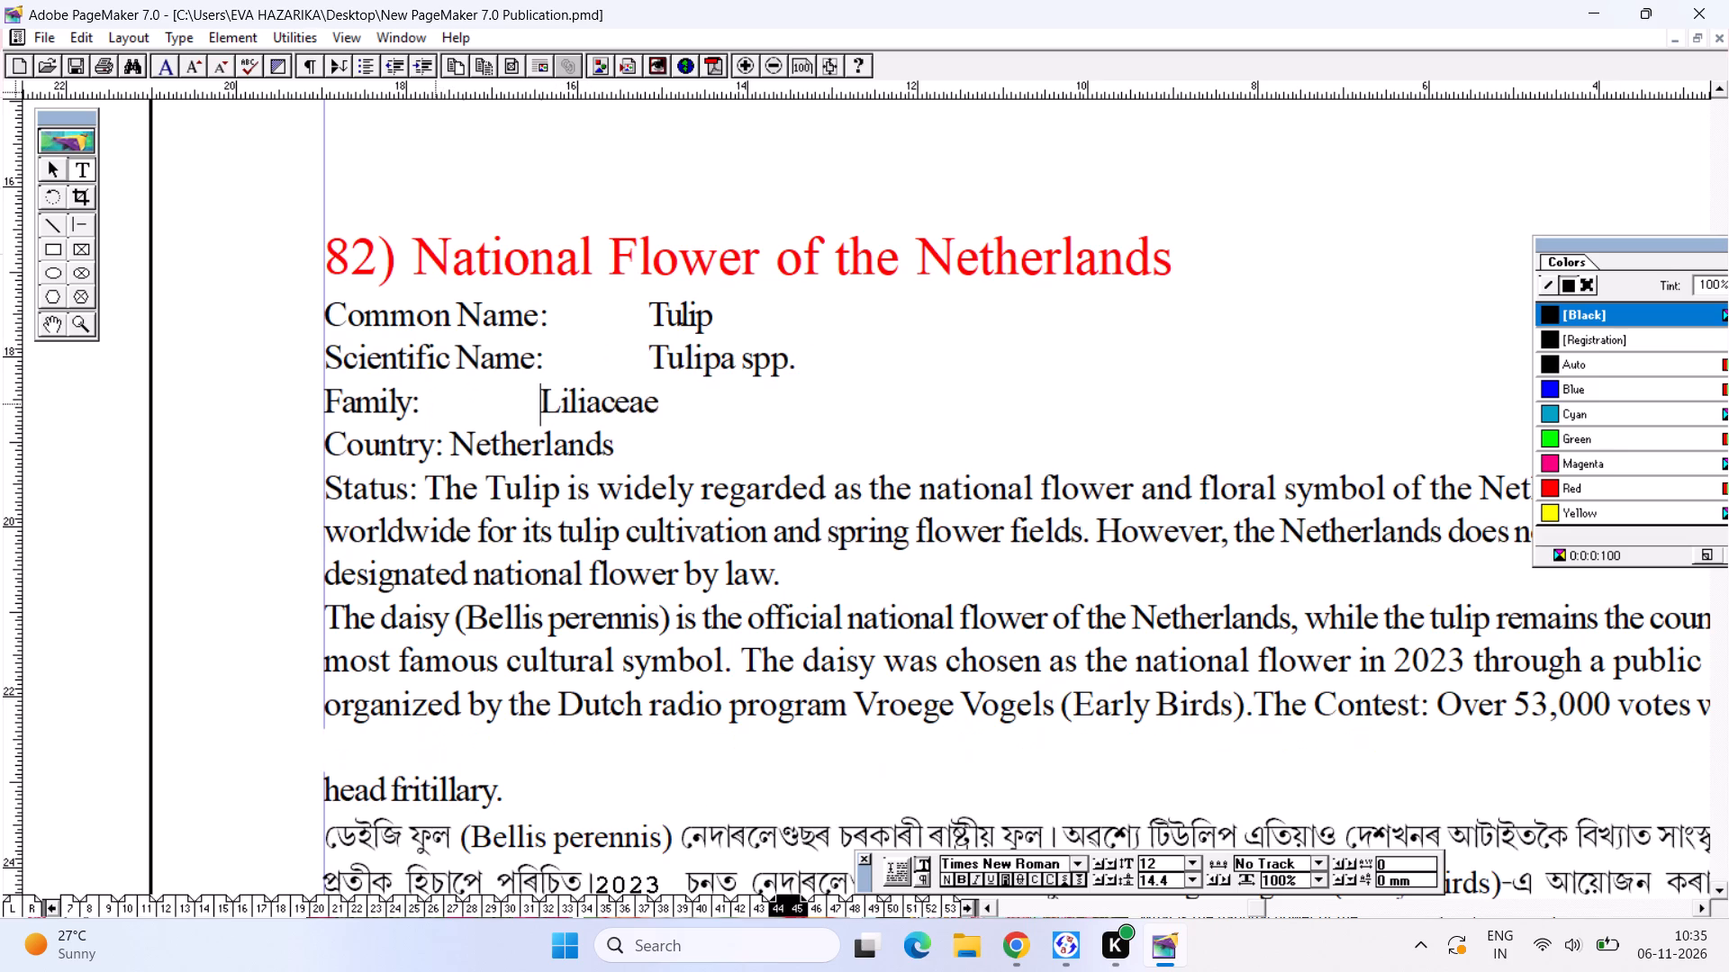
pyautogui.press('Tab')
# Delete the "Country: Netherlands" line from the Netherlands entry, leaving no empty line.
pyautogui.moveTo(627, 444); pyautogui.dragTo(240, 435)
pyautogui.press('BackSpace')
pyautogui.press('BackSpace')
# Italicise the scientific name "Tulipa spp." in the Netherlands entry, matching the style of the Nepal entry.
pyautogui.moveTo(828, 364); pyautogui.dragTo(347, 381)
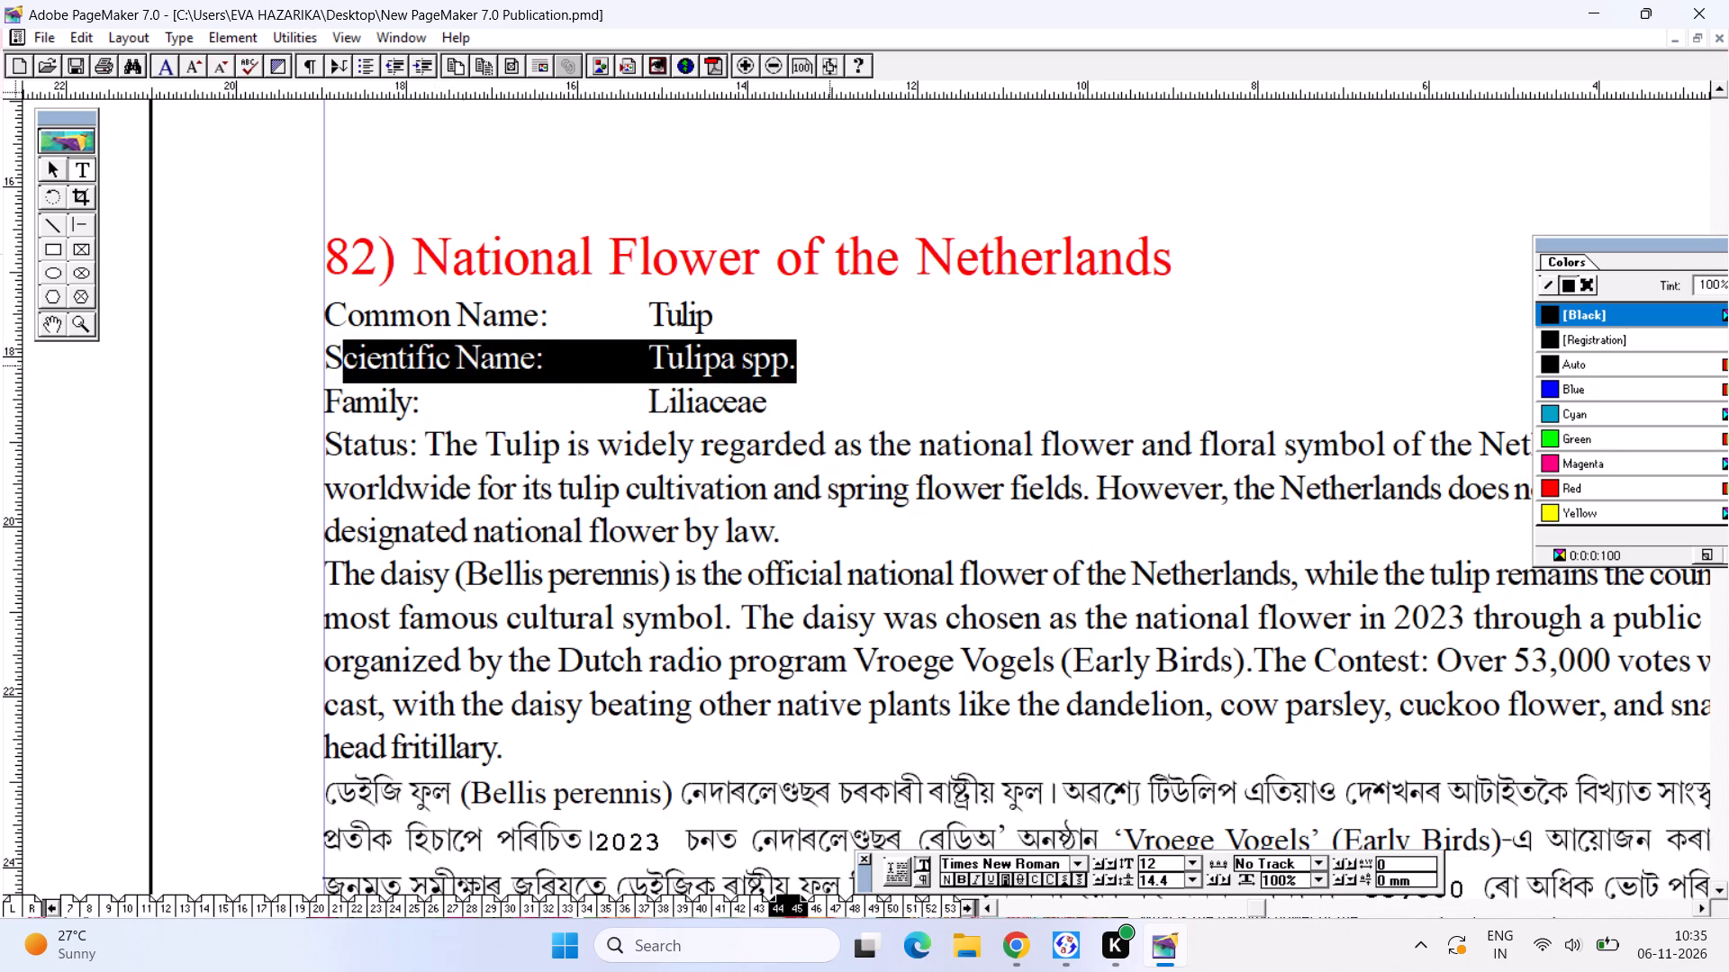
pyautogui.moveTo(347, 381); pyautogui.dragTo(317, 354)
pyautogui.keyDown('alt'); pyautogui.moveTo(867, 301); pyautogui.dragTo(877, 812); pyautogui.keyUp('alt')
pyautogui.keyDown('alt'); pyautogui.moveTo(861, 193); pyautogui.dragTo(861, 324); pyautogui.keyUp('alt')
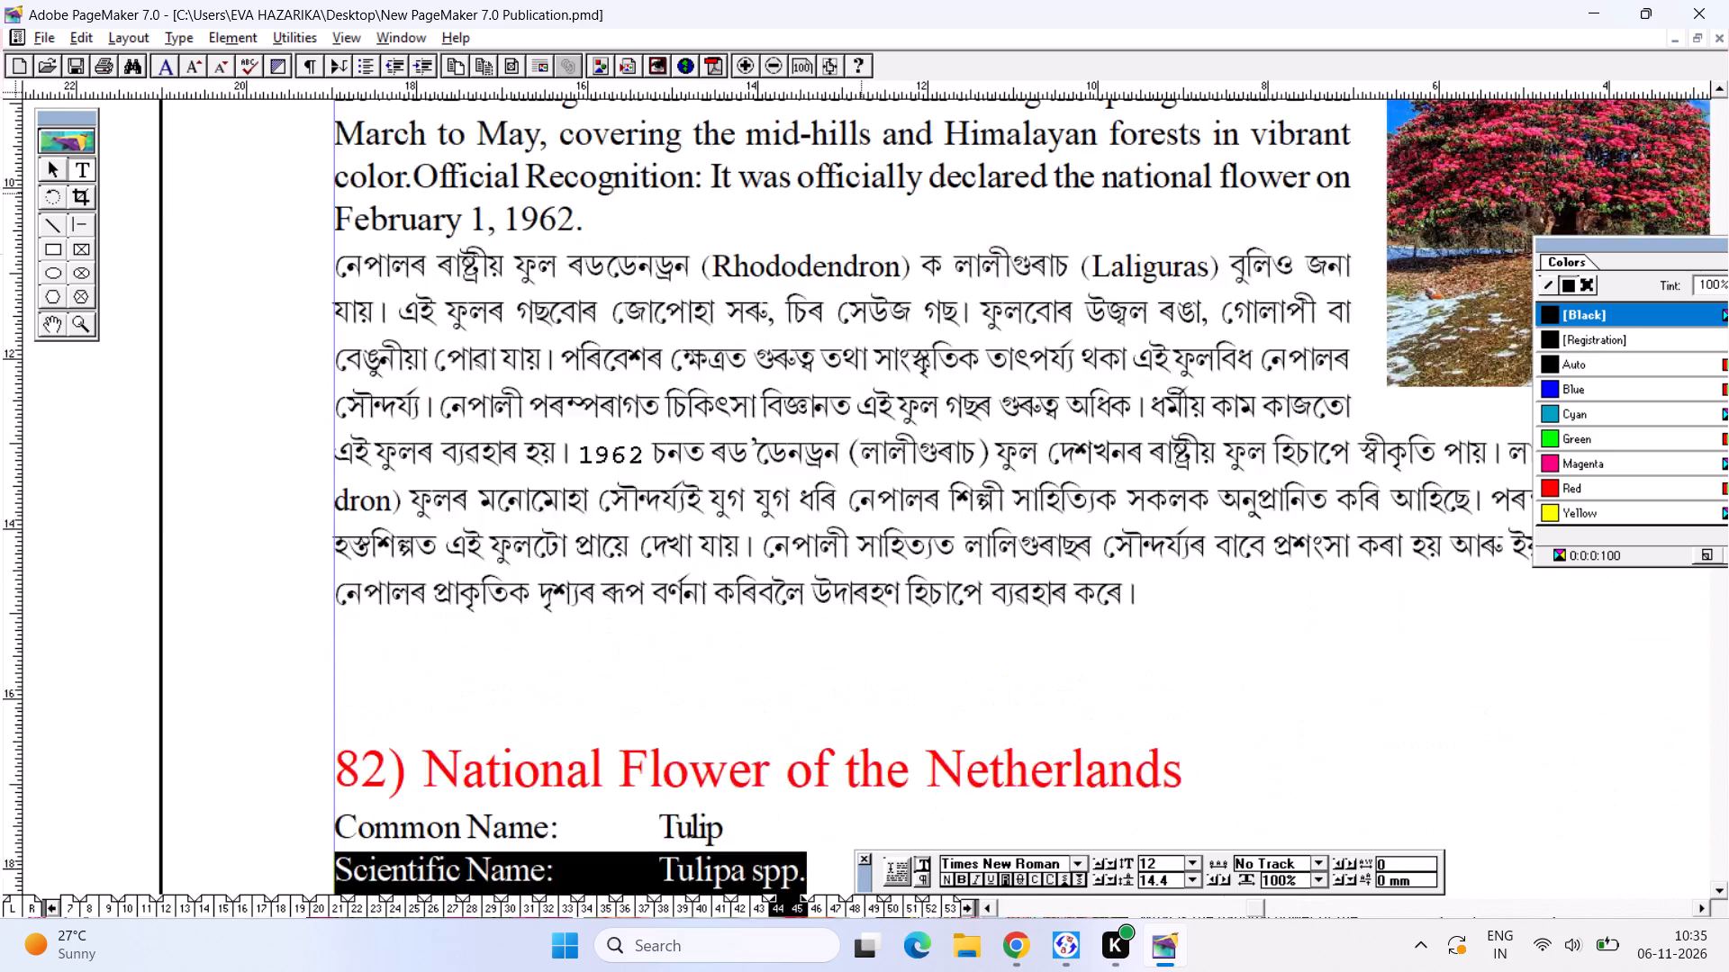
pyautogui.keyDown('alt'); pyautogui.moveTo(861, 324); pyautogui.dragTo(867, 634); pyautogui.keyUp('alt')
pyautogui.keyDown('alt'); pyautogui.moveTo(786, 424); pyautogui.dragTo(786, 523); pyautogui.keyUp('alt')
pyautogui.keyDown('alt'); pyautogui.moveTo(738, 620); pyautogui.dragTo(527, 0); pyautogui.keyUp('alt')
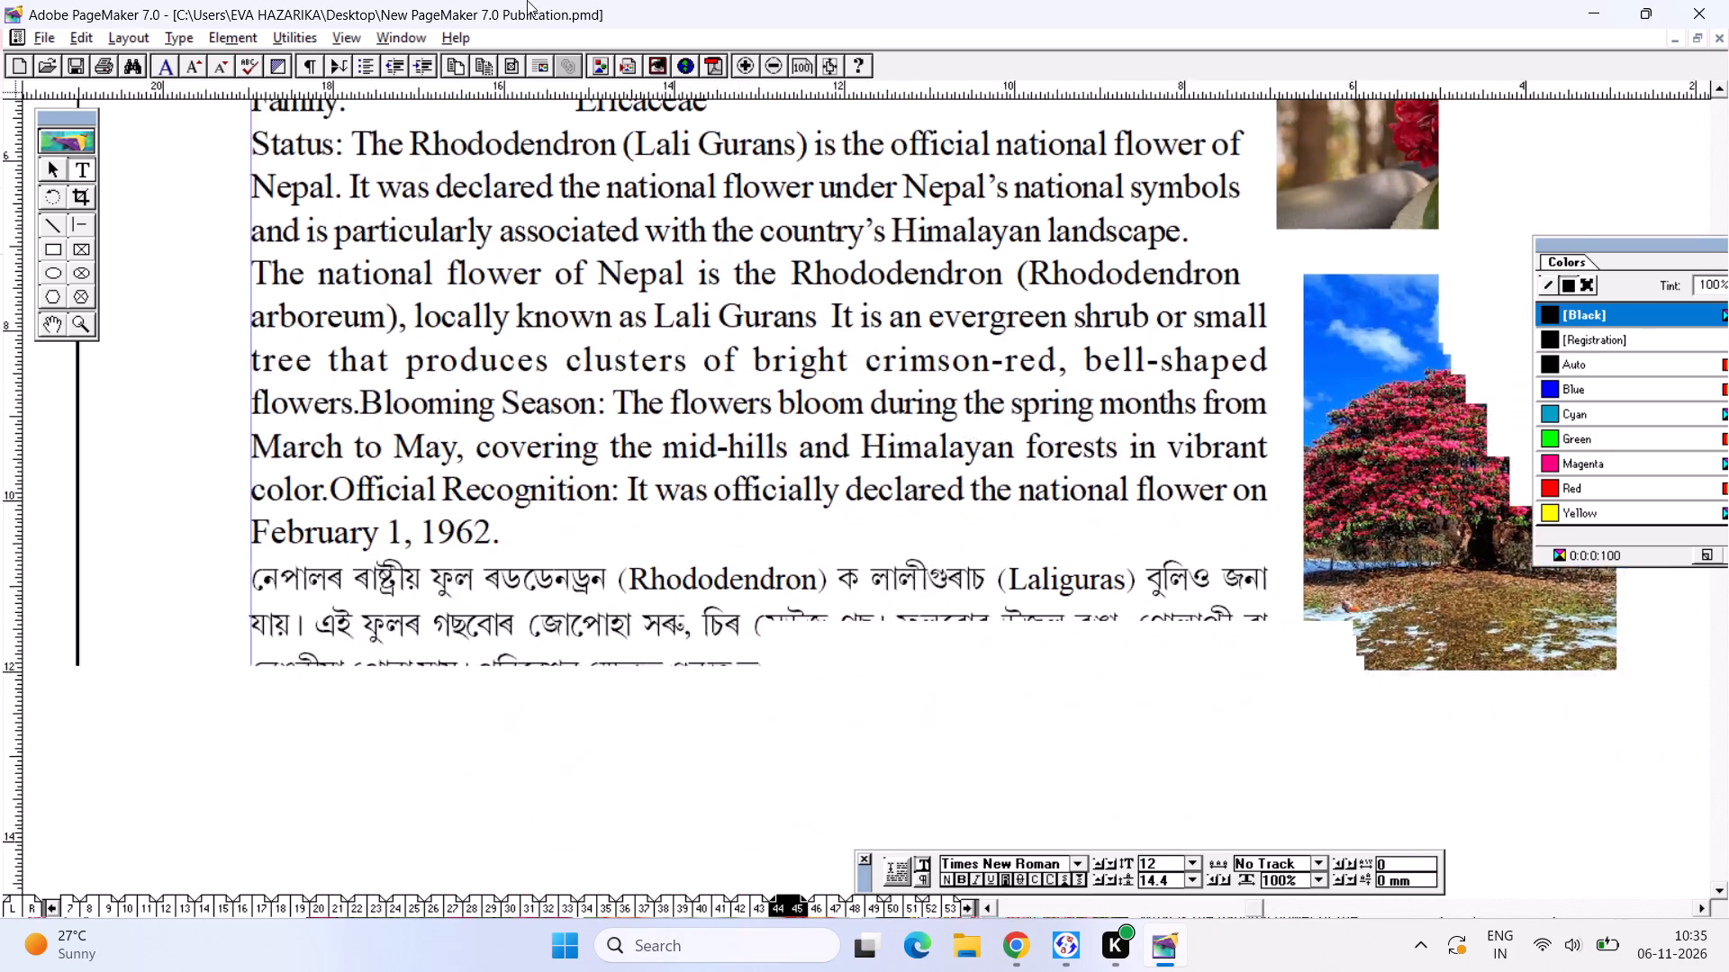
pyautogui.keyDown('alt'); pyautogui.moveTo(633, 517); pyautogui.dragTo(744, 53); pyautogui.keyUp('alt')
pyautogui.keyDown('shift'); pyautogui.click(573, 369); pyautogui.keyUp('shift')
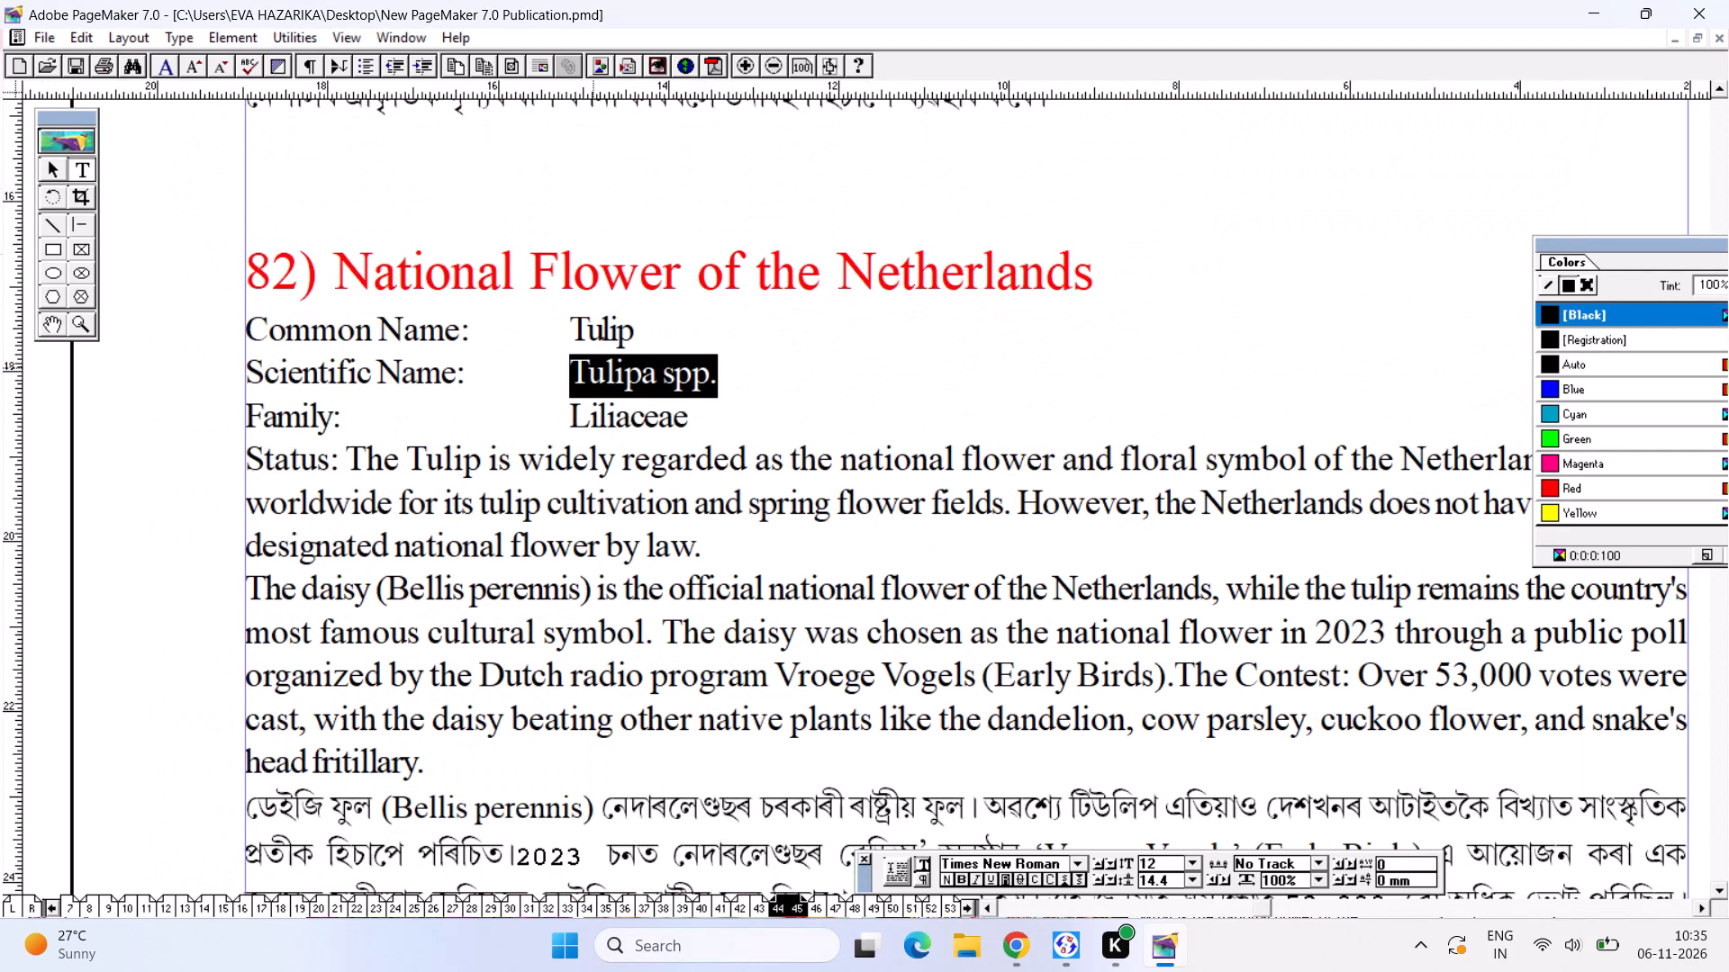
pyautogui.hotkey('ctrl', 'shift', 'i')
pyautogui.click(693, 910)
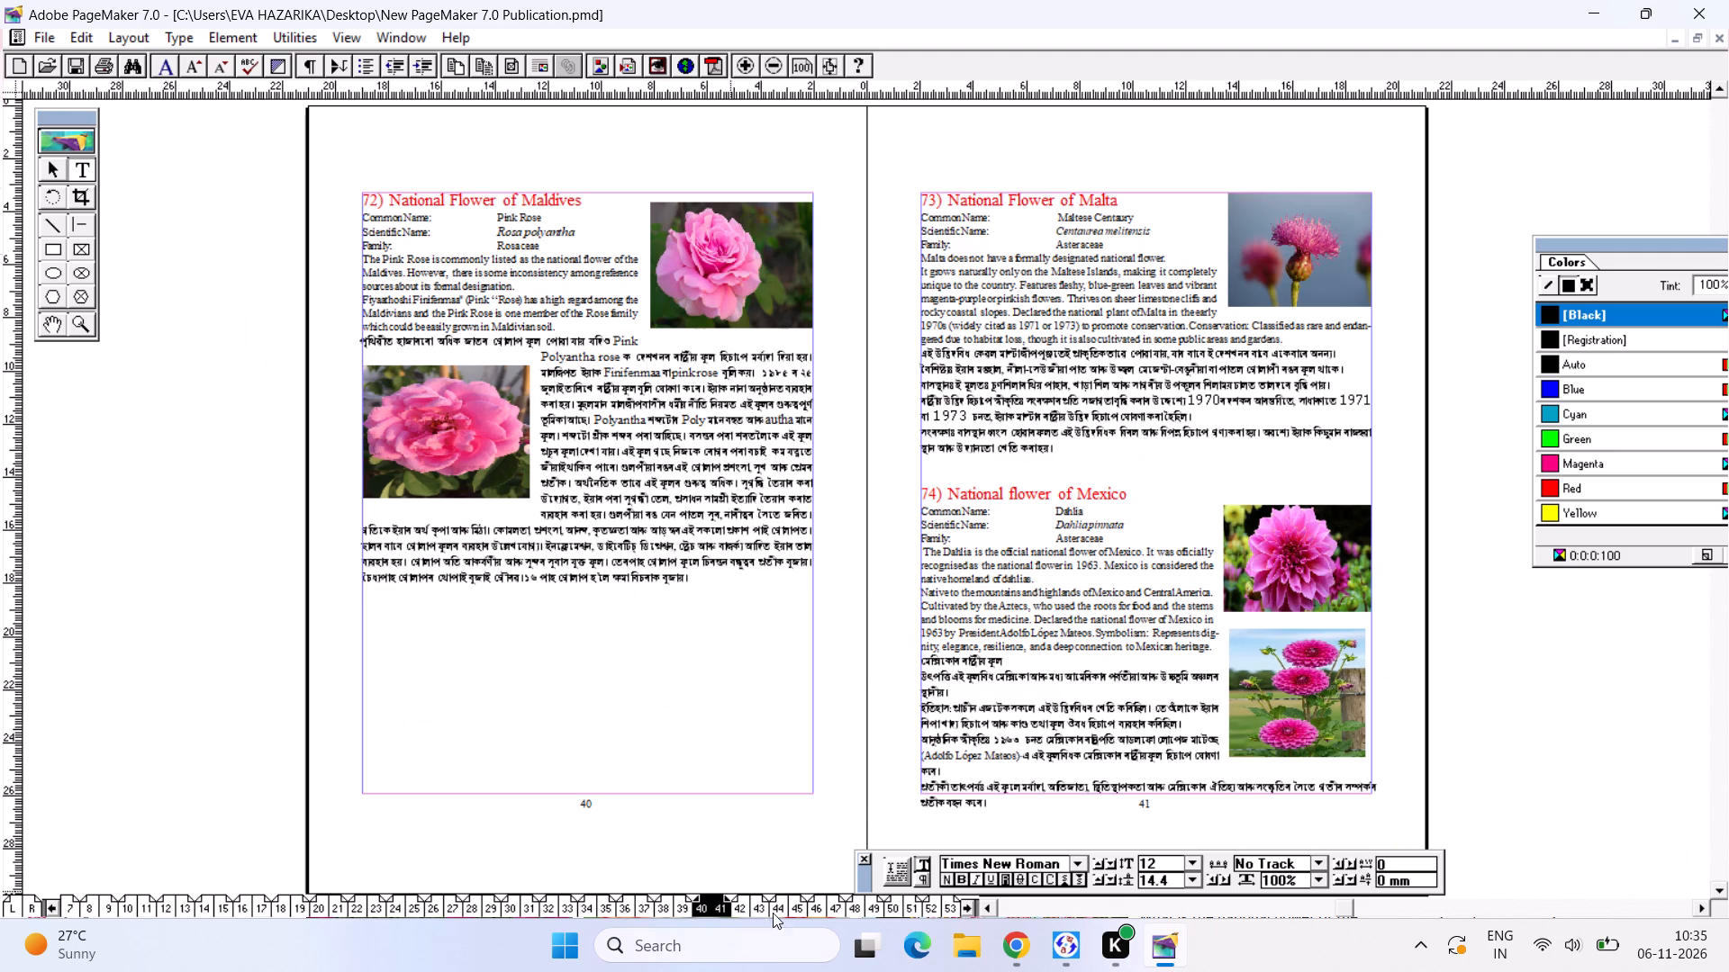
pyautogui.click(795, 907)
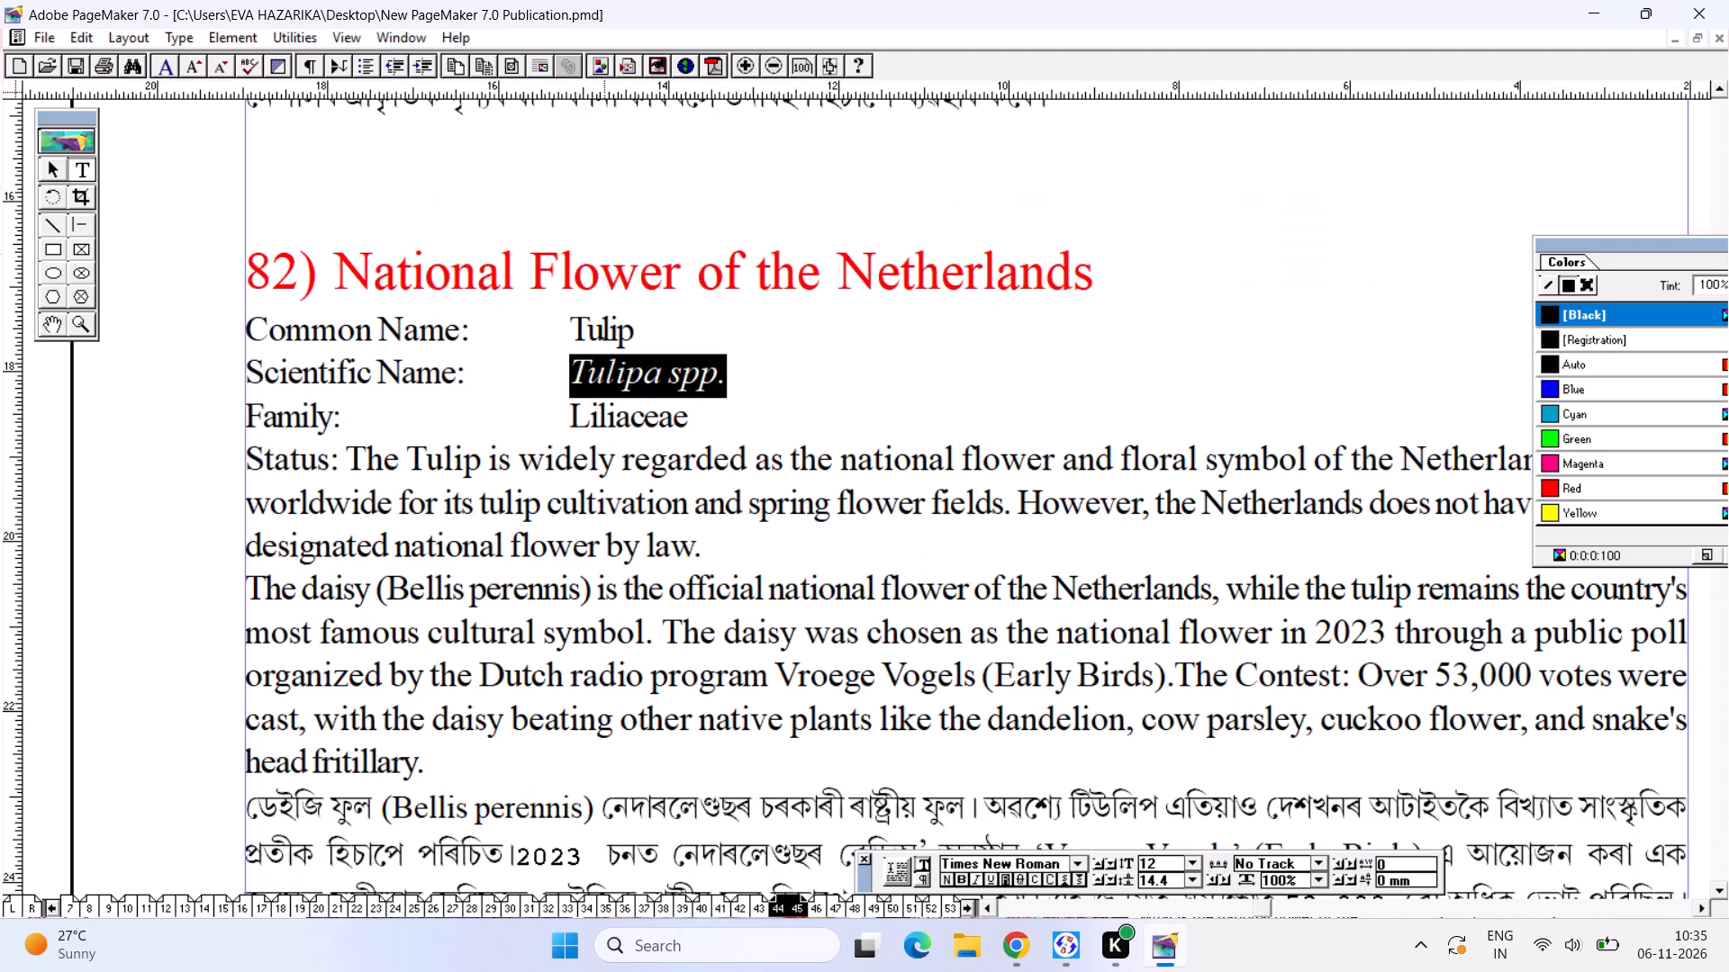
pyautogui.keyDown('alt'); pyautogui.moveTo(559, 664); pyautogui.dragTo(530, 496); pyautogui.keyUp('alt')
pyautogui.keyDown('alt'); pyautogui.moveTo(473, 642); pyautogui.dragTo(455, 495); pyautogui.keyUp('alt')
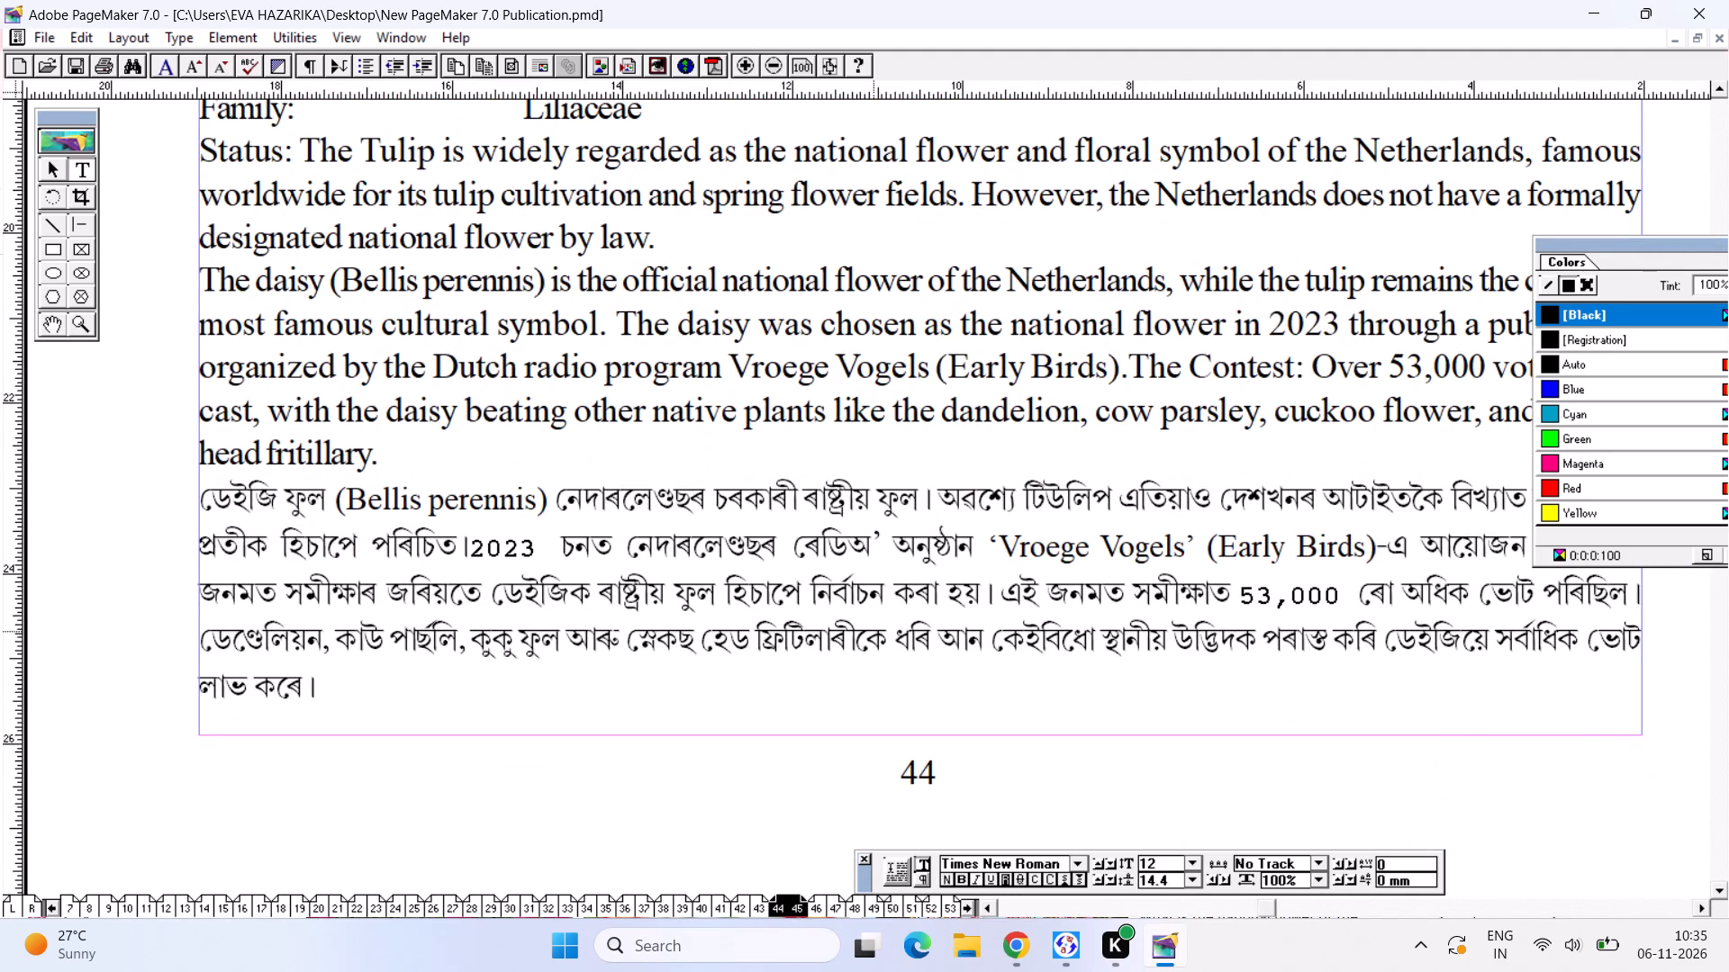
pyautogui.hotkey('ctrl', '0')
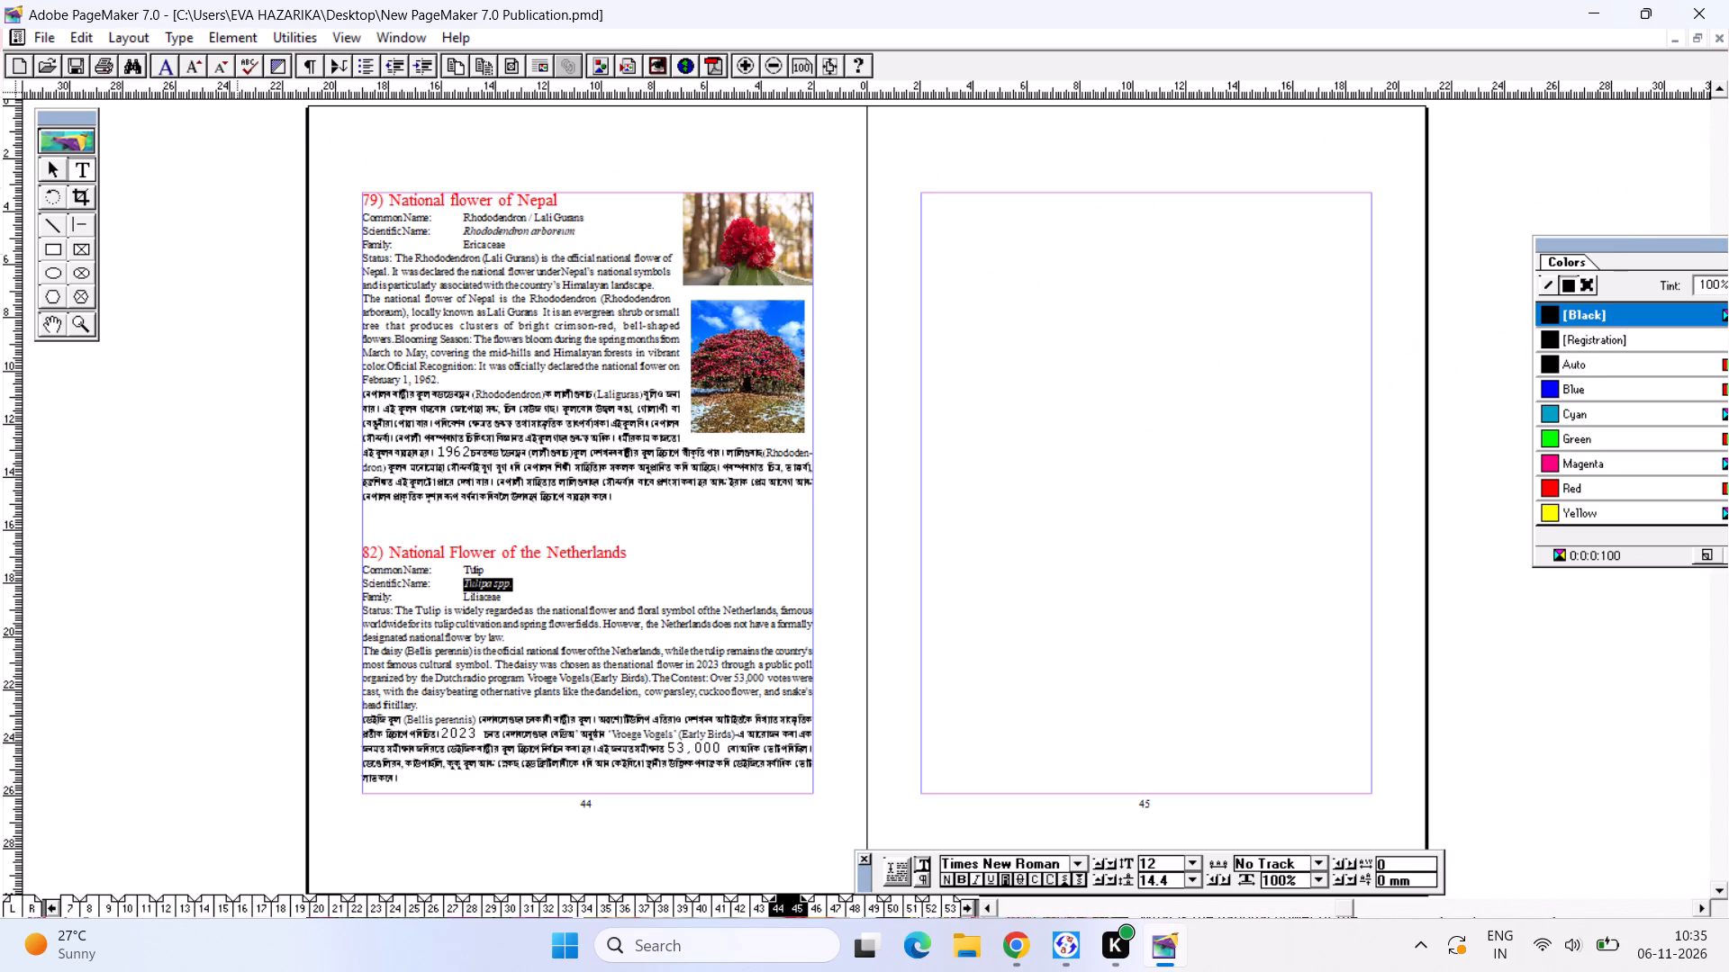
# Copy "Tulipa spp.", switch to Chrome and search Google Images for "National Flower of the Netherlands Tulipa spp.".
pyautogui.hotkey('ctrl', 'c')
pyautogui.hotkey('ctrl', 'c')
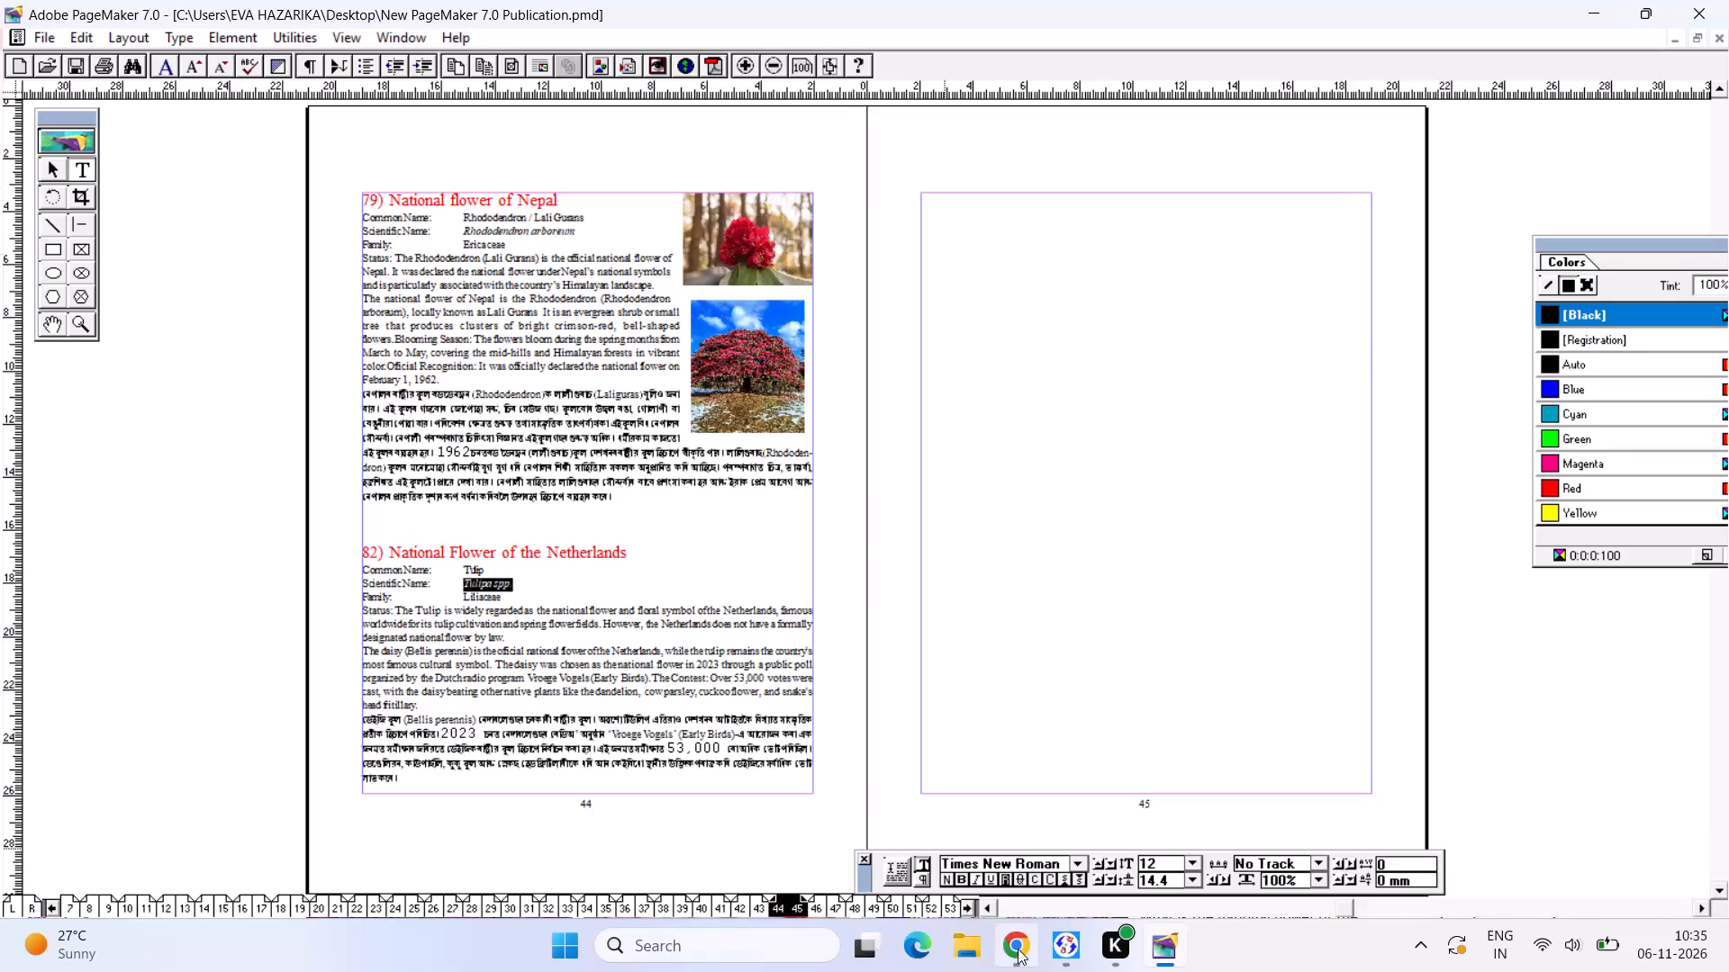
pyautogui.click(1018, 949)
pyautogui.click(780, 175)
pyautogui.press('space')
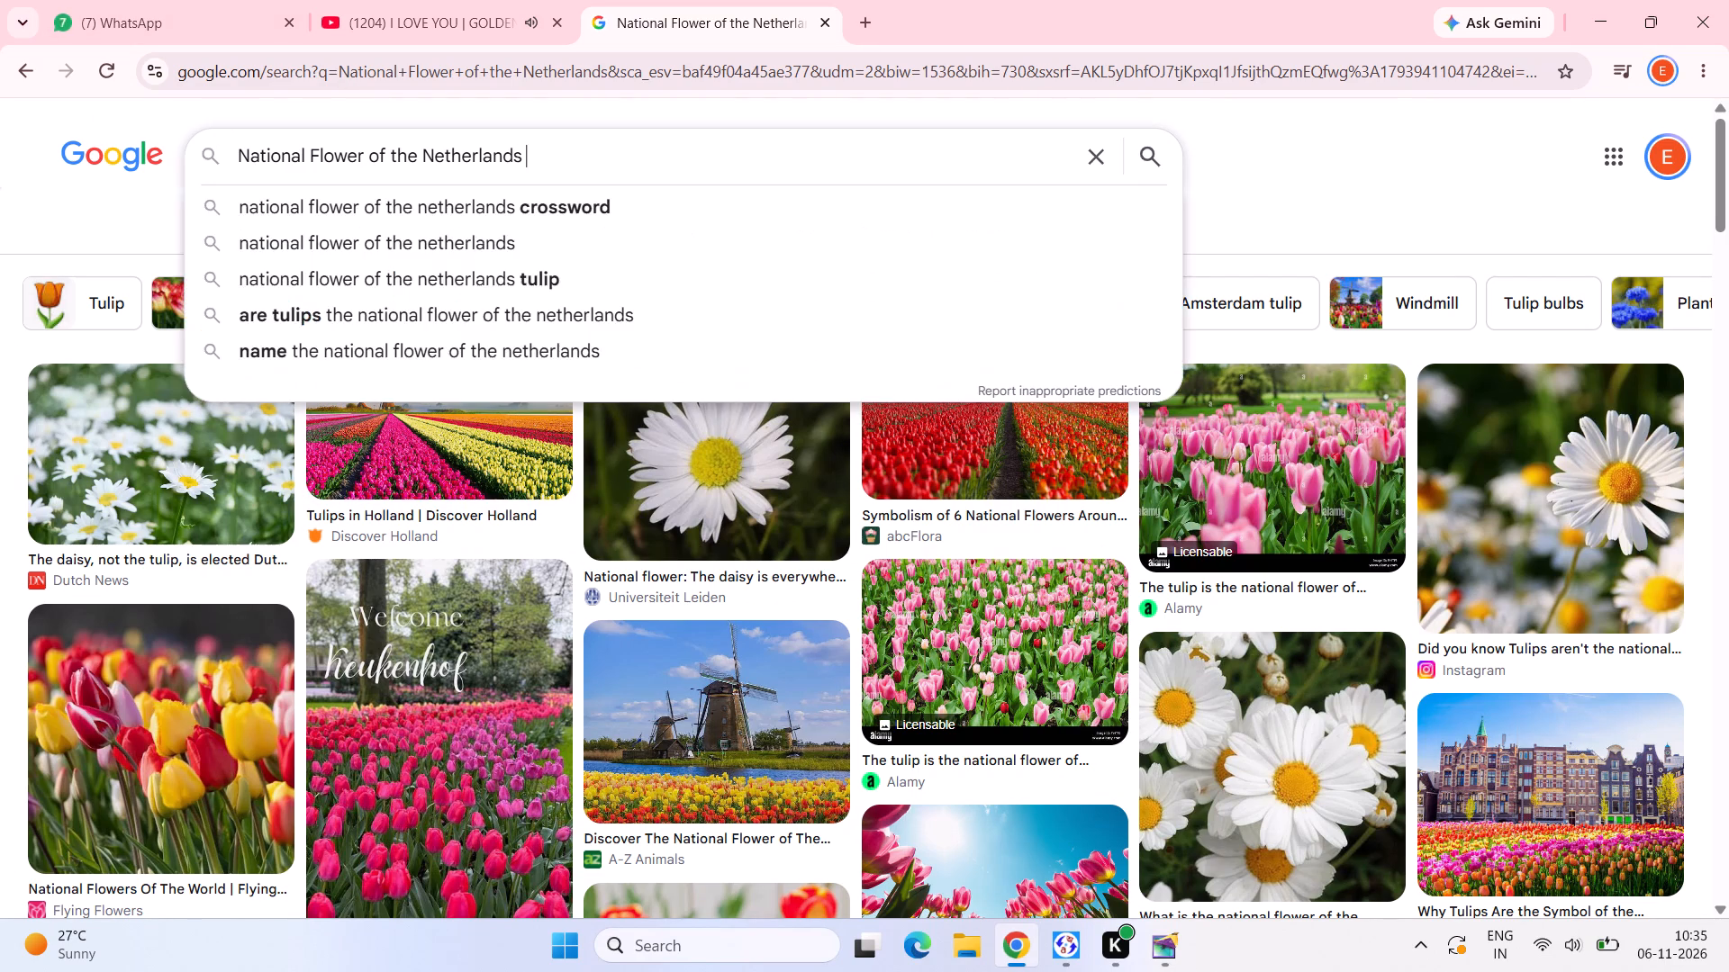
pyautogui.hotkey('ctrl', 'v')
pyautogui.press('Return')
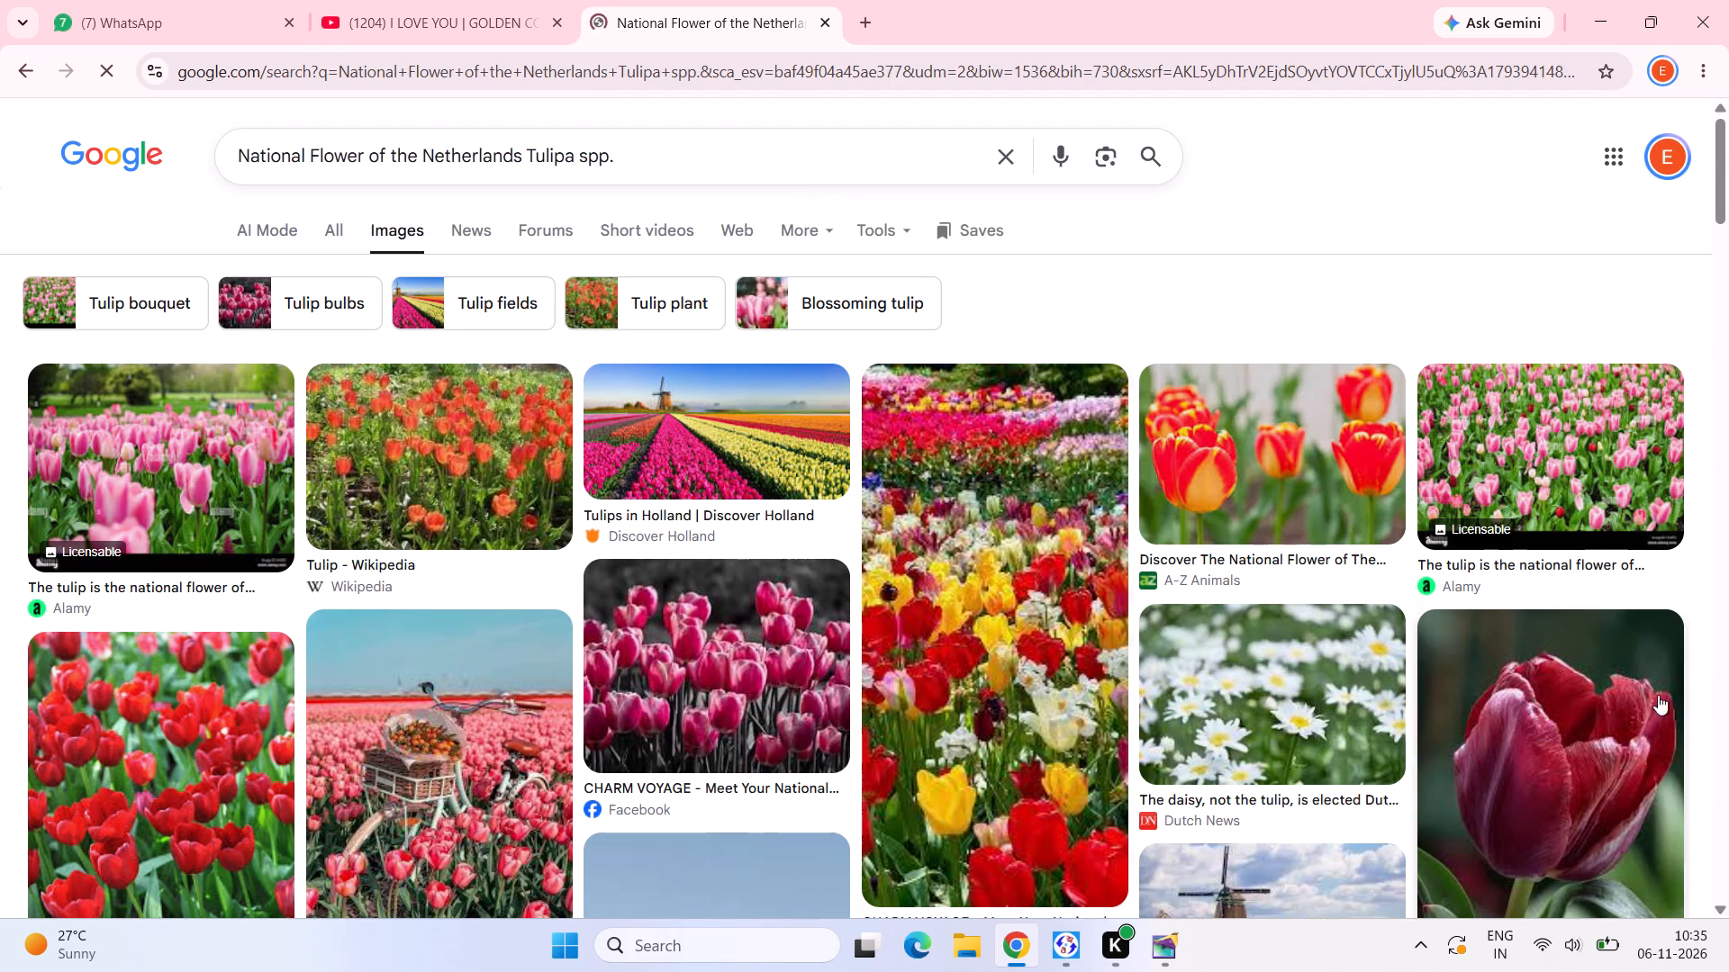
# Browse the tulip image results for a suitable photo, previewing the Hayloft Tulipa 'National Velvet' picture.
pyautogui.scroll(-4, 1255, 697)
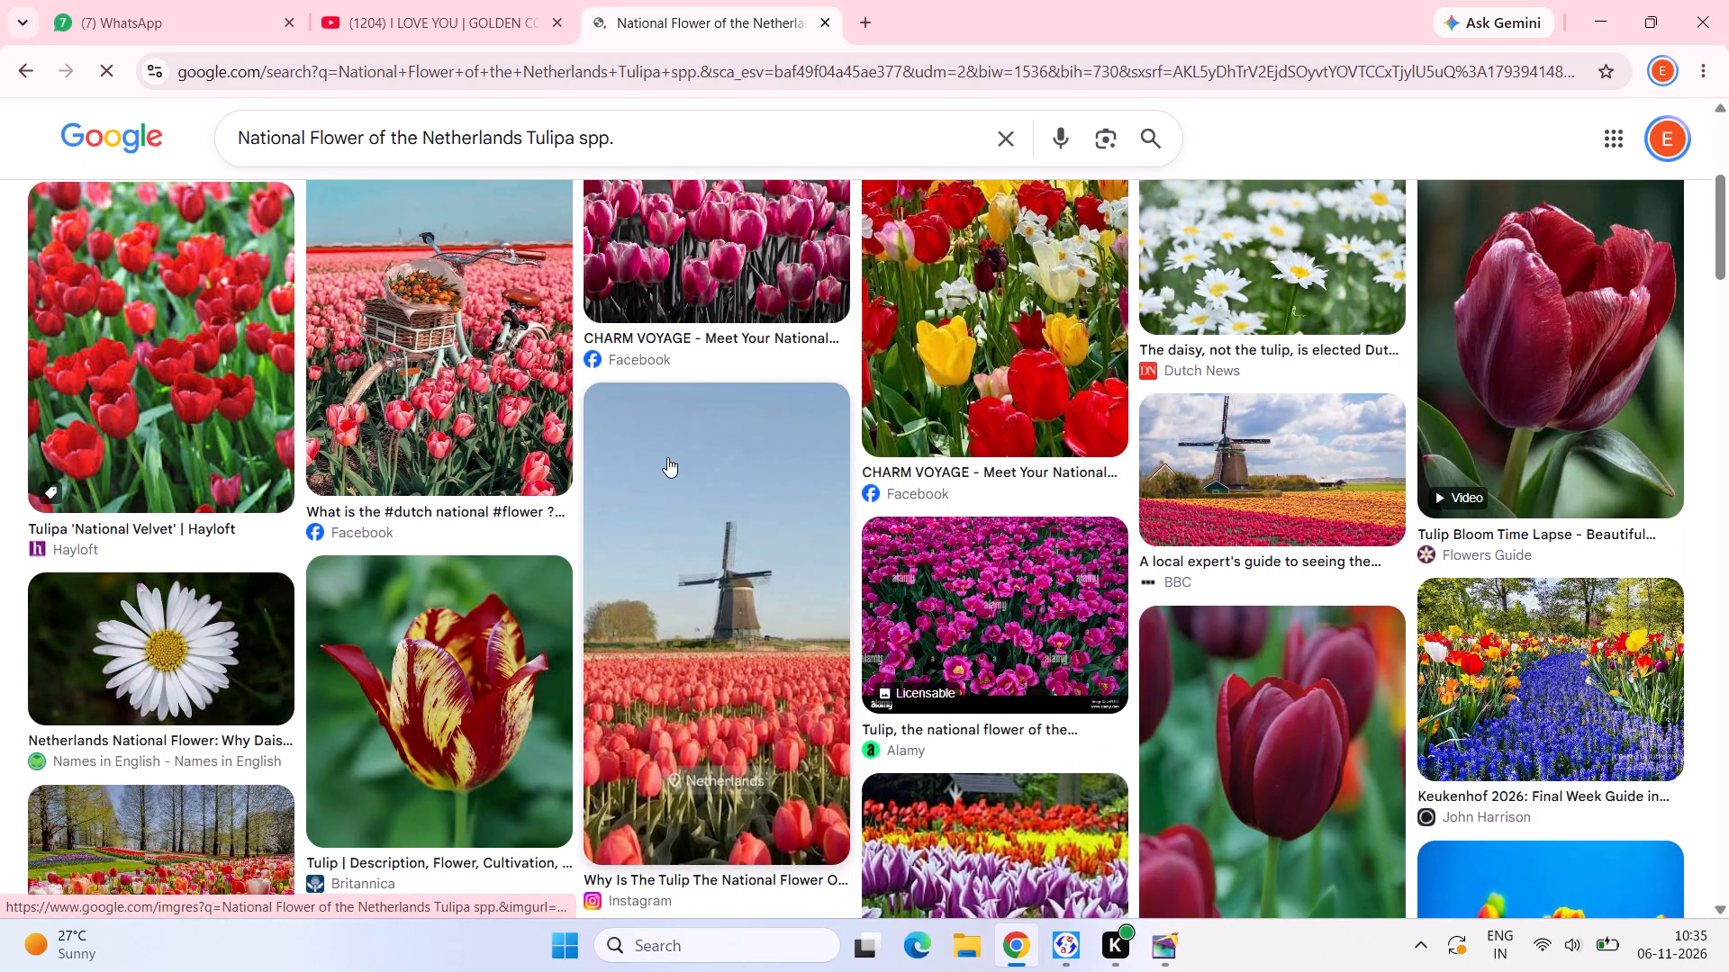
pyautogui.scroll(-2, 1296, 697)
pyautogui.click(1272, 558)
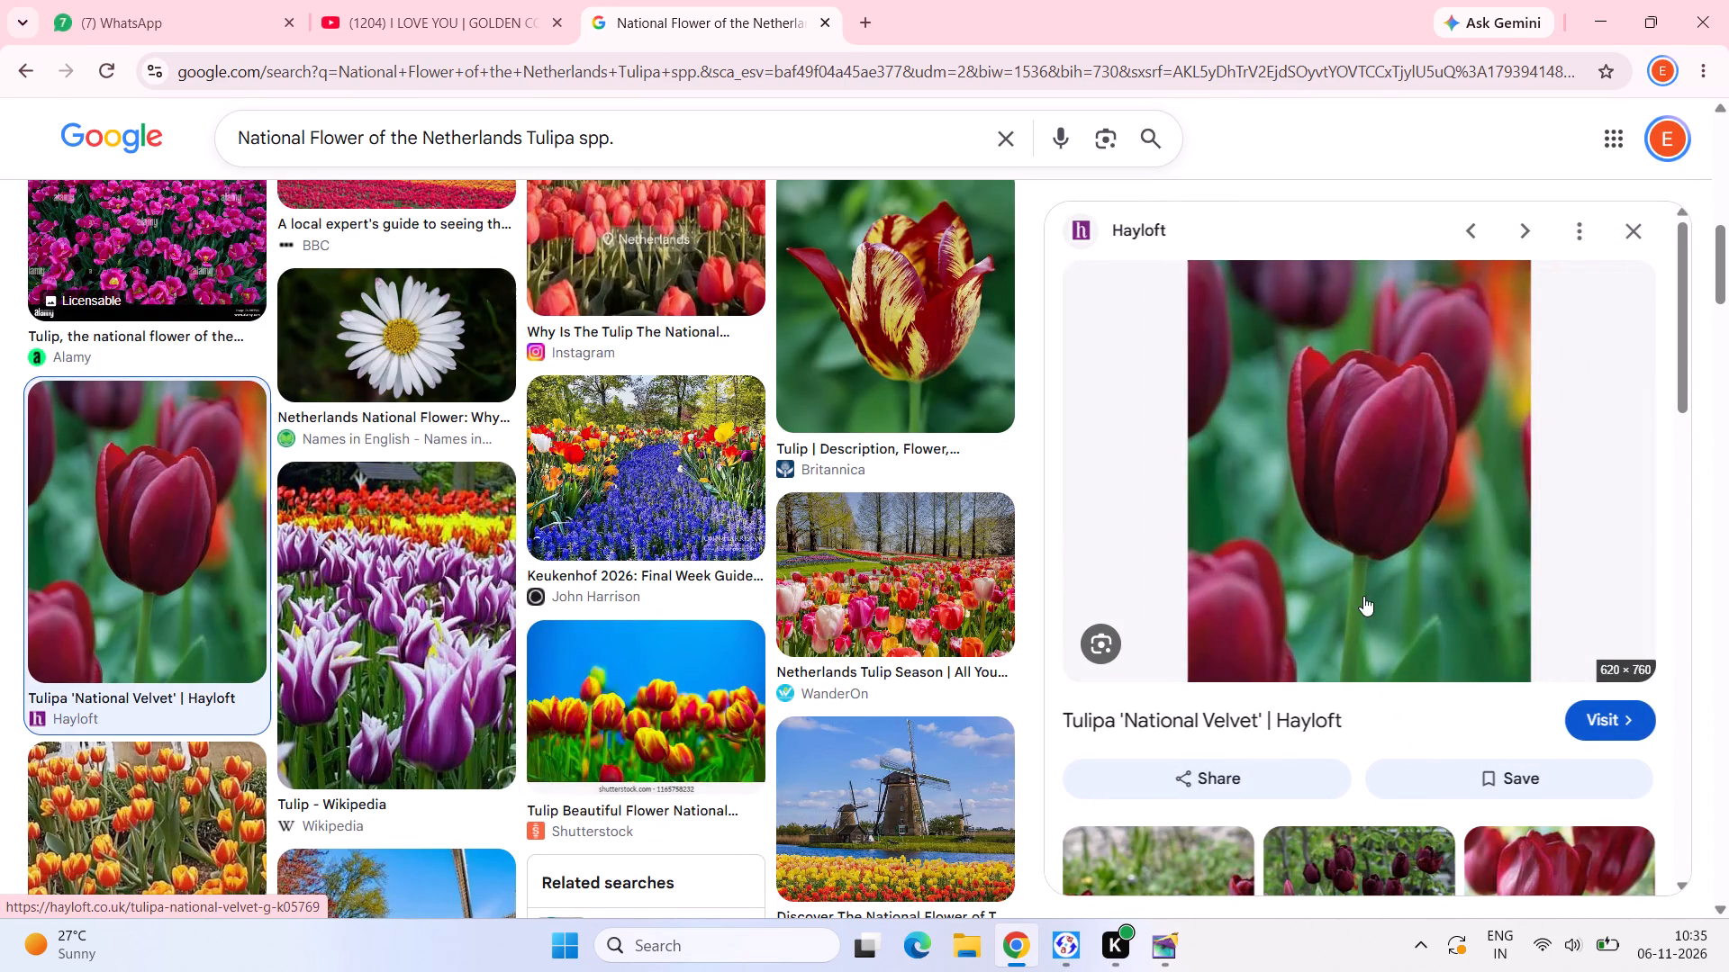
pyautogui.scroll(-3, 1363, 596)
pyautogui.scroll(5, 1371, 621)
pyautogui.click(1643, 217)
pyautogui.scroll(7, 1128, 526)
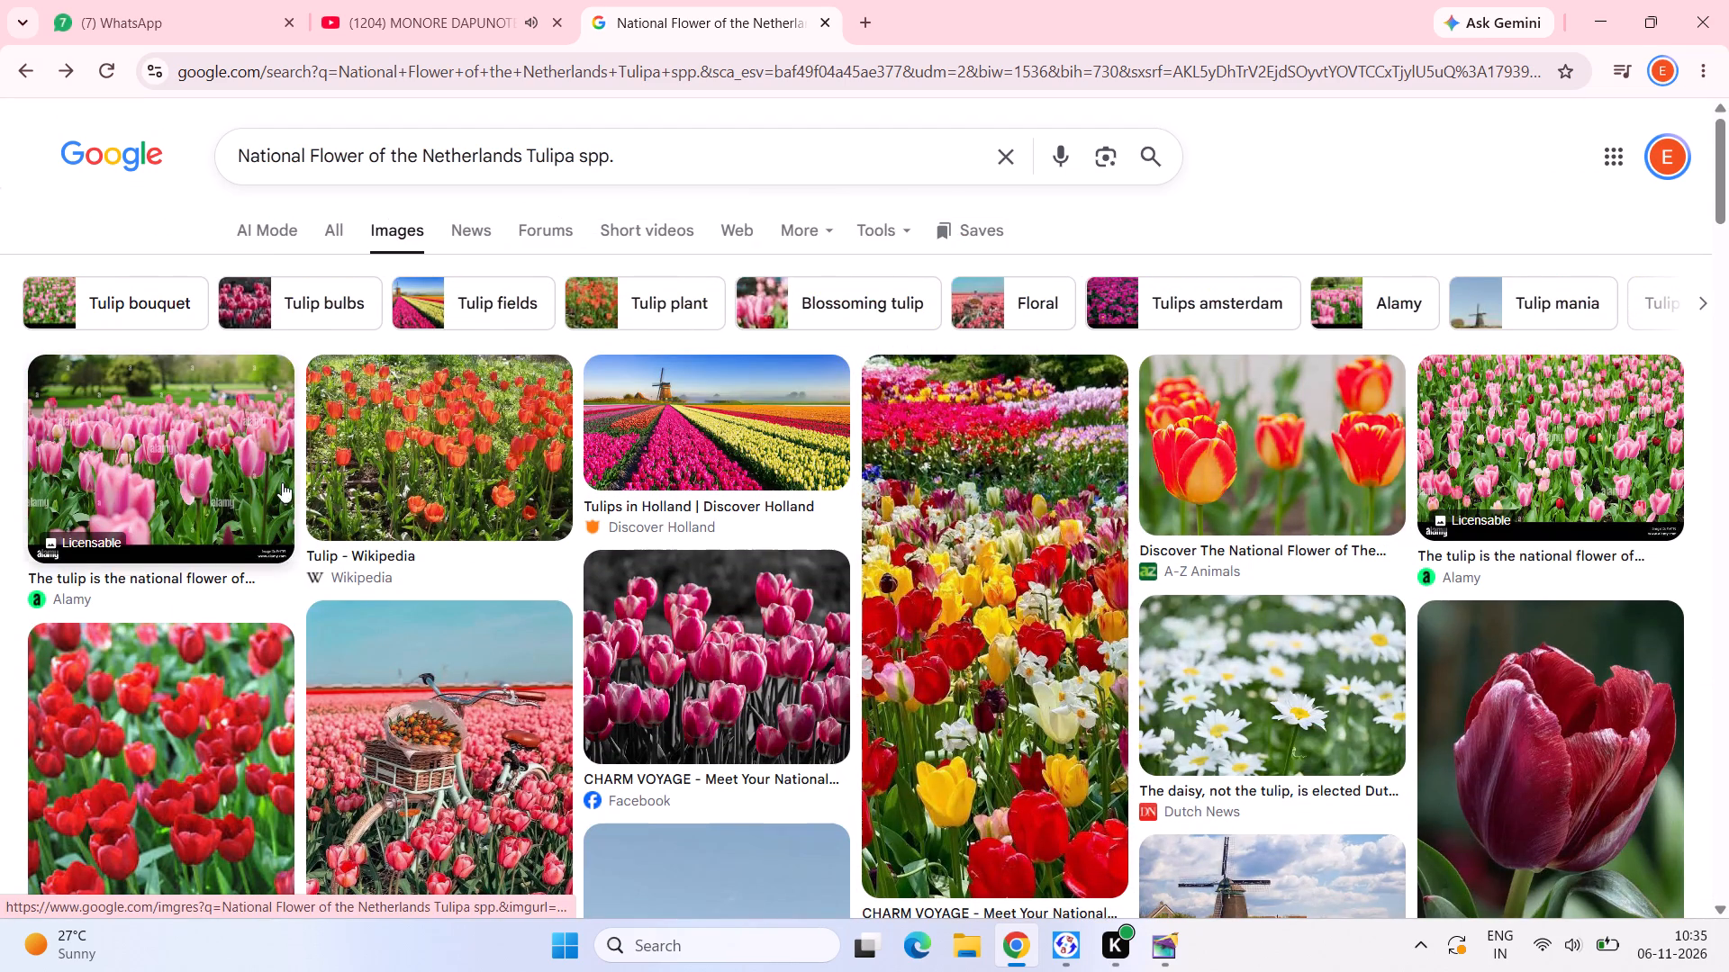
pyautogui.scroll(-2, 607, 832)
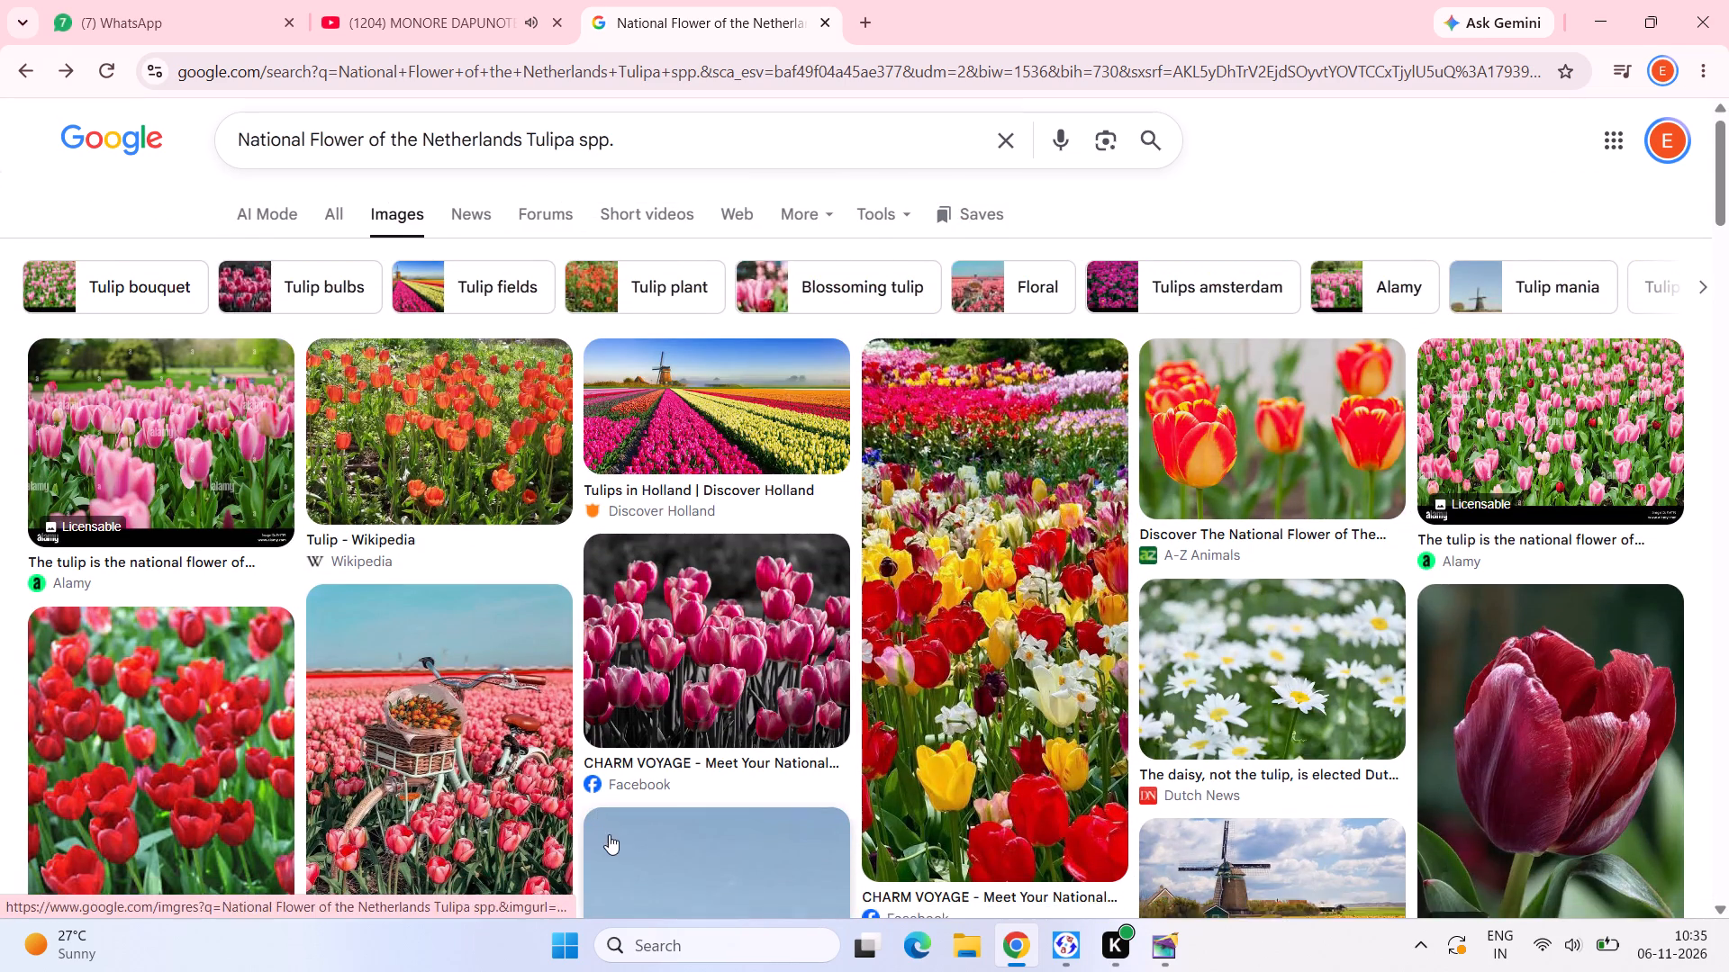
pyautogui.scroll(-4, 609, 834)
pyautogui.scroll(-1, 656, 639)
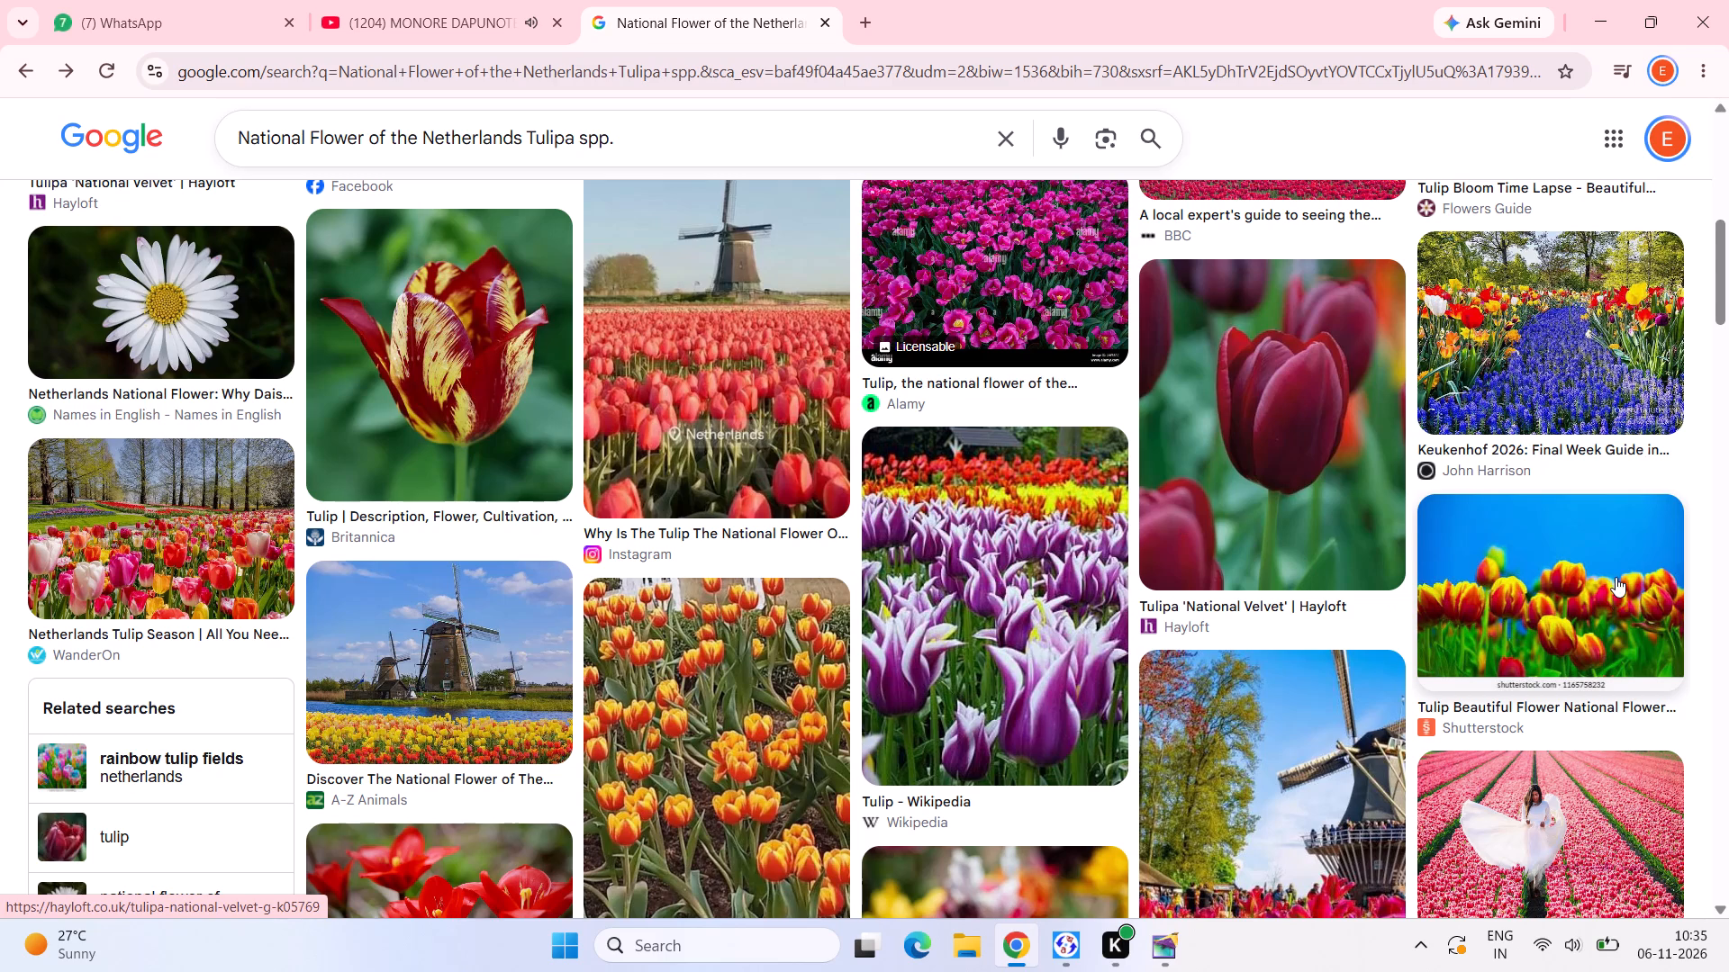
pyautogui.scroll(-3, 1616, 576)
pyautogui.scroll(-2, 1513, 634)
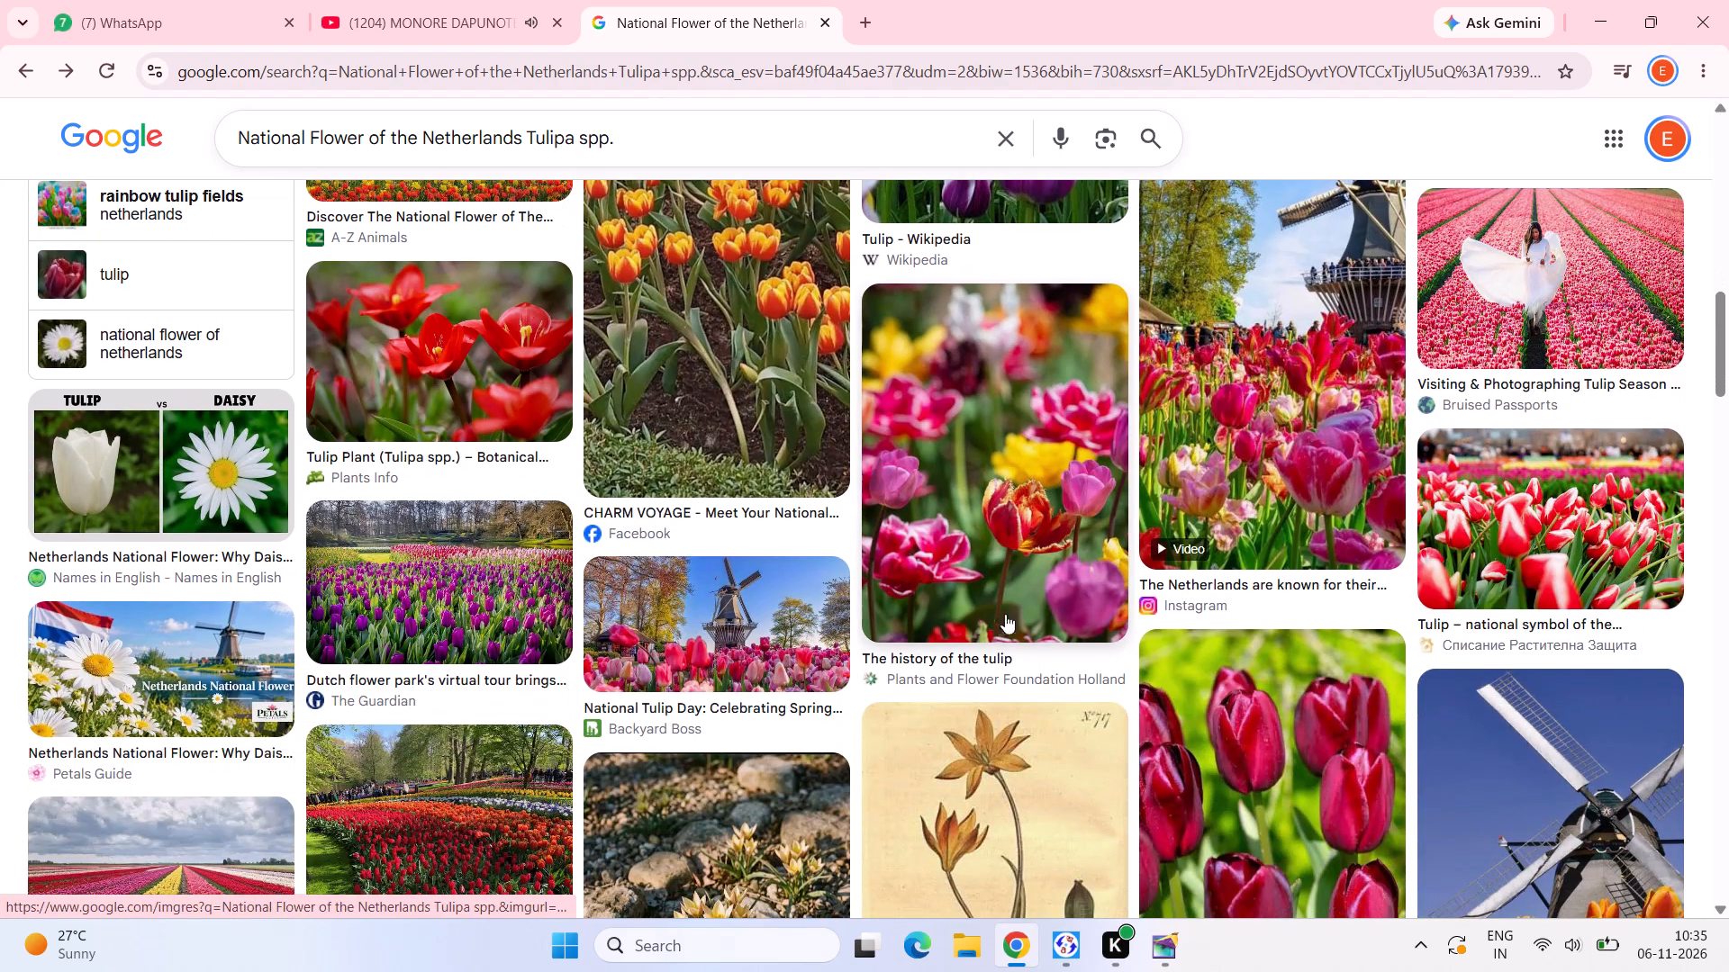
pyautogui.scroll(10, 1043, 463)
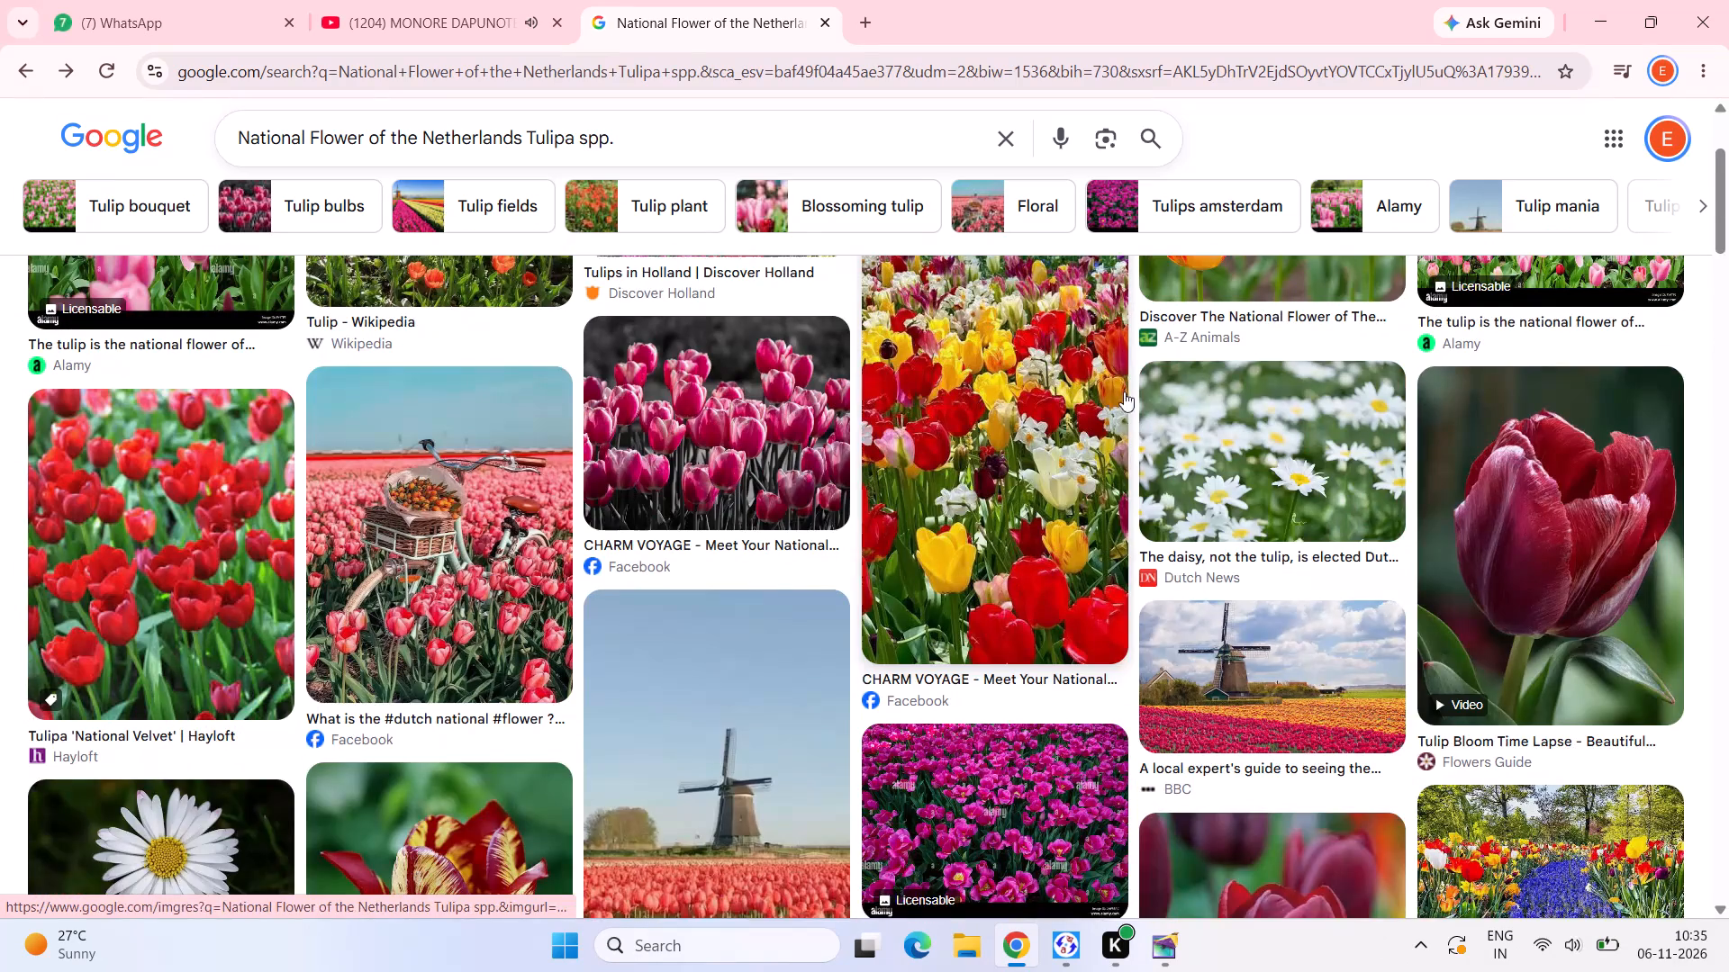
pyautogui.scroll(3, 1268, 433)
# Copy the A-Z Animals photo of red-and-yellow tulips and paste it onto the page 44–45 spread in PageMaker.
pyautogui.click(1281, 444)
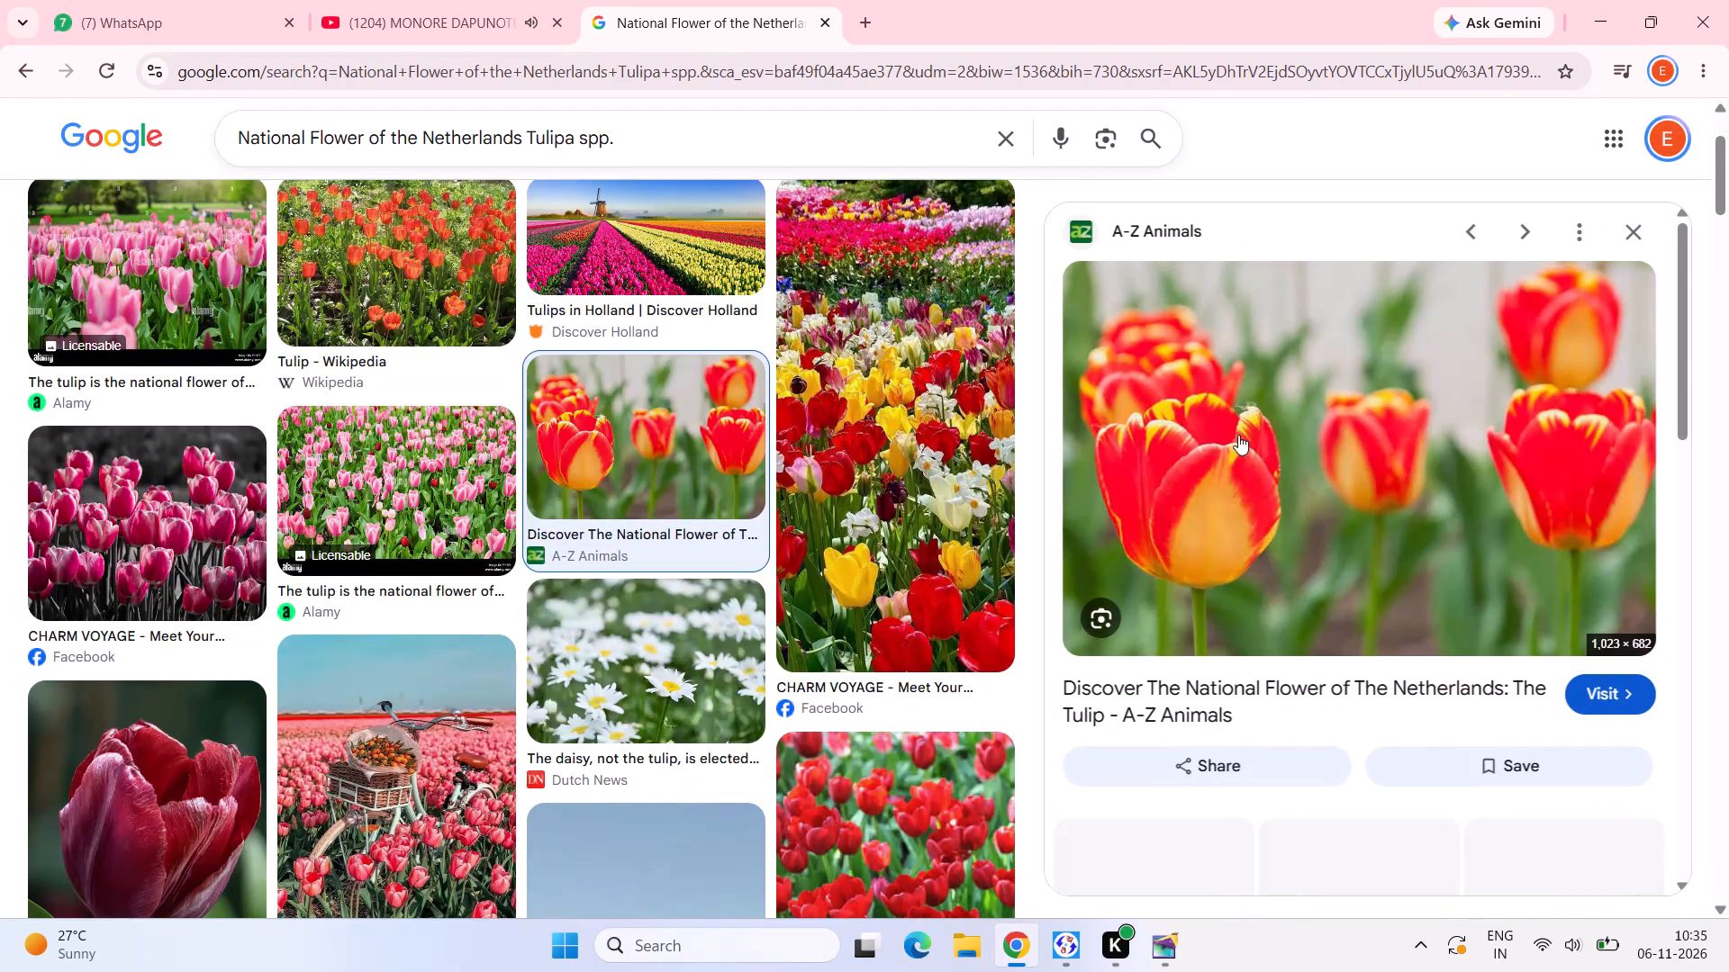
pyautogui.rightClick(1254, 411)
pyautogui.click(1390, 767)
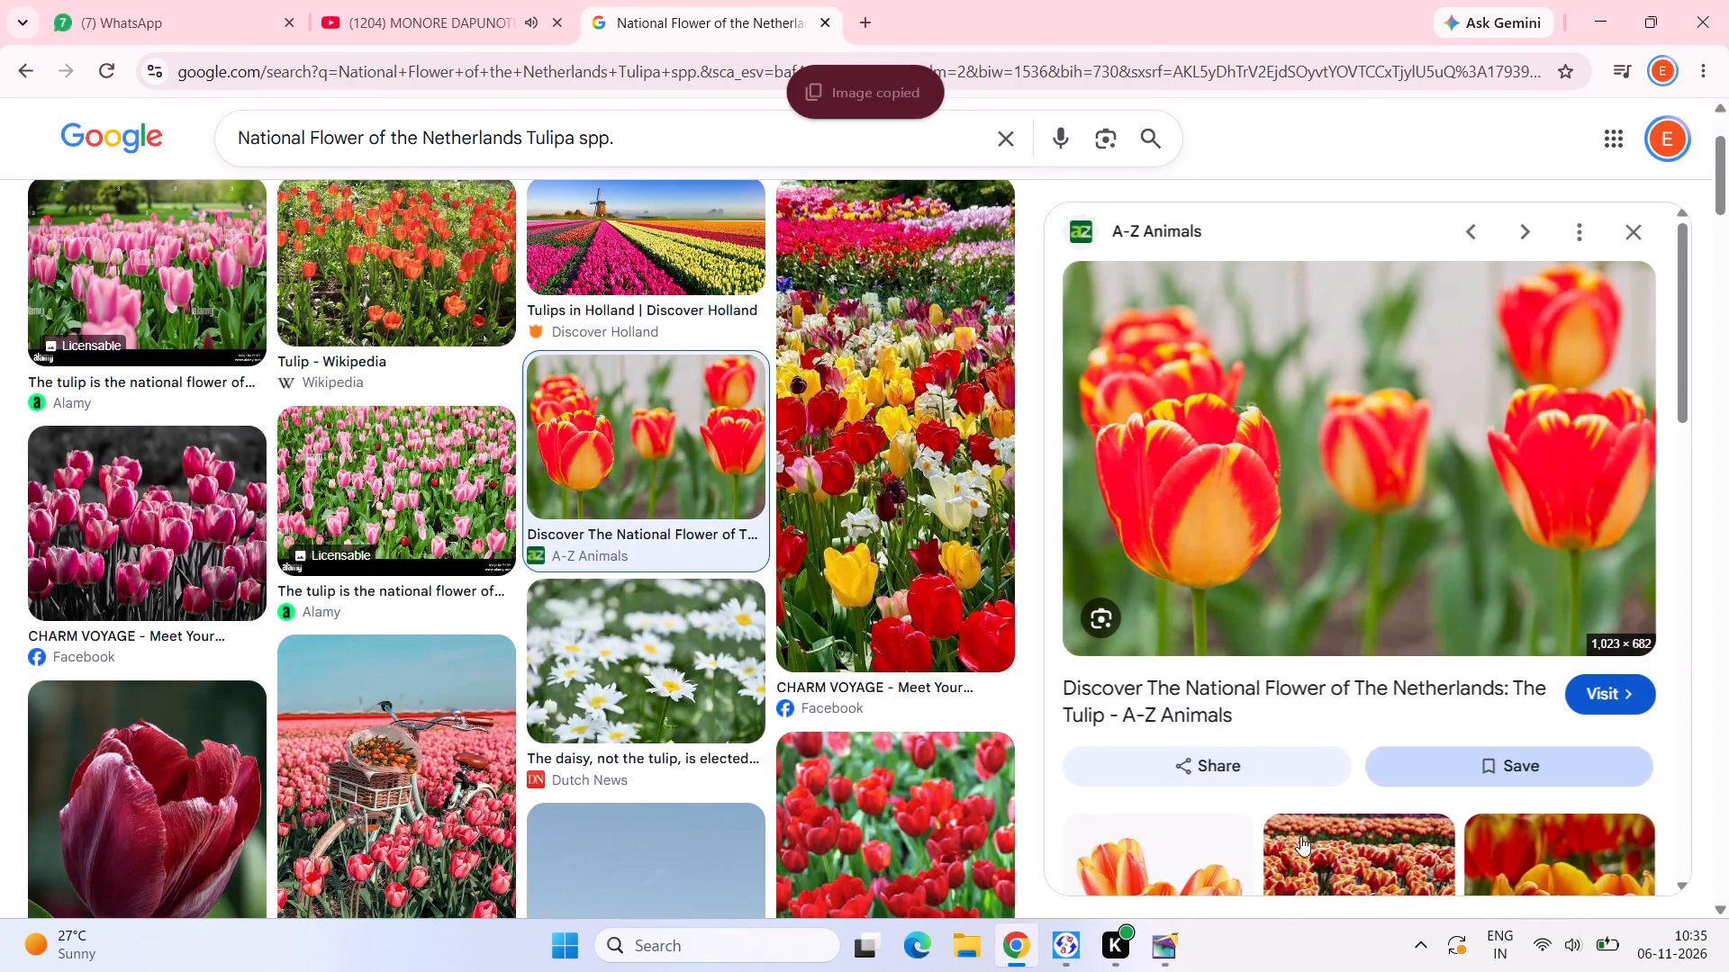
pyautogui.click(1166, 934)
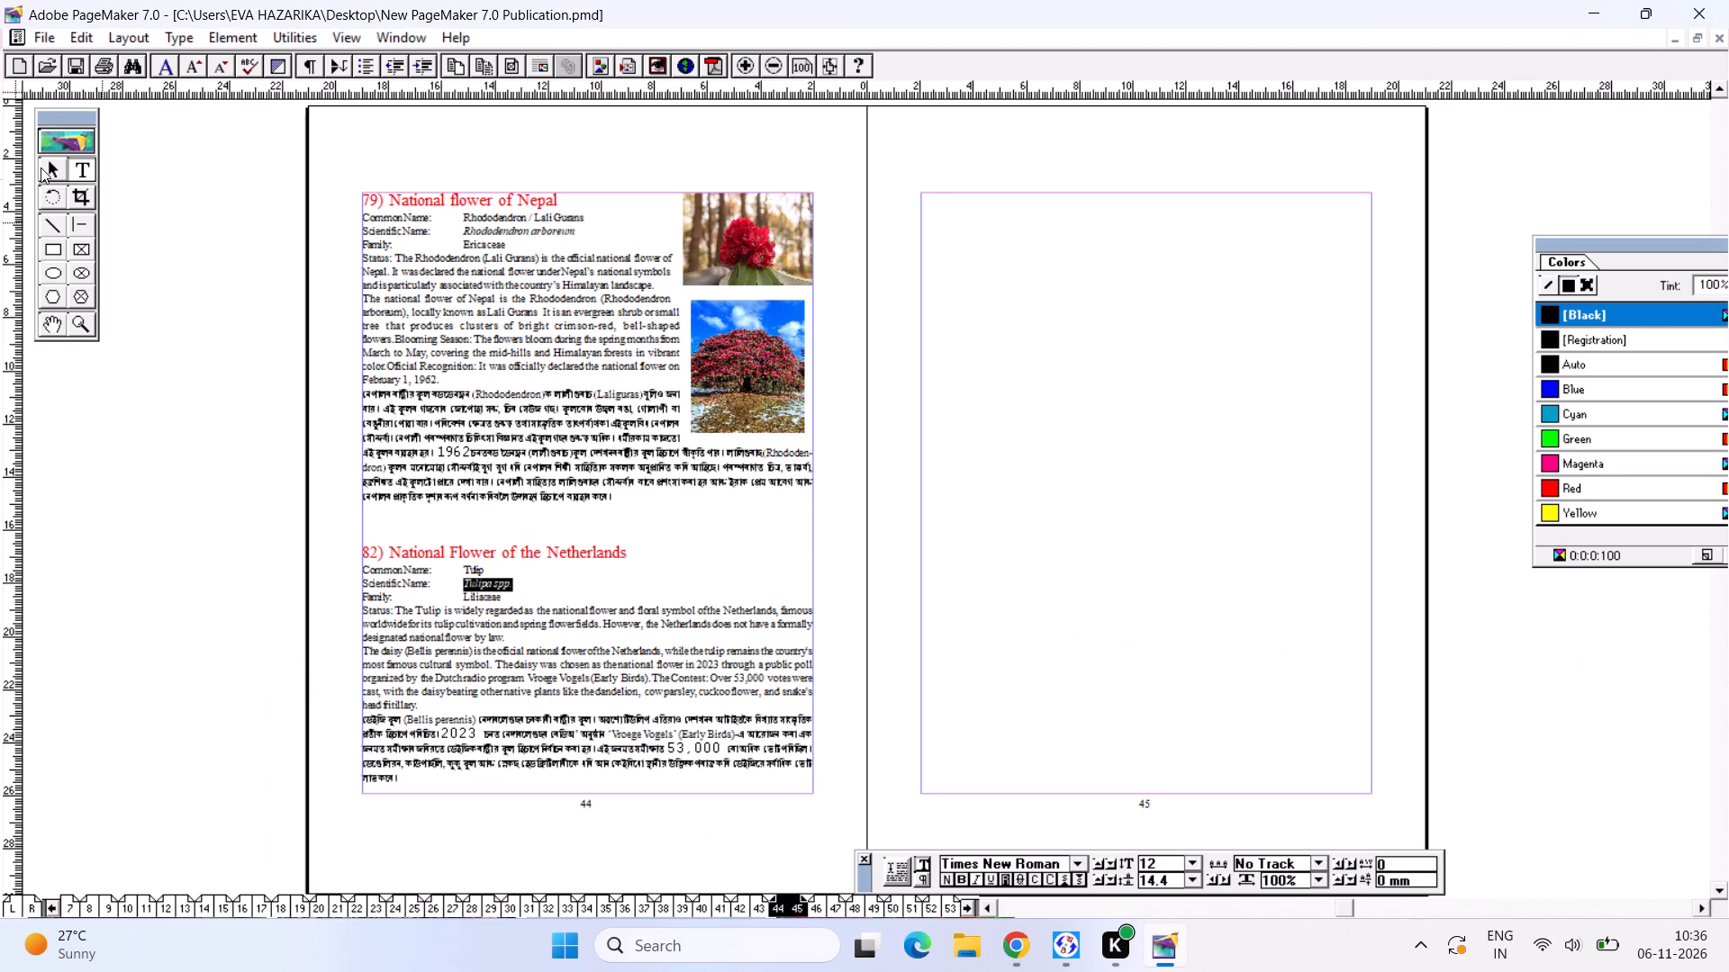
pyautogui.click(42, 167)
pyautogui.hotkey('ctrl', 'v')
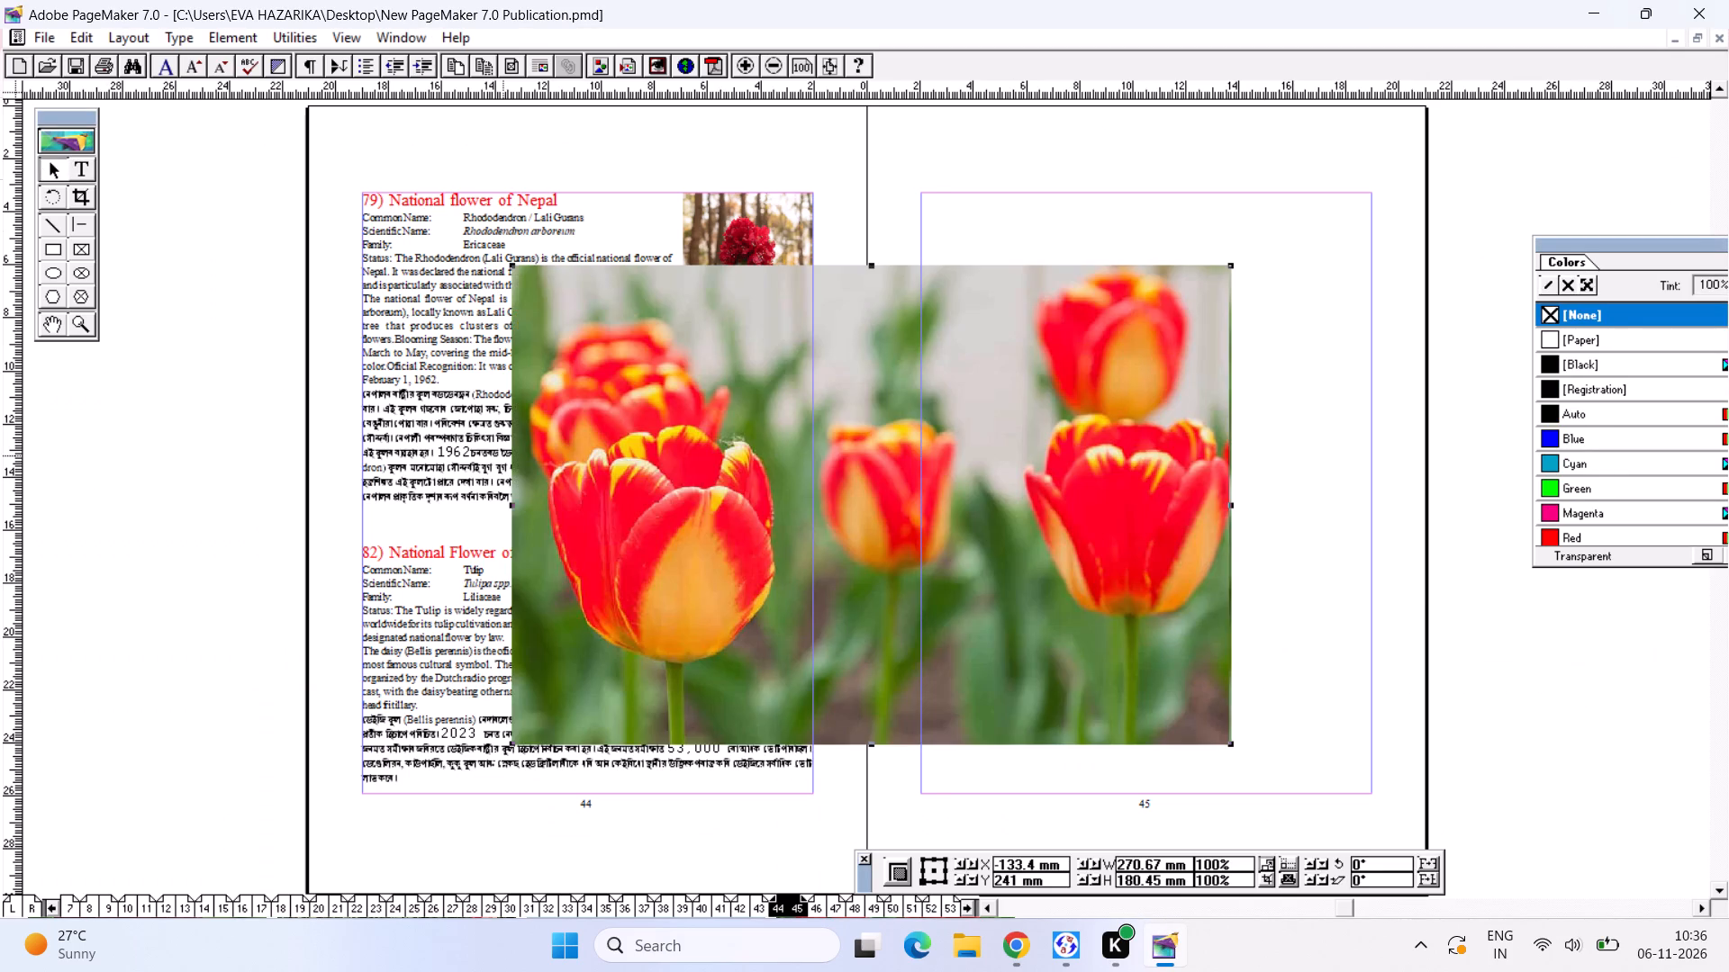
# Shrink the tulip photo to about 49 by 37 mm and place it beside the Netherlands entry's opening lines, against page 44's right margin.
pyautogui.moveTo(512, 263); pyautogui.dragTo(1004, 560)
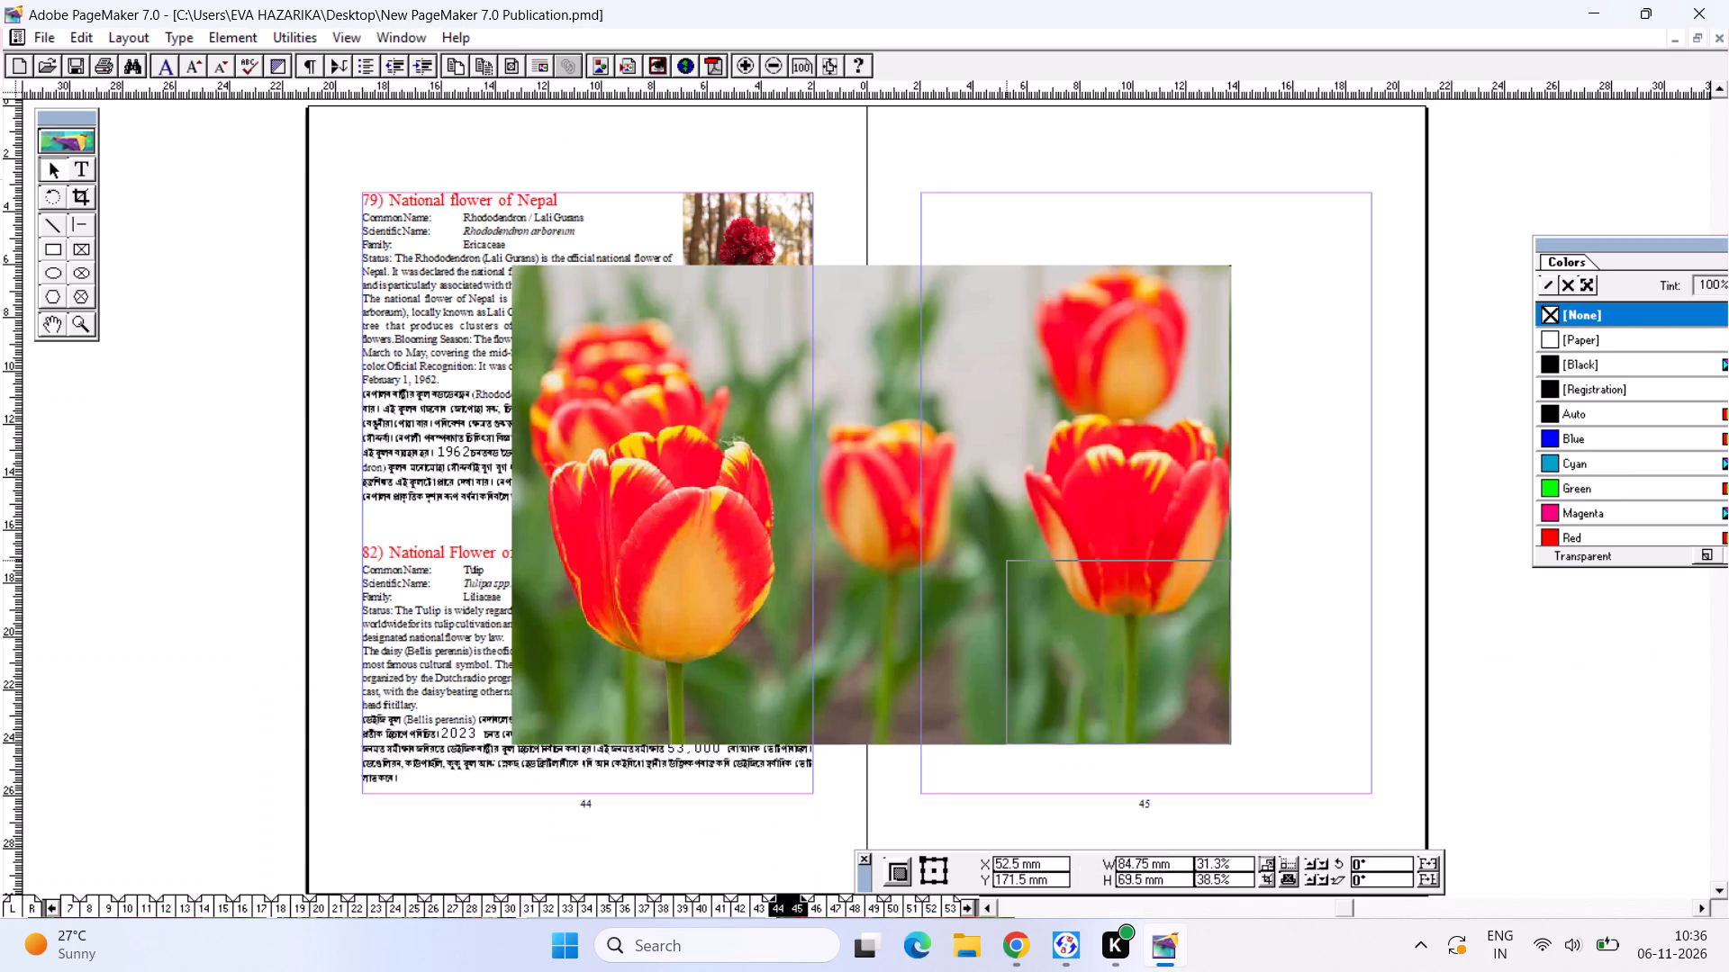
pyautogui.moveTo(1004, 560); pyautogui.dragTo(1065, 622)
pyautogui.moveTo(1119, 669); pyautogui.dragTo(696, 558)
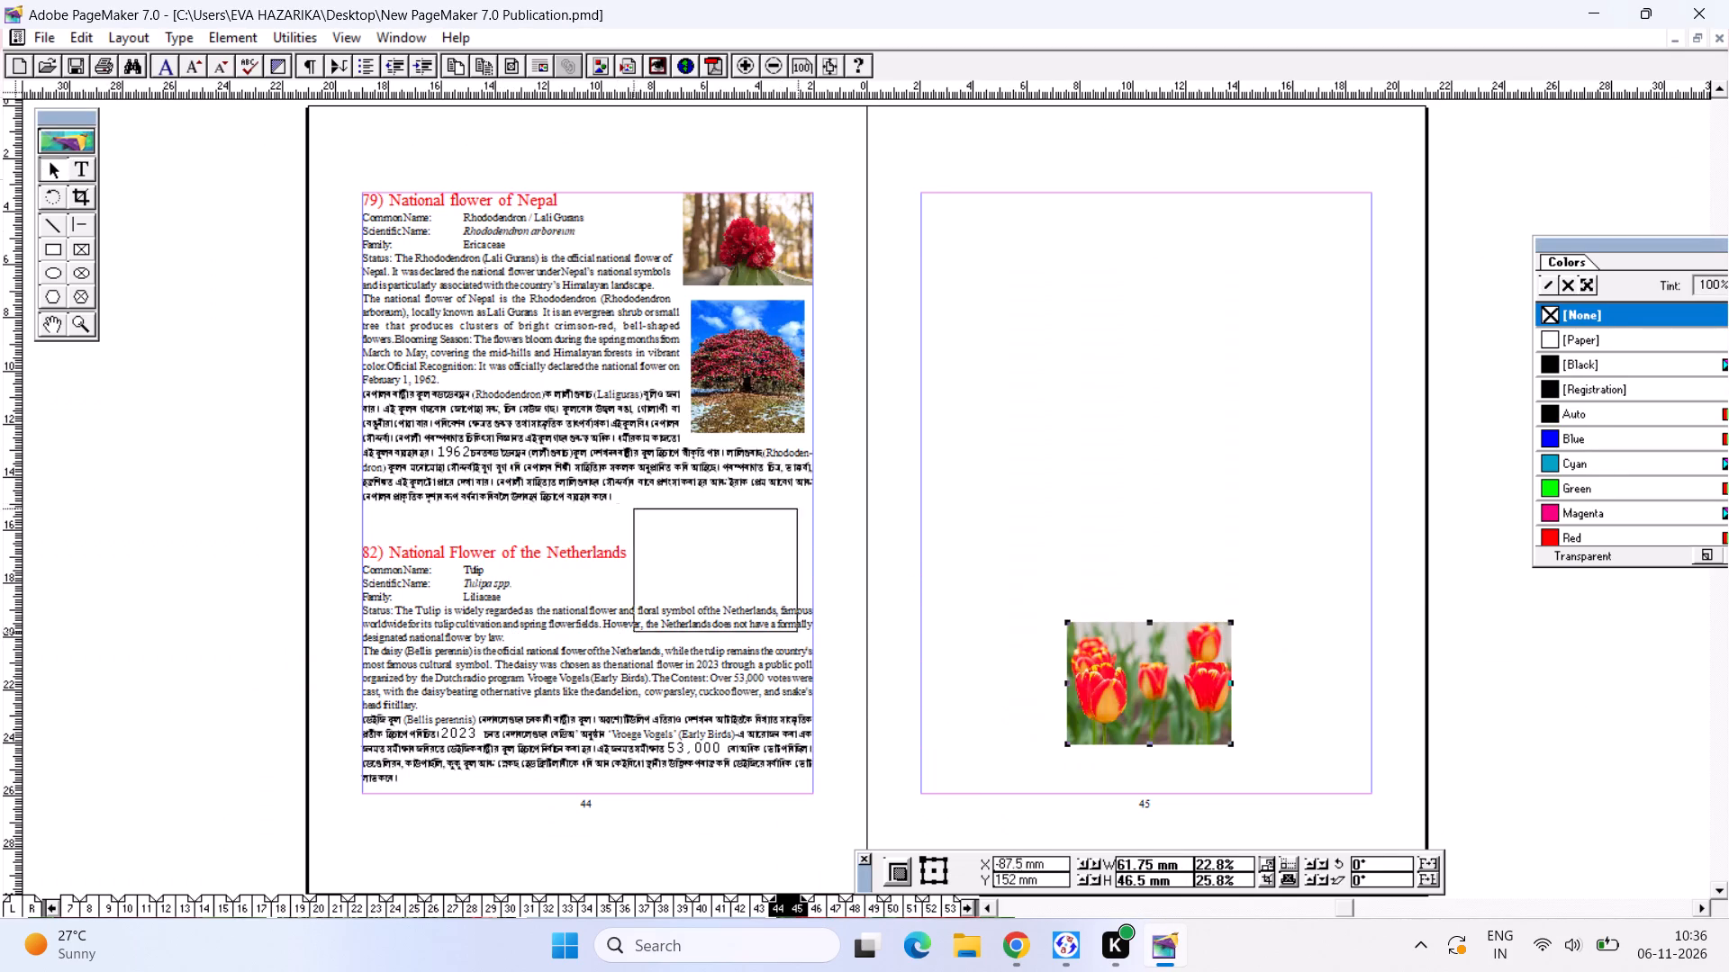
pyautogui.moveTo(696, 558); pyautogui.dragTo(704, 573)
pyautogui.moveTo(648, 527); pyautogui.dragTo(679, 551)
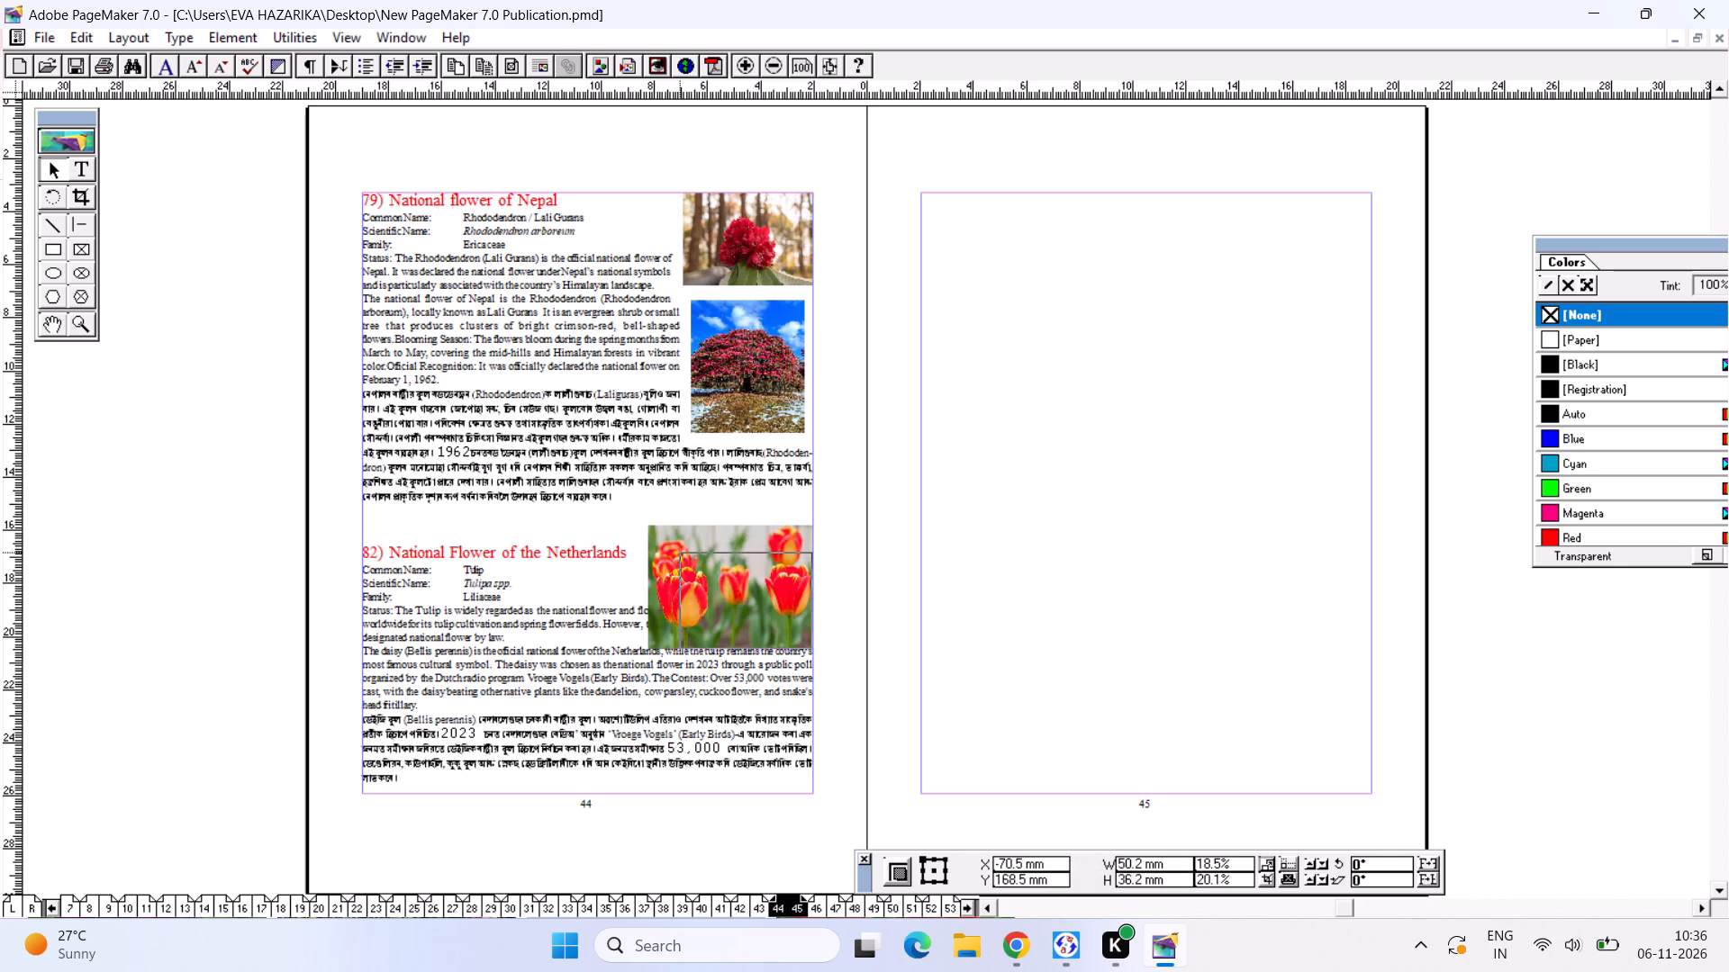
pyautogui.moveTo(679, 551); pyautogui.dragTo(680, 550)
# Apply a rectangular text wrap on all sides of the tulip photo and shrink it to about 47 by 34 mm.
pyautogui.doubleClick(231, 48)
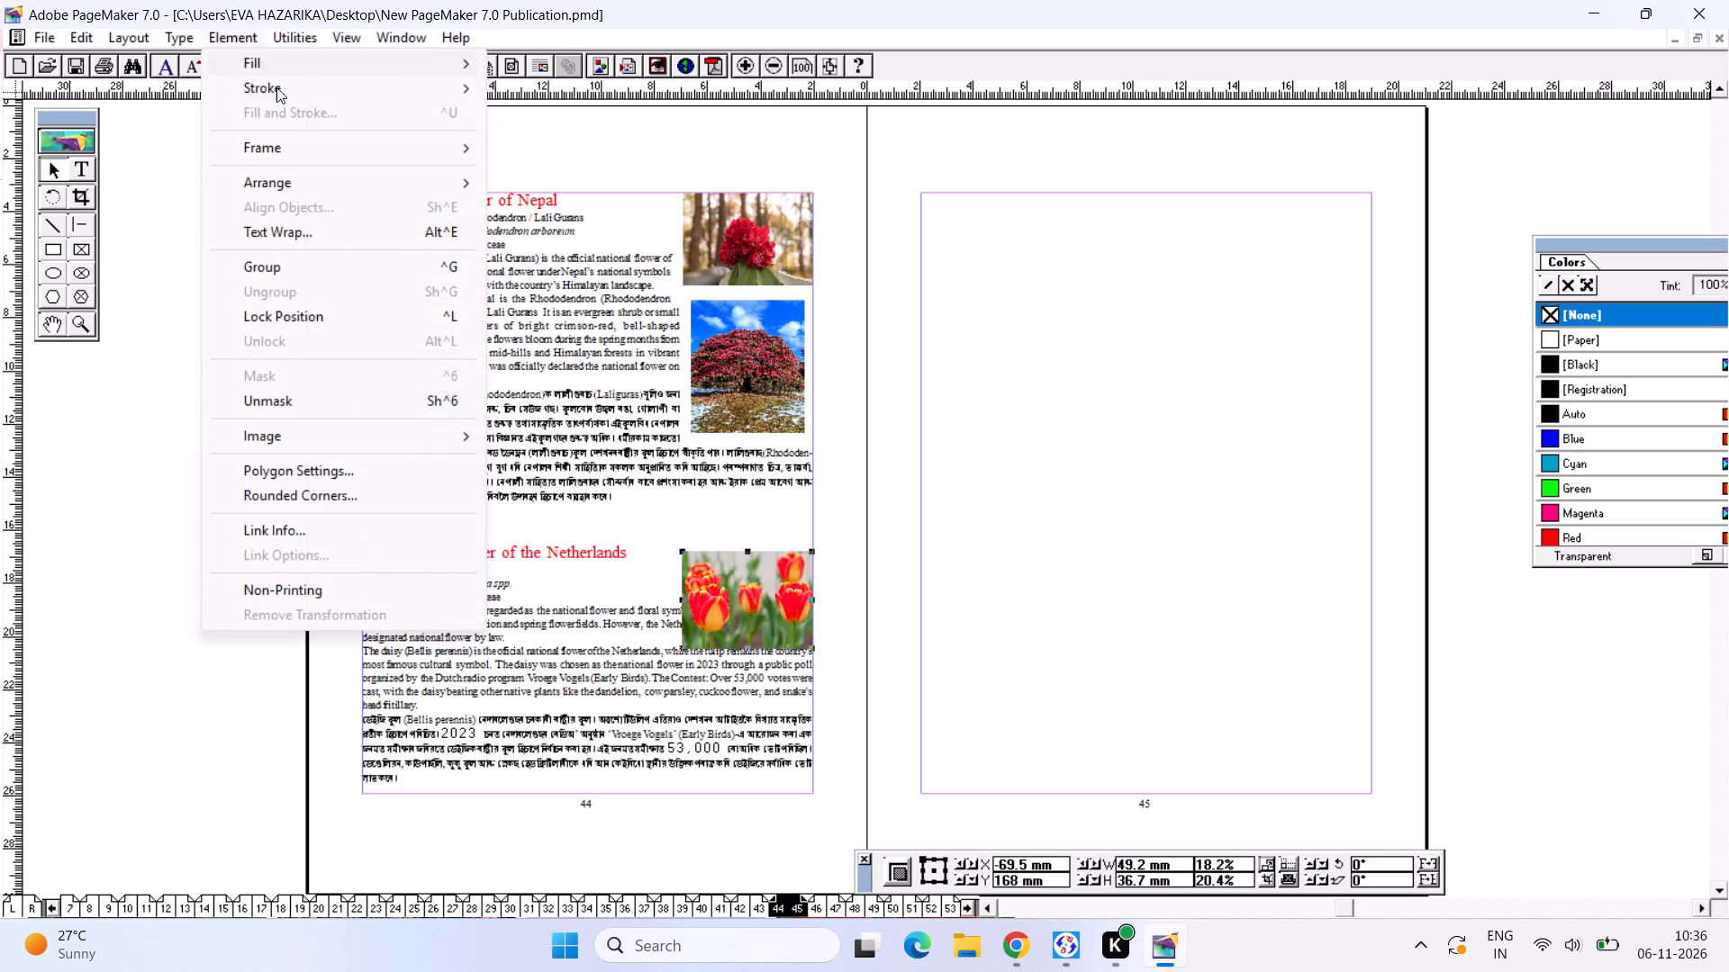
pyautogui.click(330, 240)
pyautogui.click(822, 347)
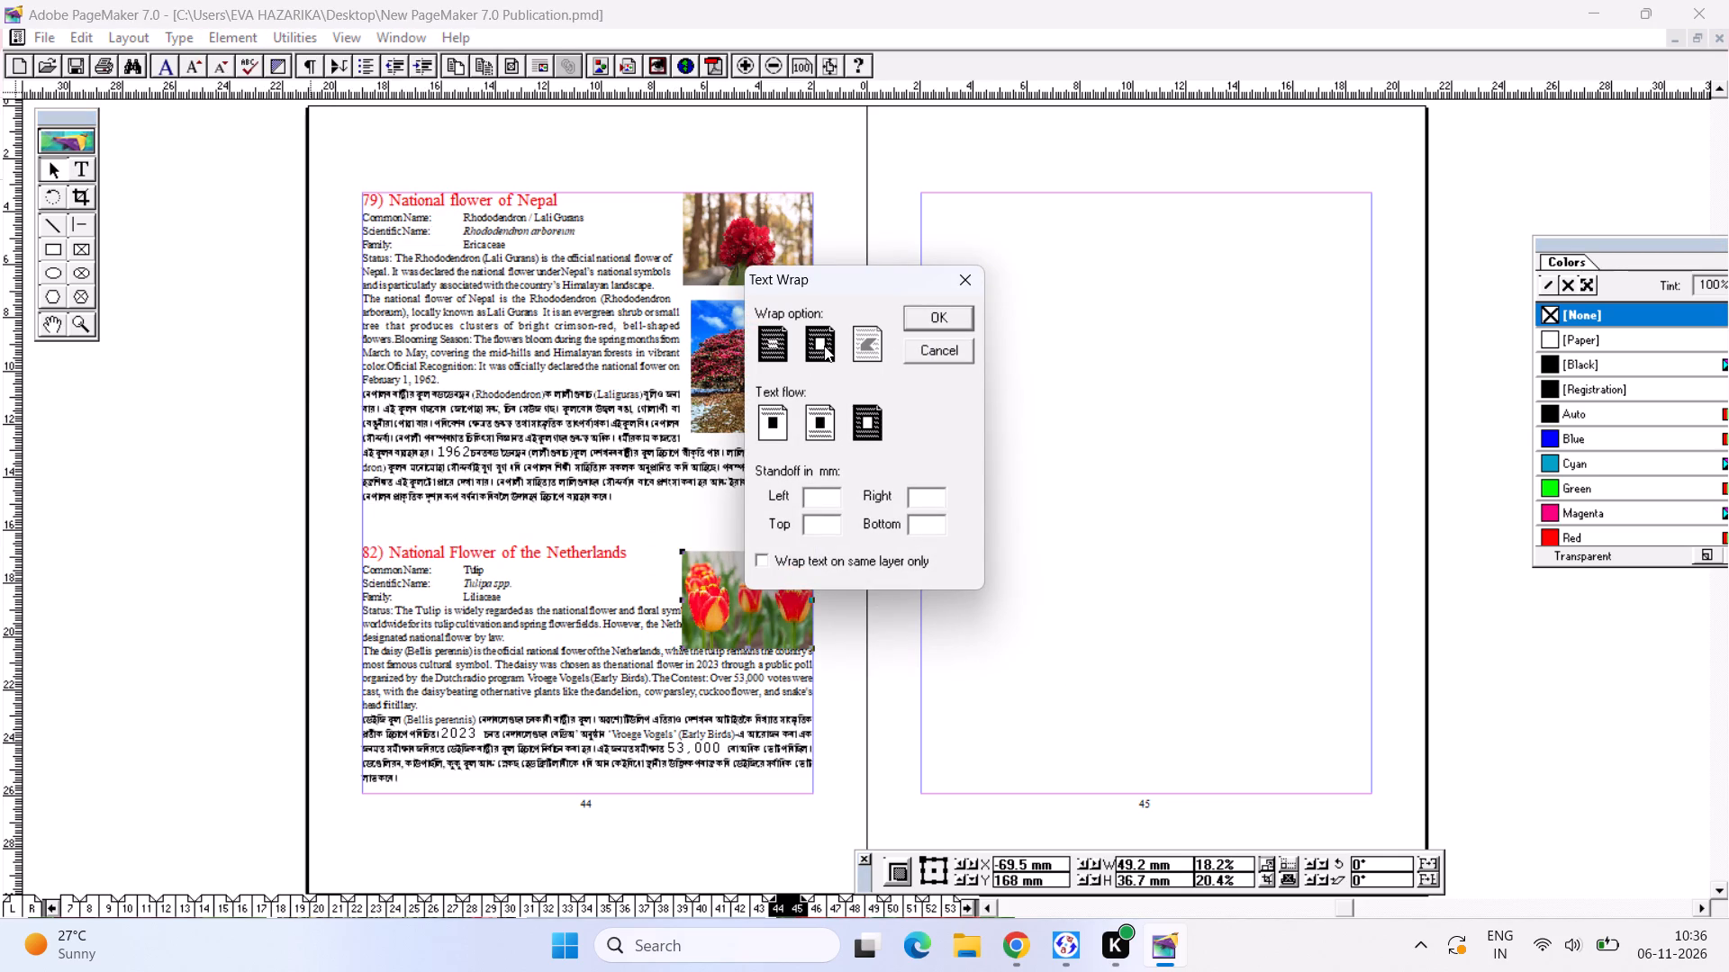
pyautogui.click(954, 319)
pyautogui.hotkey('ctrl', '2')
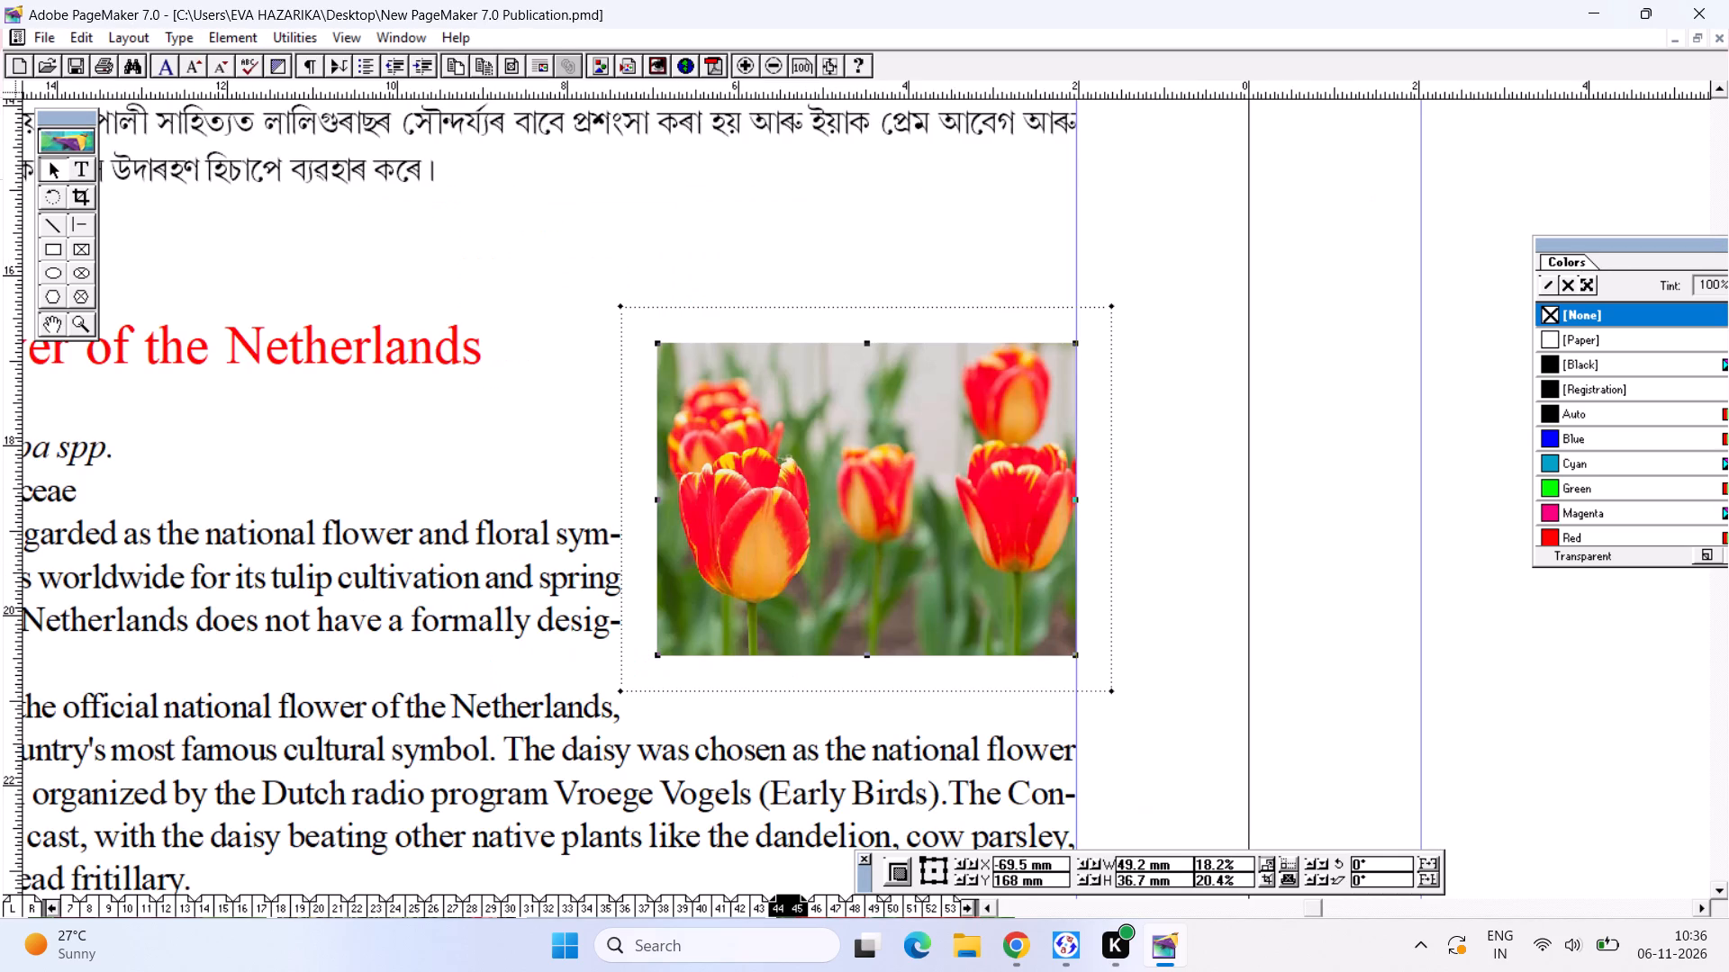
pyautogui.keyDown('alt'); pyautogui.moveTo(590, 499); pyautogui.dragTo(593, 341); pyautogui.keyUp('alt')
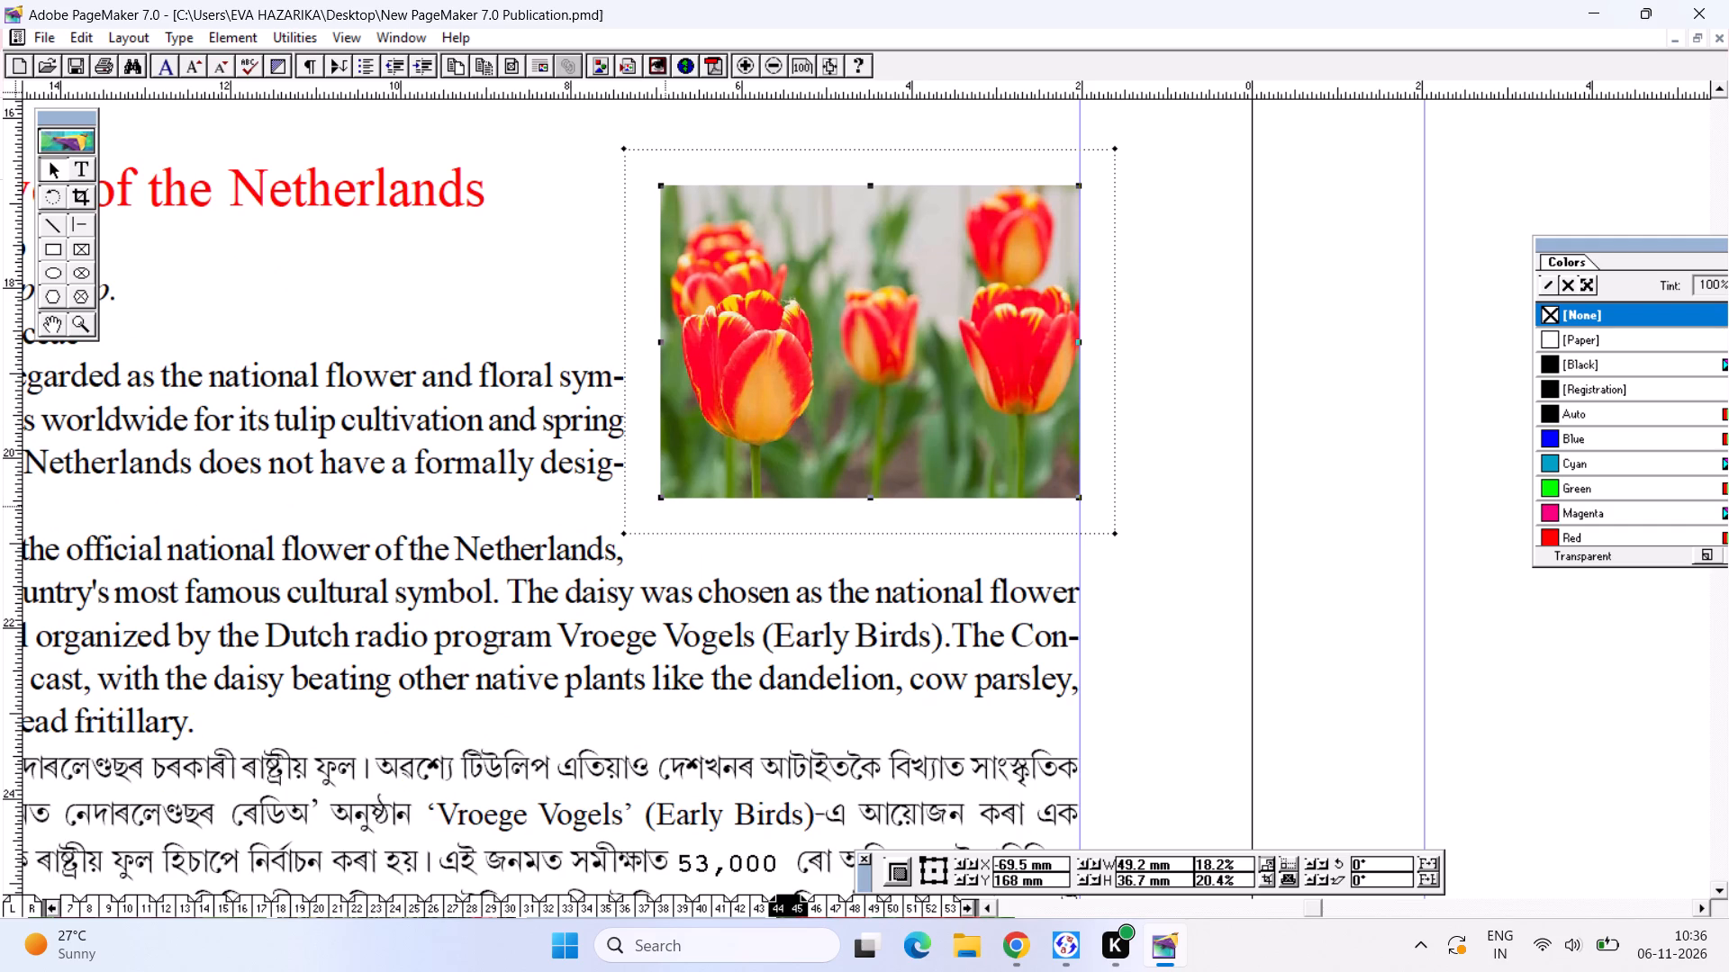
pyautogui.moveTo(662, 499); pyautogui.dragTo(681, 476)
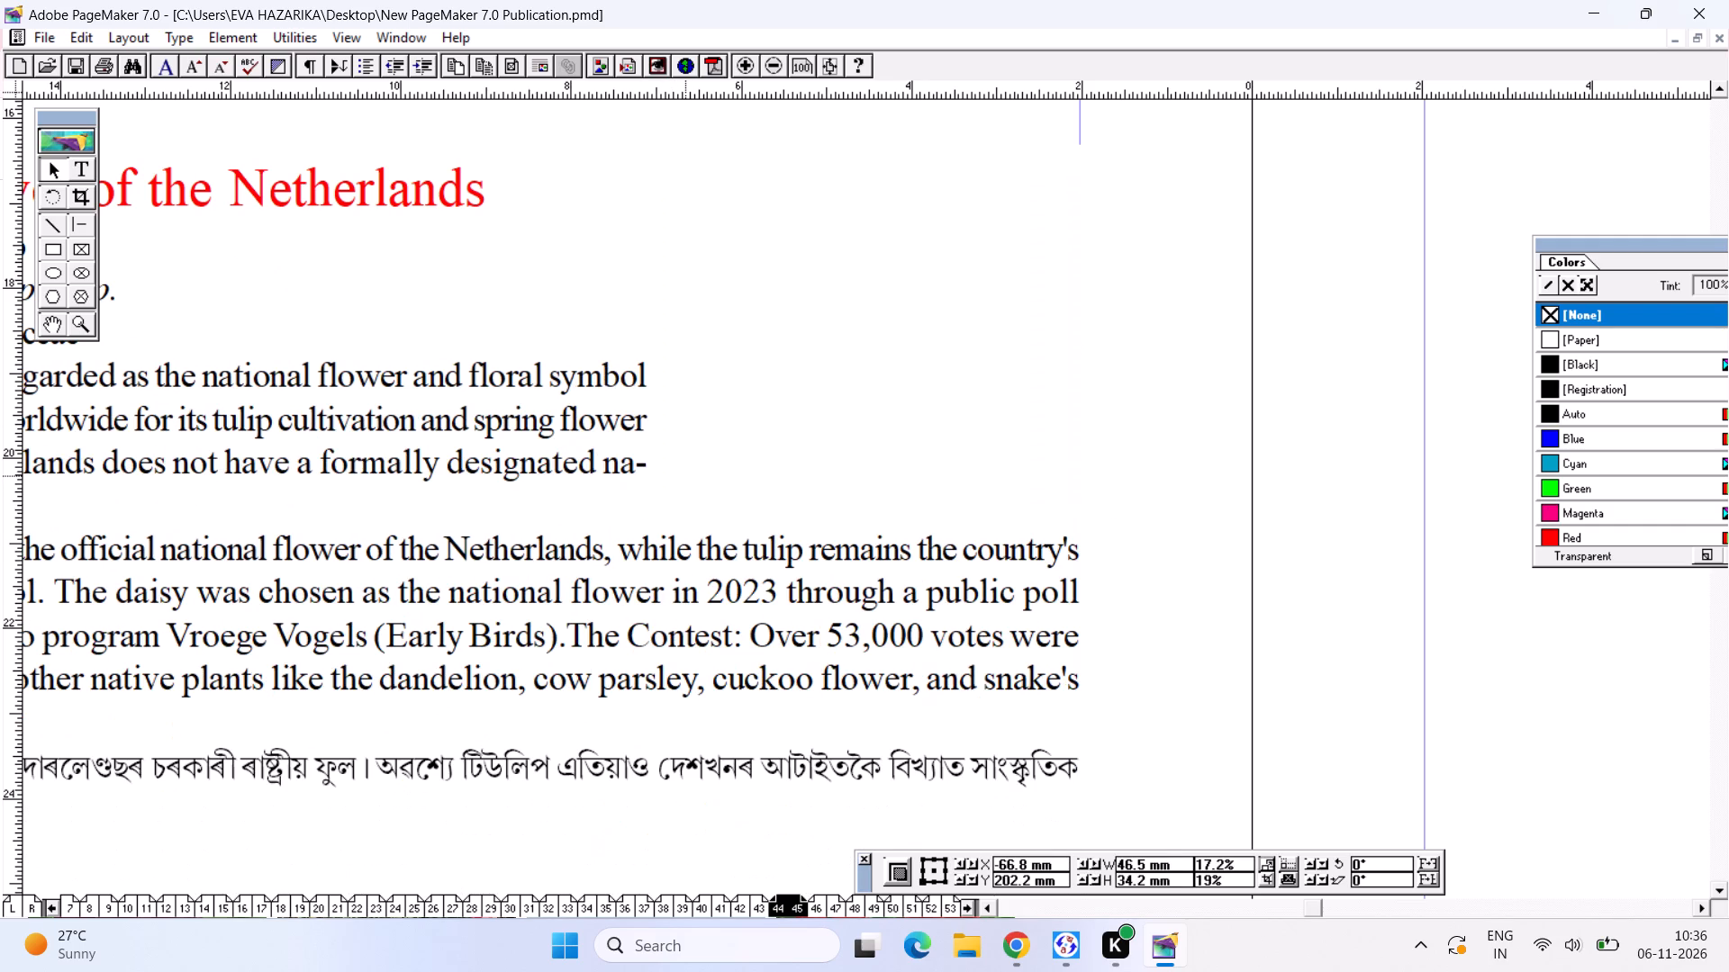
pyautogui.hotkey('ctrl', '0')
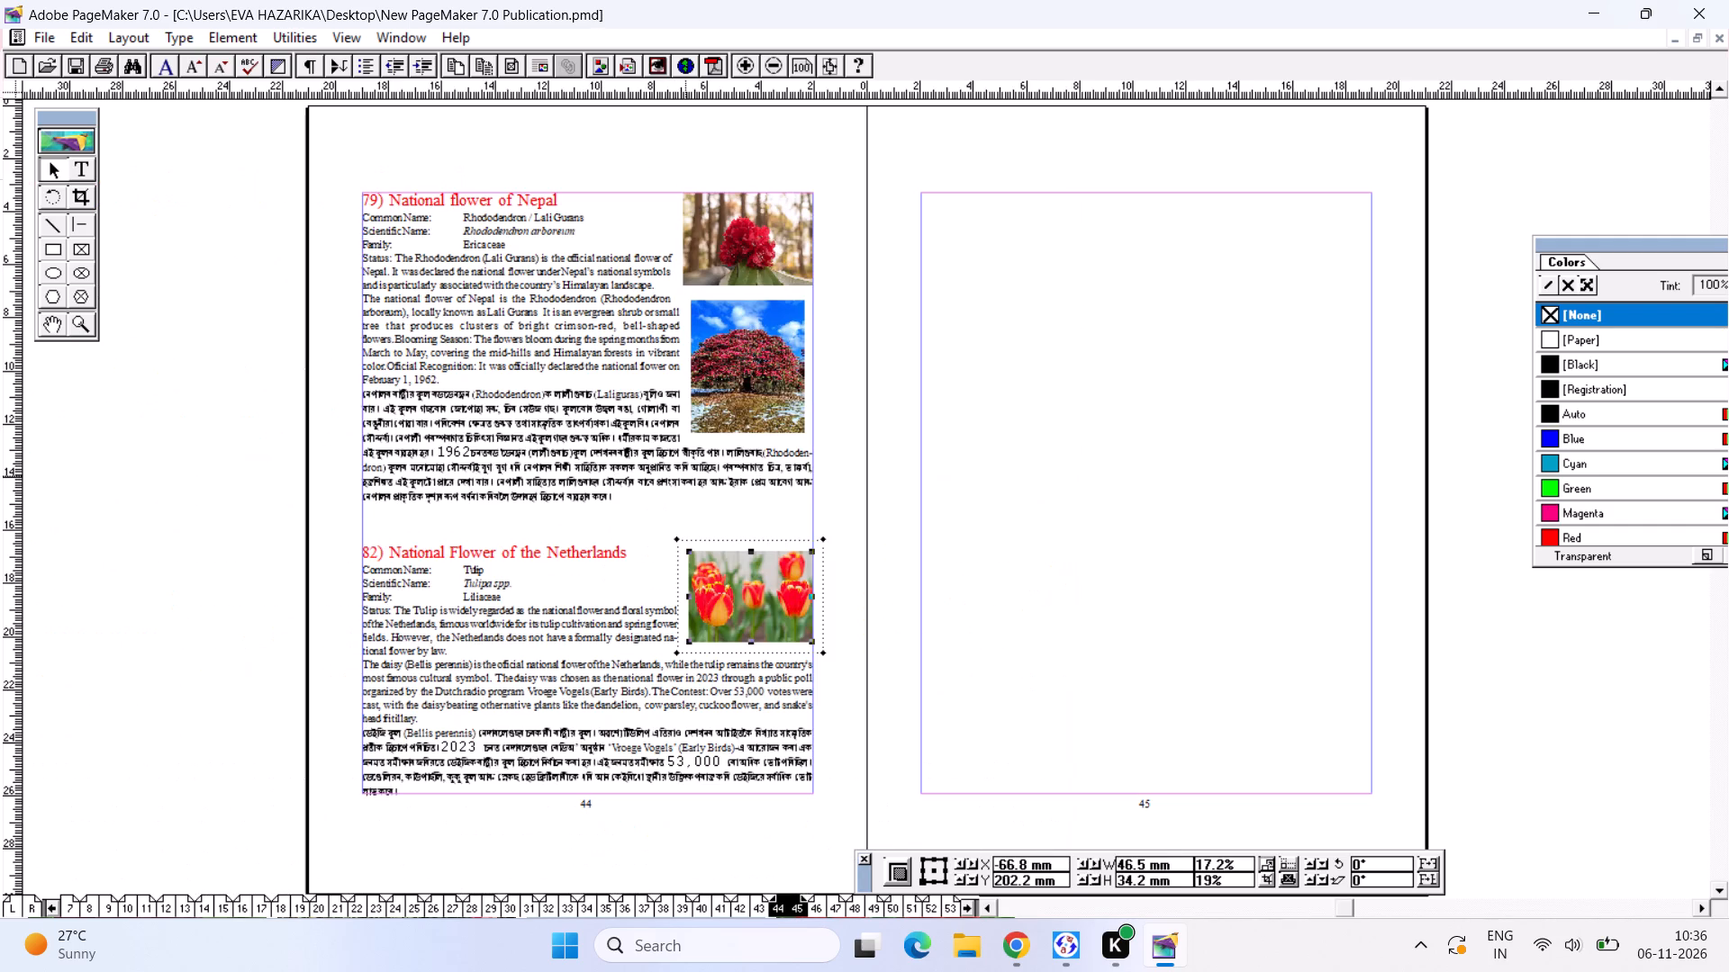
# Move the Netherlands text block and its tulip photo up closer to the Nepal entry, and reduce the photo to about 43 by 34 mm.
pyautogui.moveTo(455, 589); pyautogui.dragTo(457, 587)
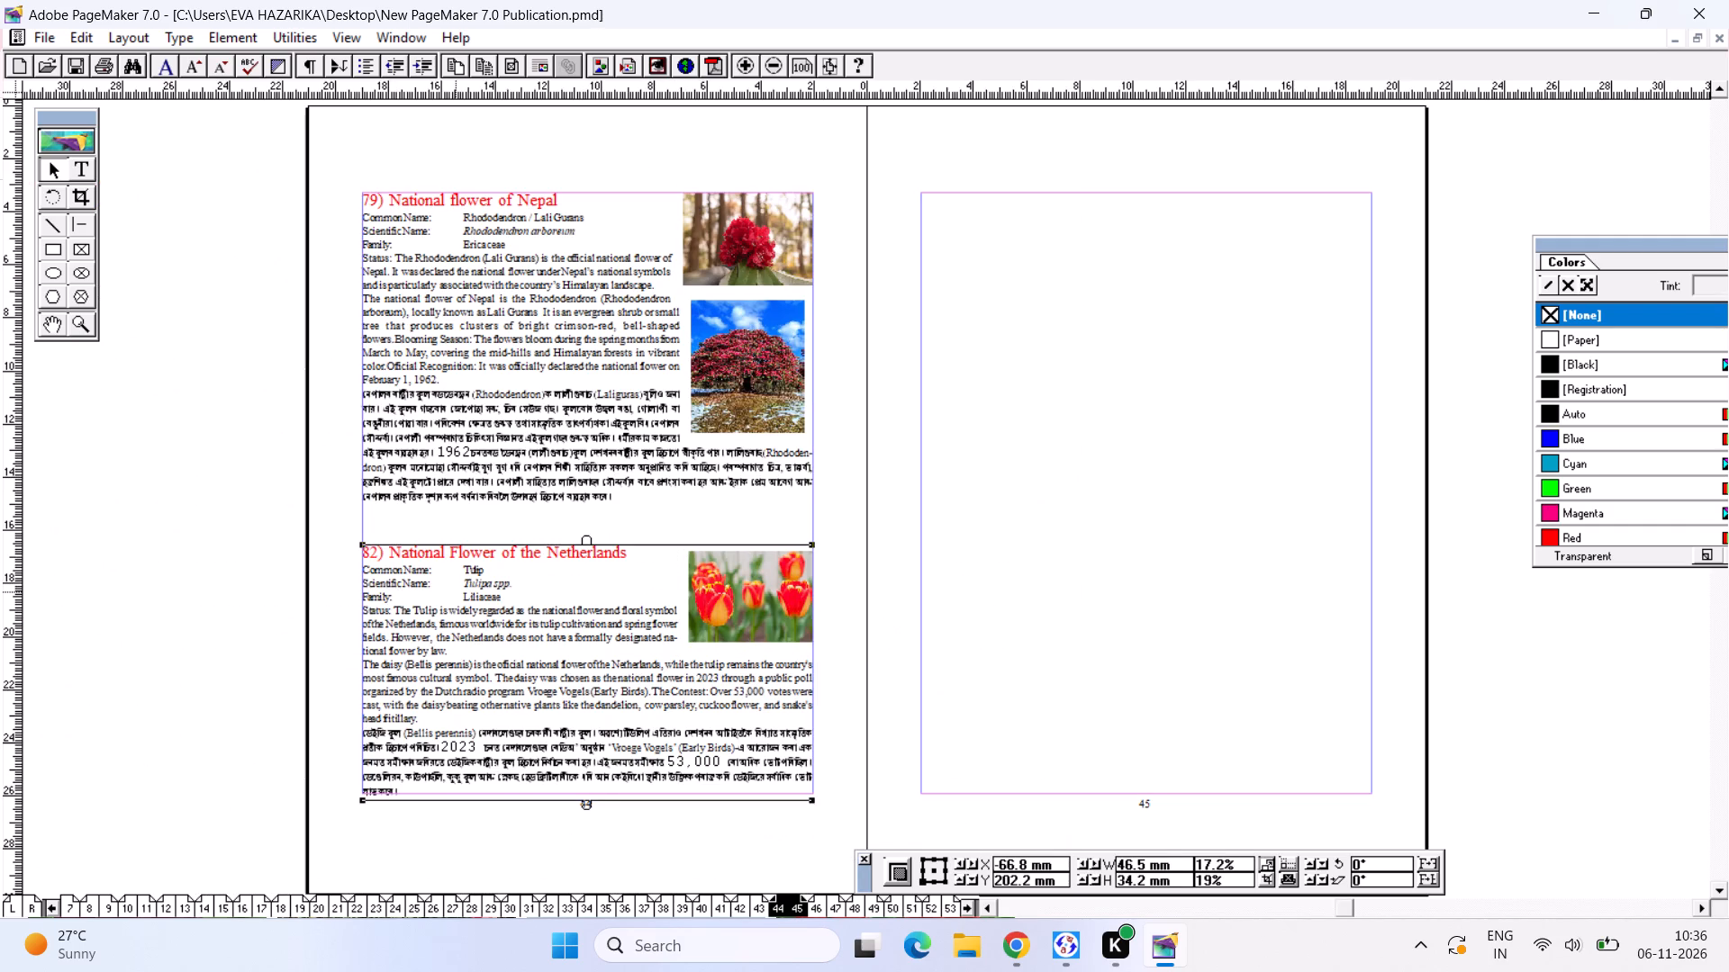
pyautogui.moveTo(457, 587); pyautogui.dragTo(453, 573)
pyautogui.moveTo(709, 609); pyautogui.dragTo(710, 591)
pyautogui.moveTo(685, 623); pyautogui.dragTo(684, 623)
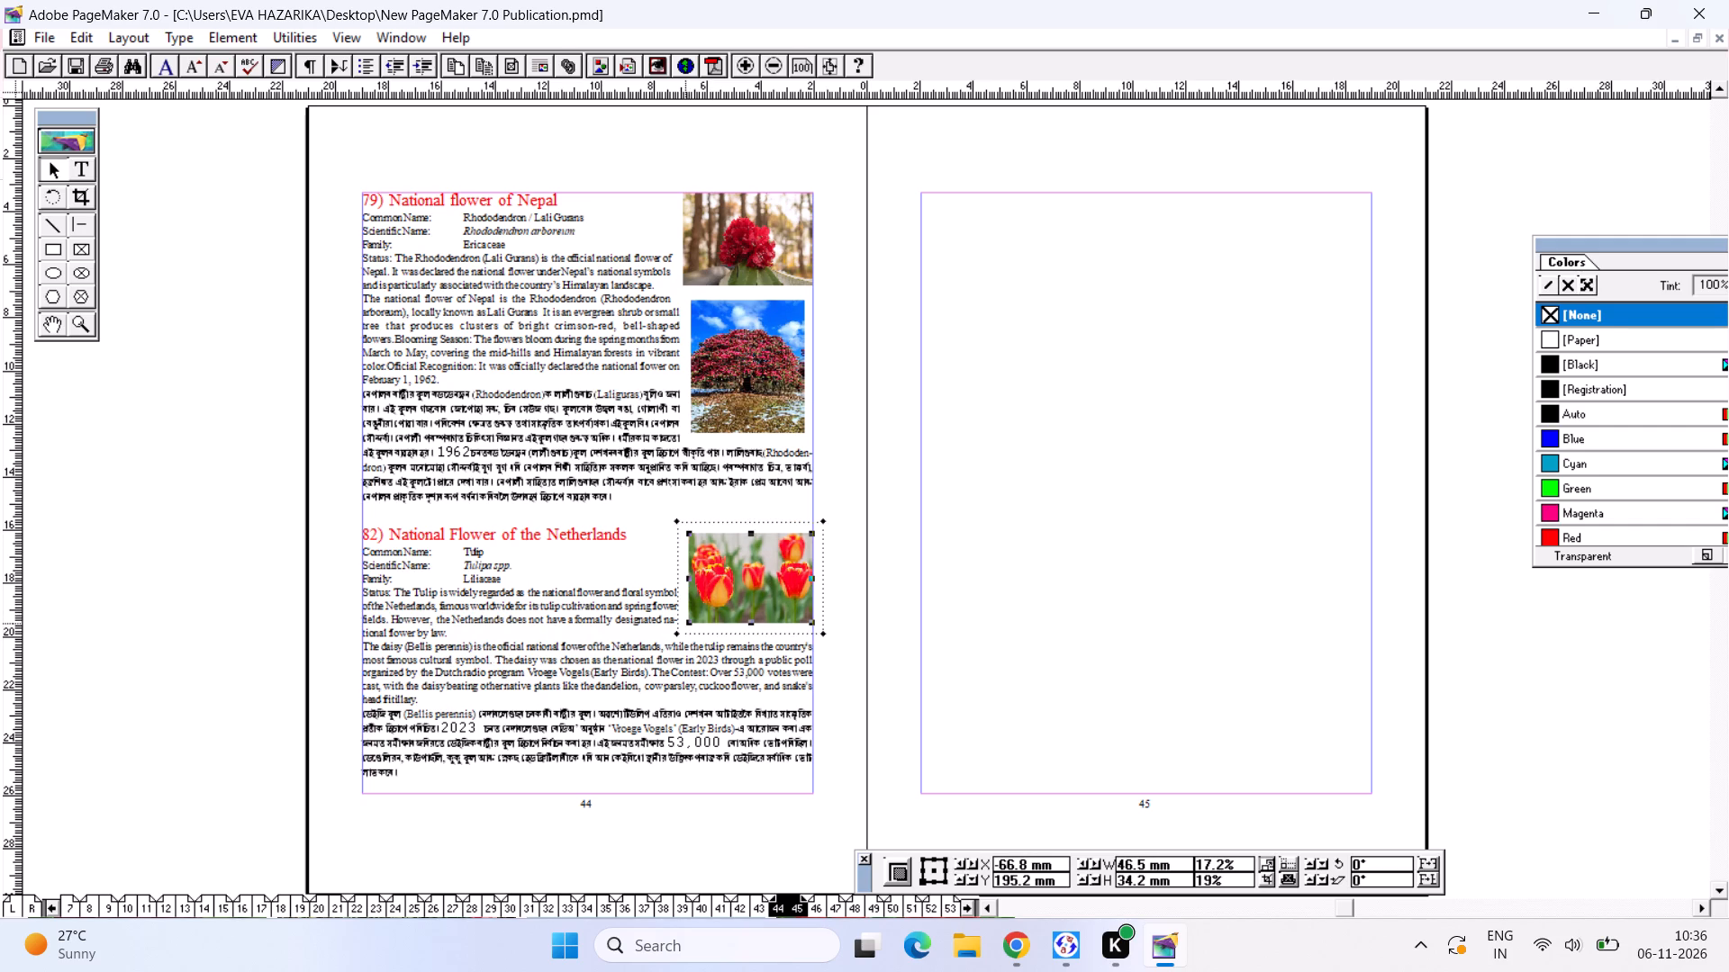
pyautogui.moveTo(684, 623); pyautogui.dragTo(698, 620)
pyautogui.click(738, 597)
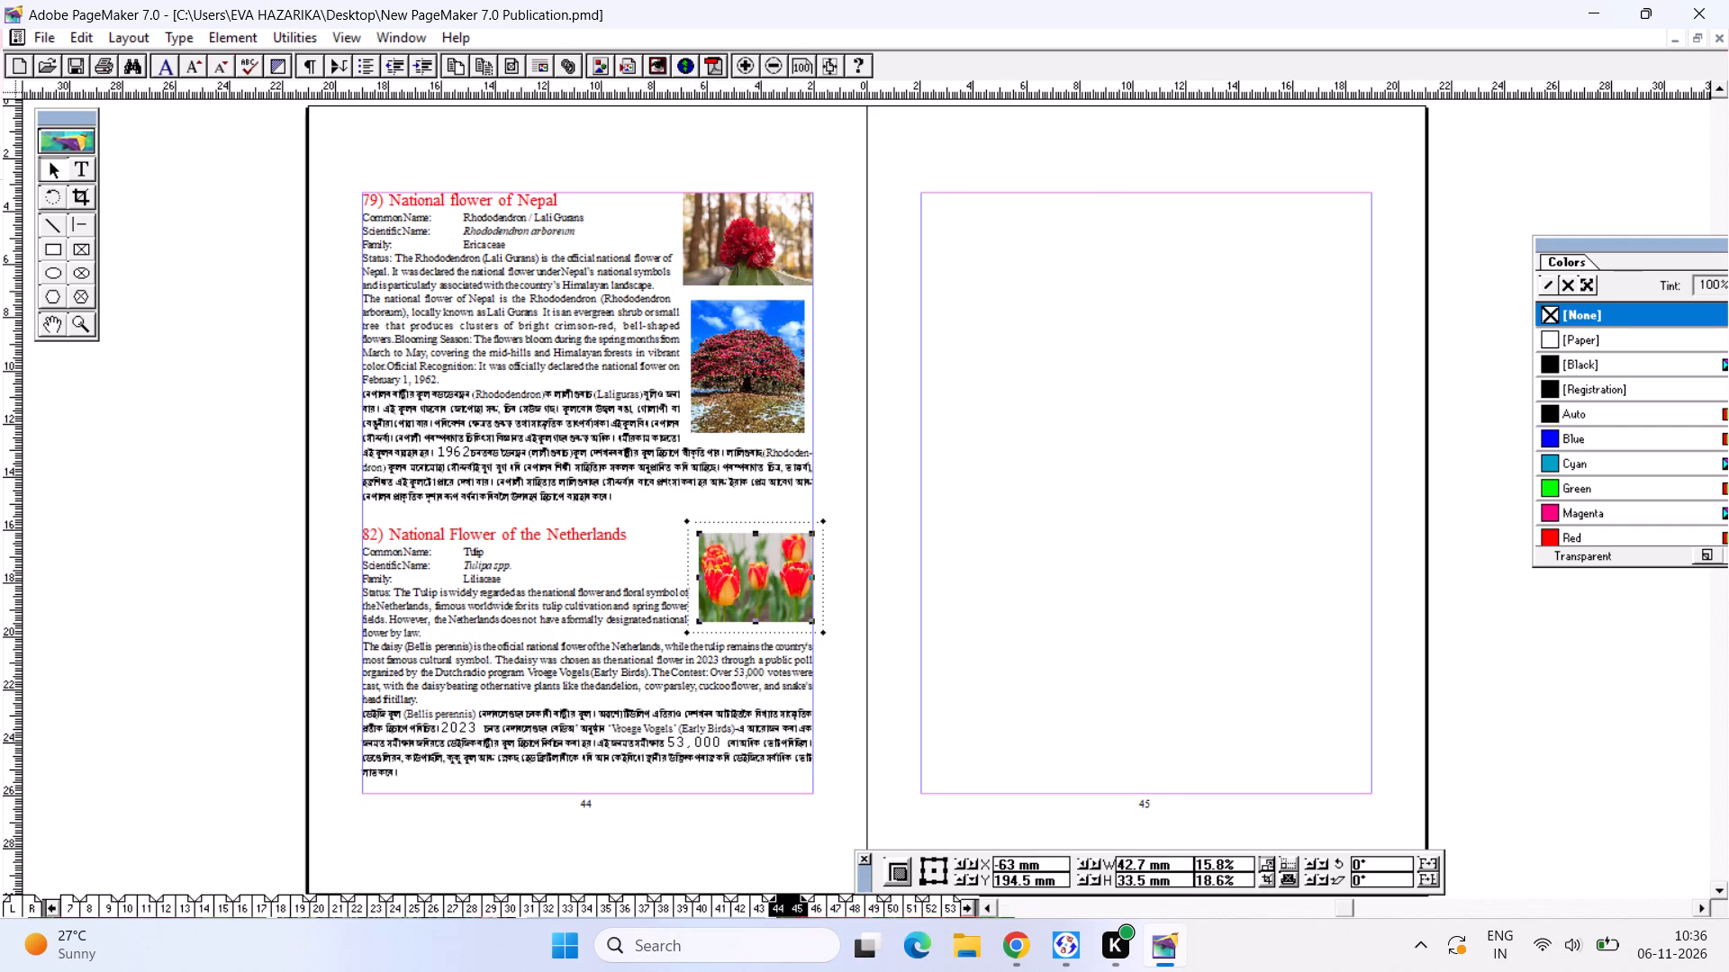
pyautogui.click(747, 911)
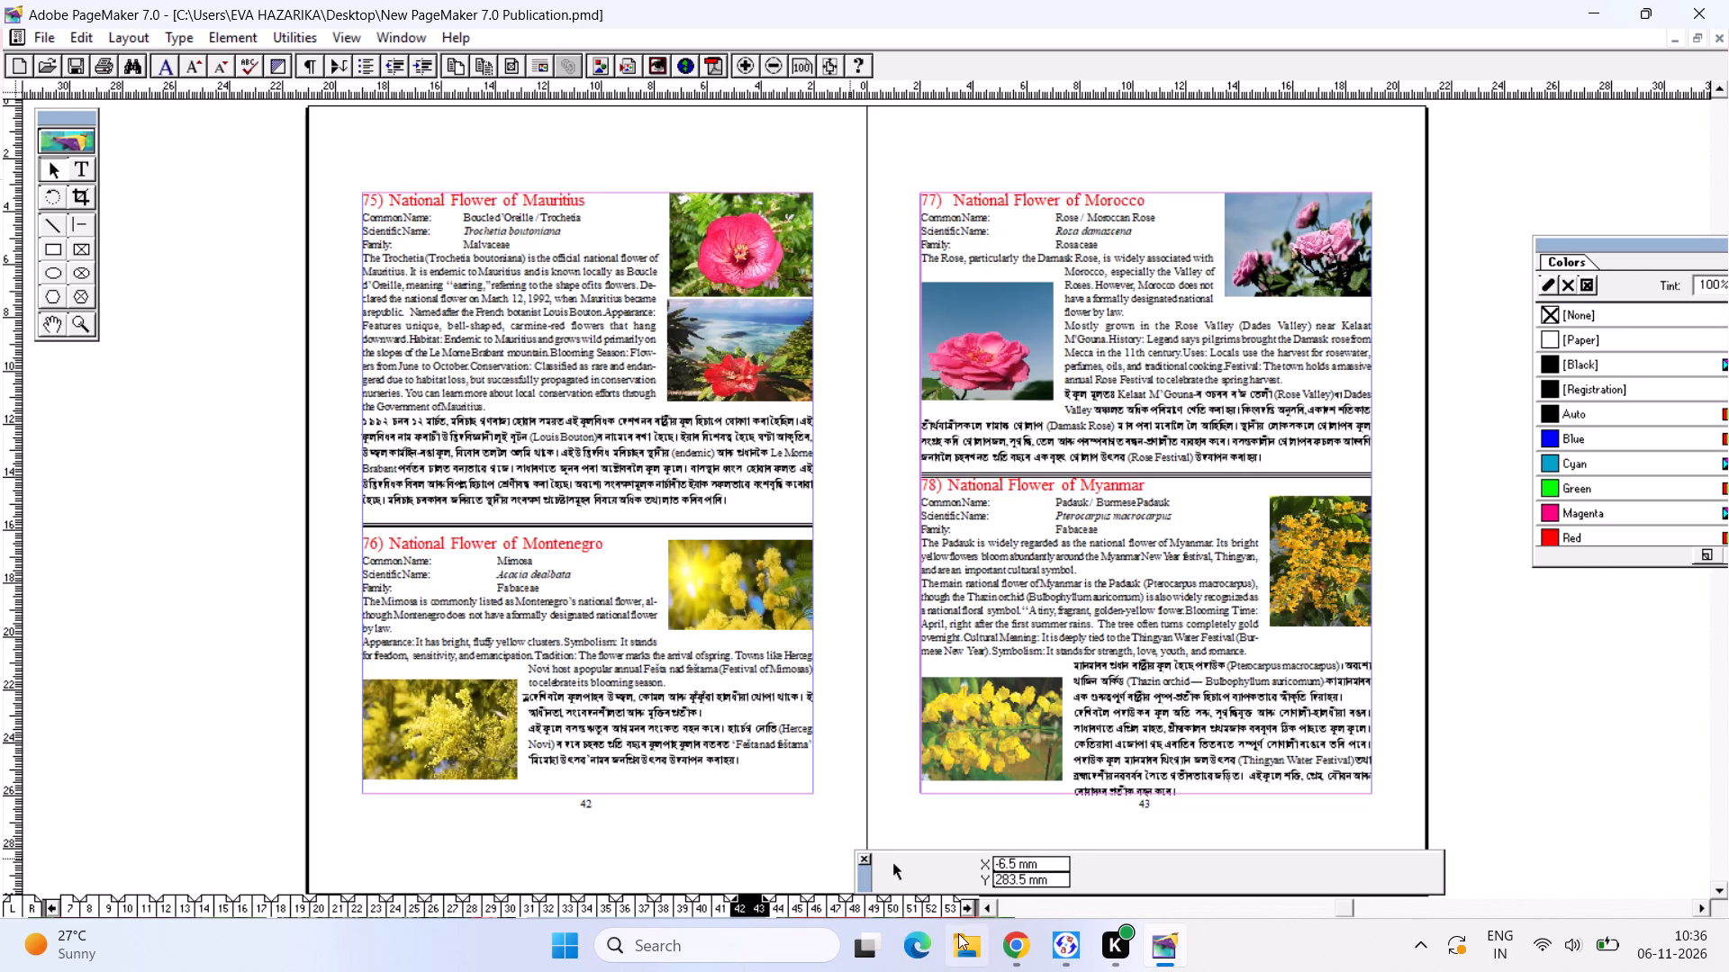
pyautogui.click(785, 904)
# Switch to Chrome and browse the tulip image results for a second photo, previewing the Discover Holland "Tulips in Holland" picture.
pyautogui.click(1012, 950)
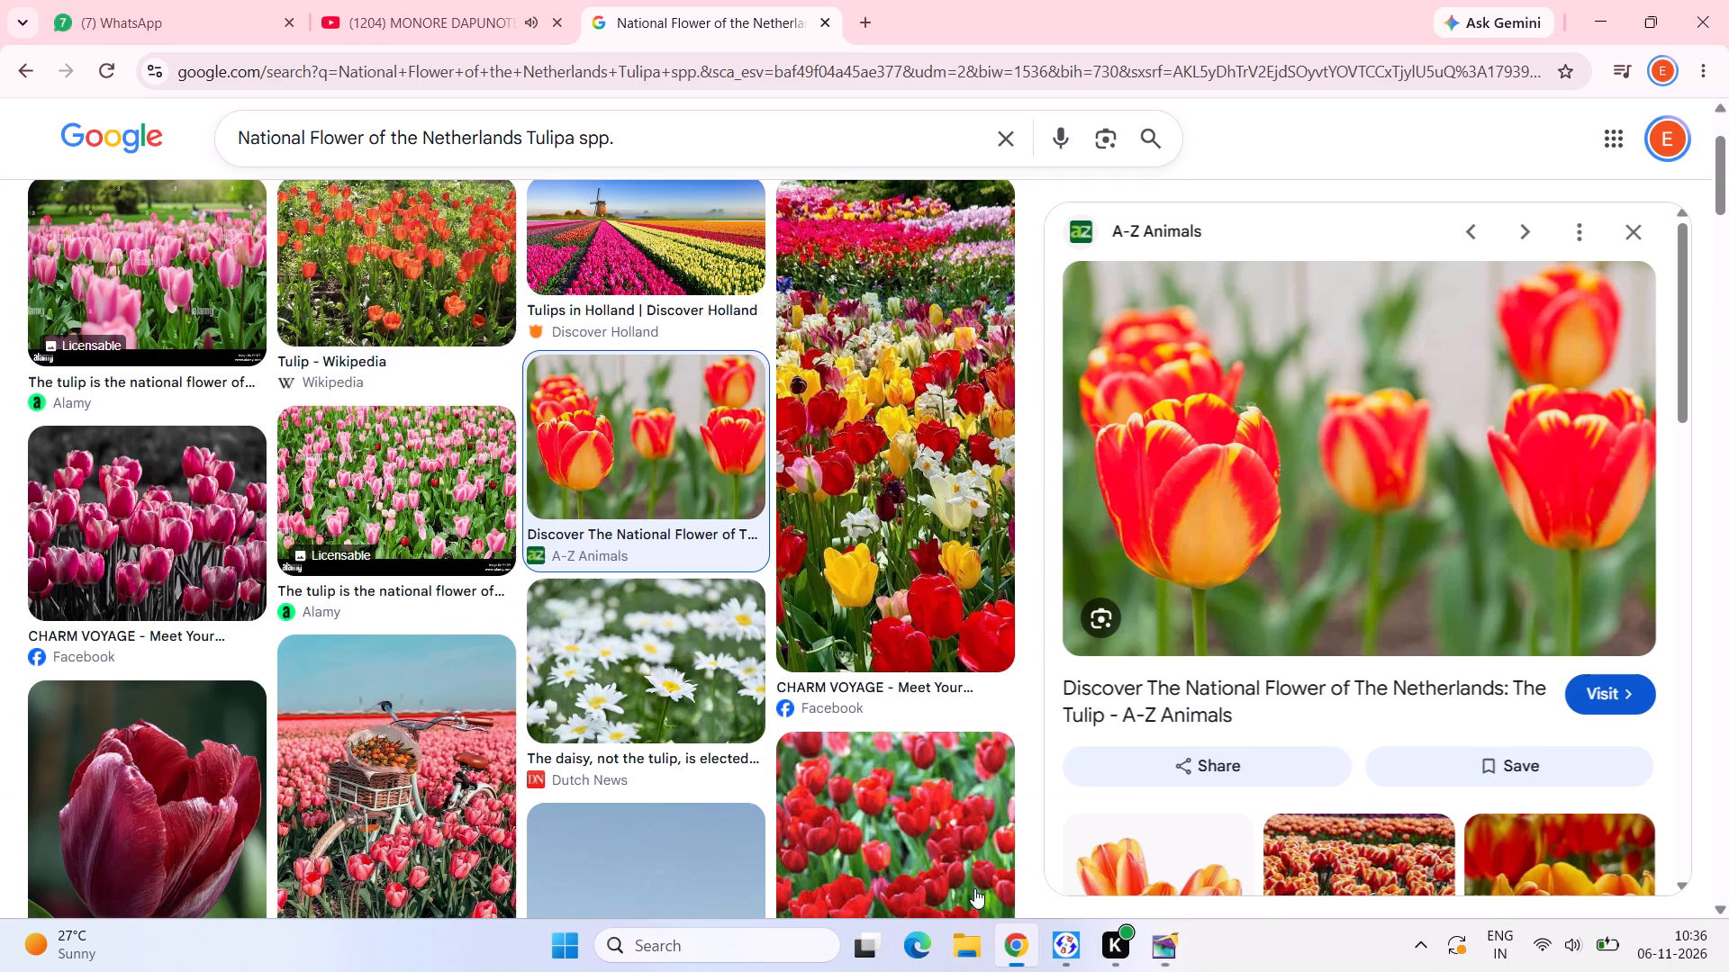
pyautogui.click(1650, 222)
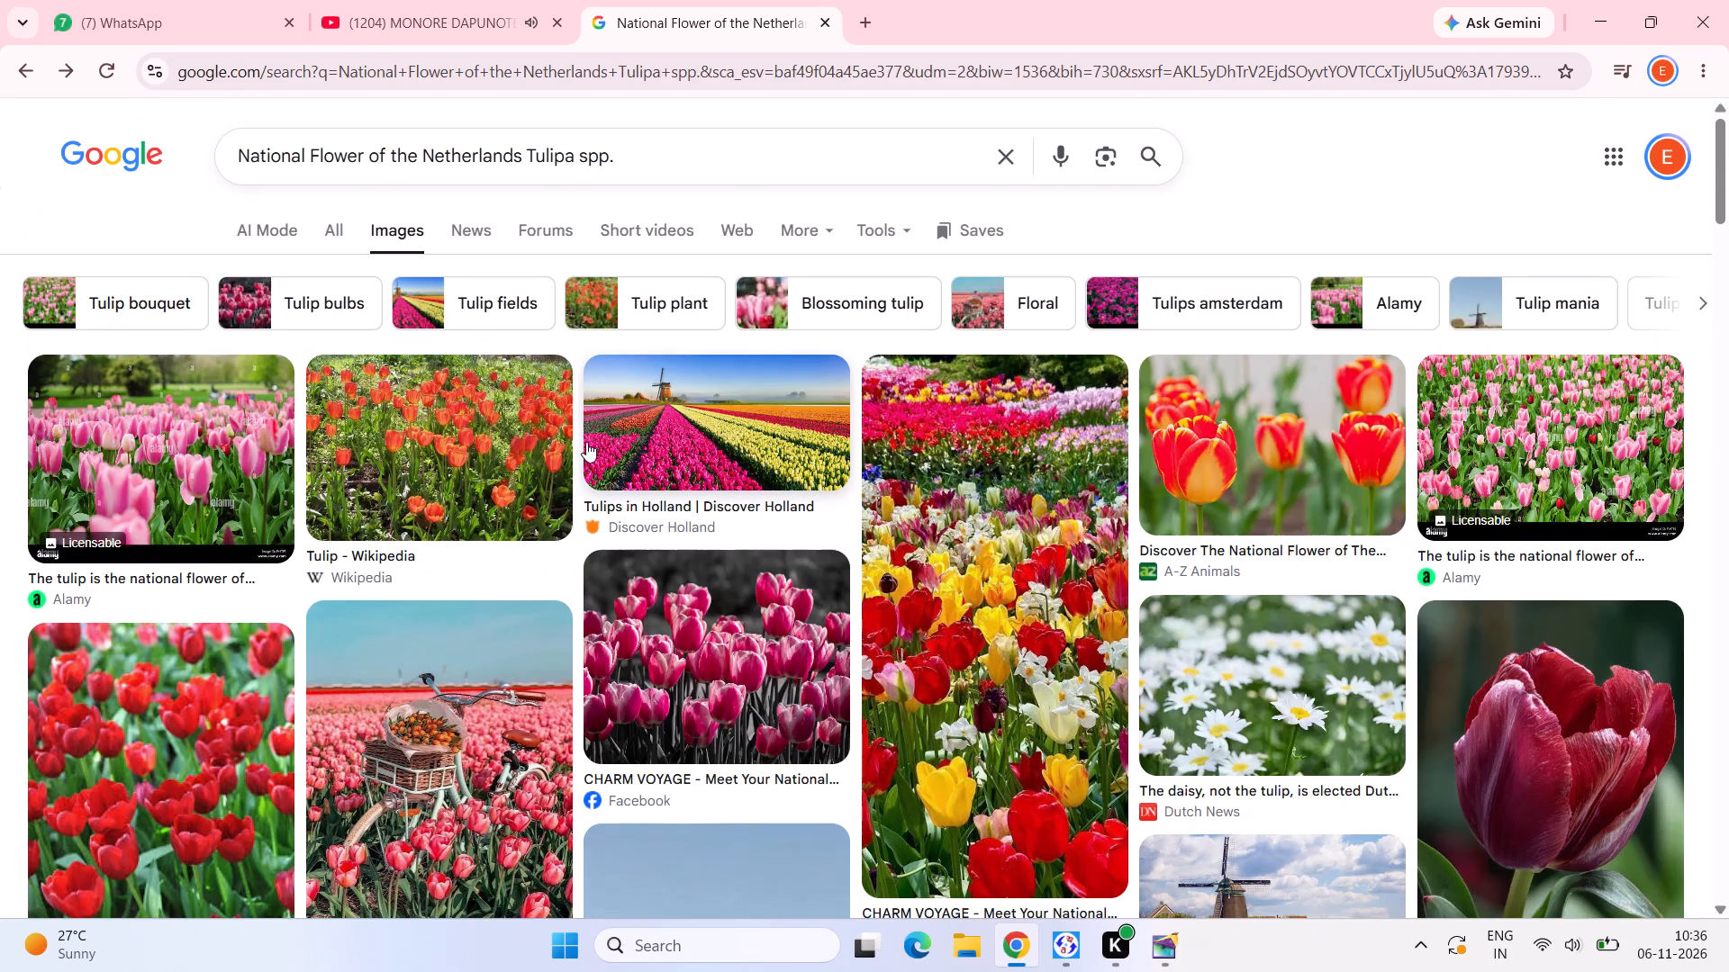
pyautogui.scroll(-12, 935, 447)
pyautogui.scroll(9, 866, 415)
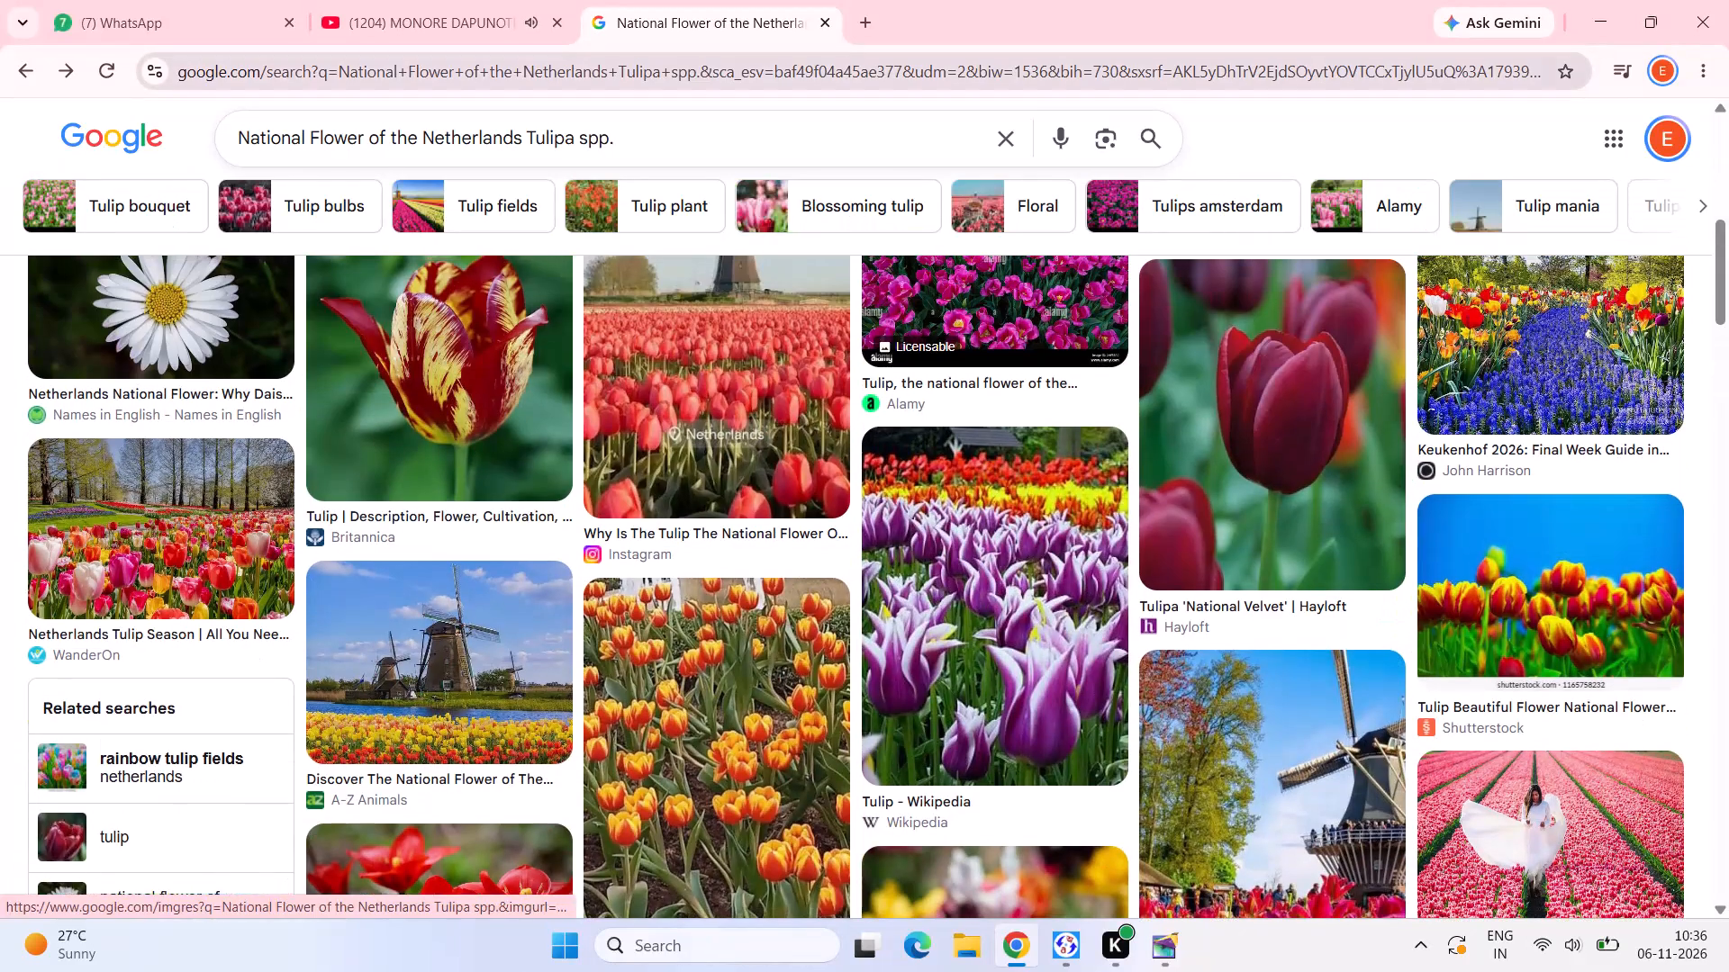
pyautogui.scroll(16, 856, 74)
pyautogui.scroll(10, 869, 139)
pyautogui.scroll(3, 841, 0)
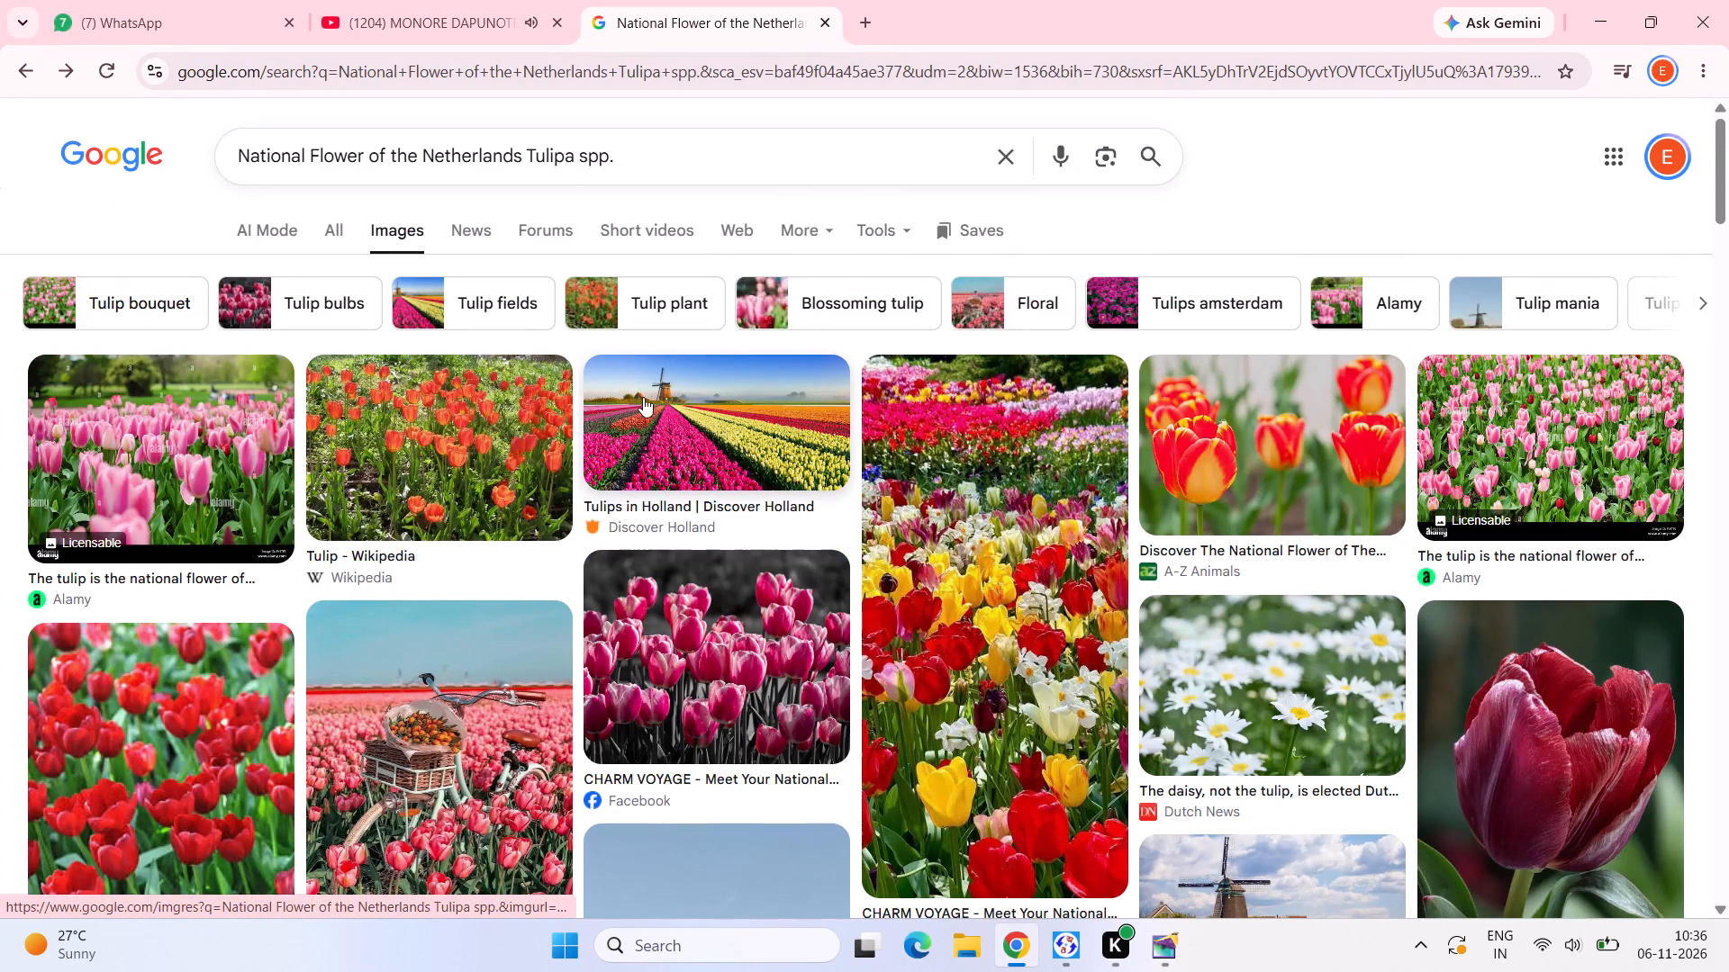
pyautogui.click(727, 428)
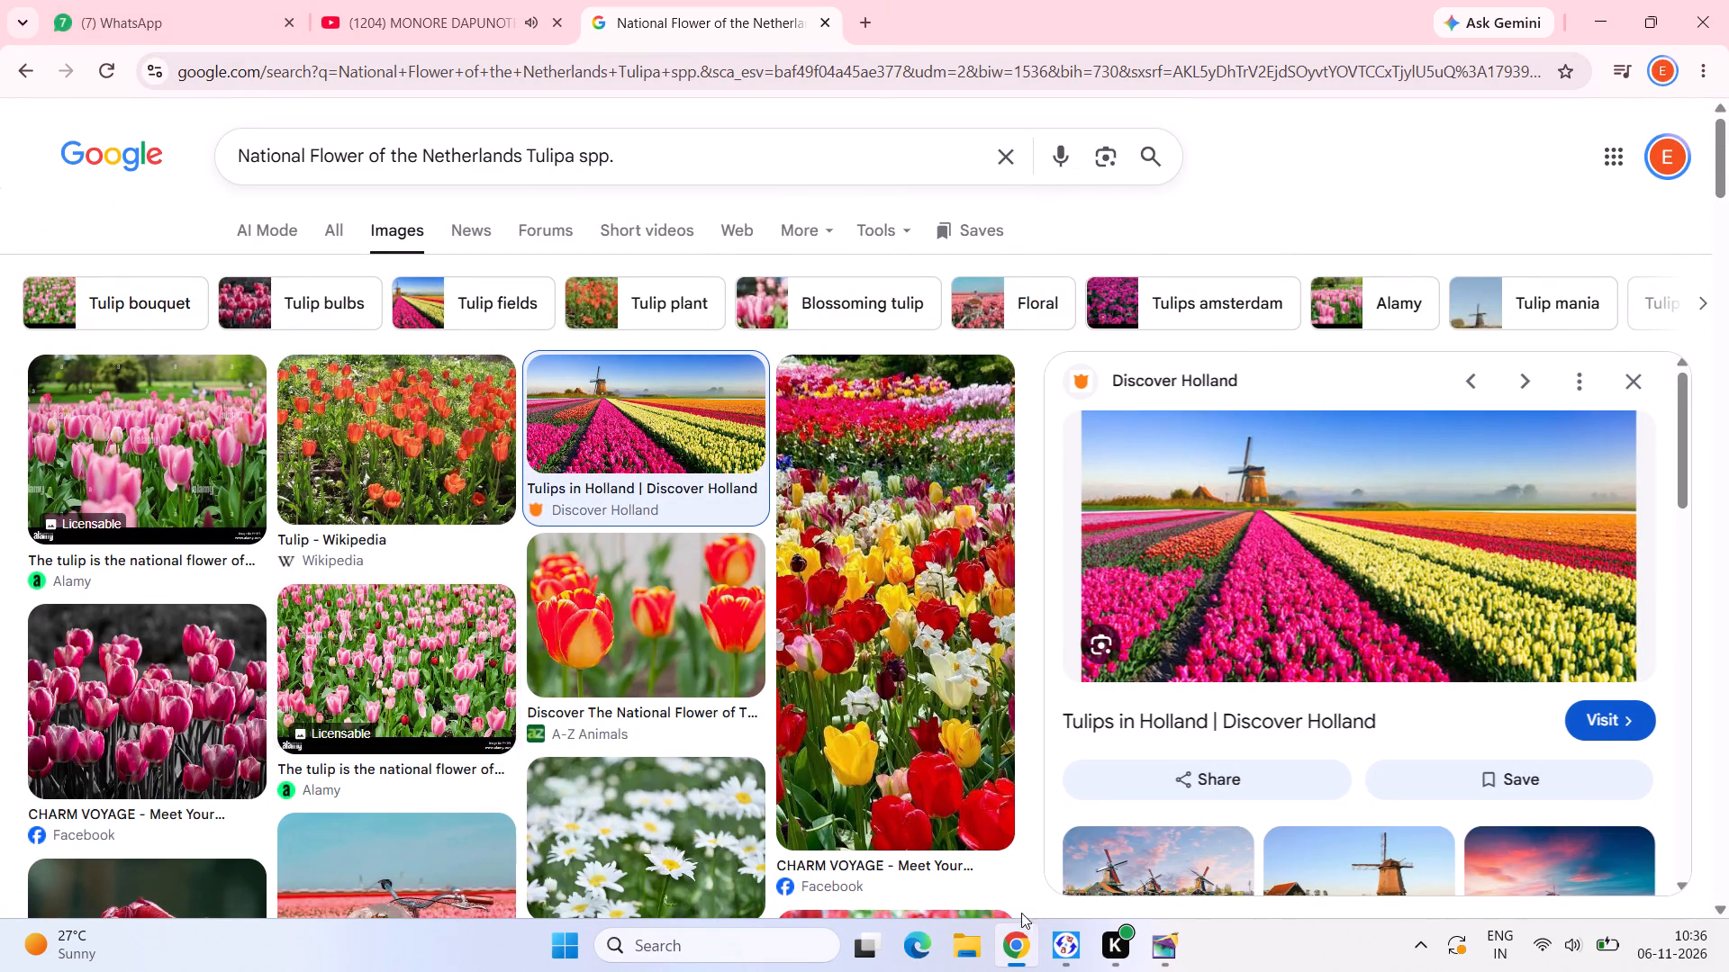
# Switch to PageMaker and examine the lower part of the Netherlands entry on page 44 for picture space.
pyautogui.click(1168, 951)
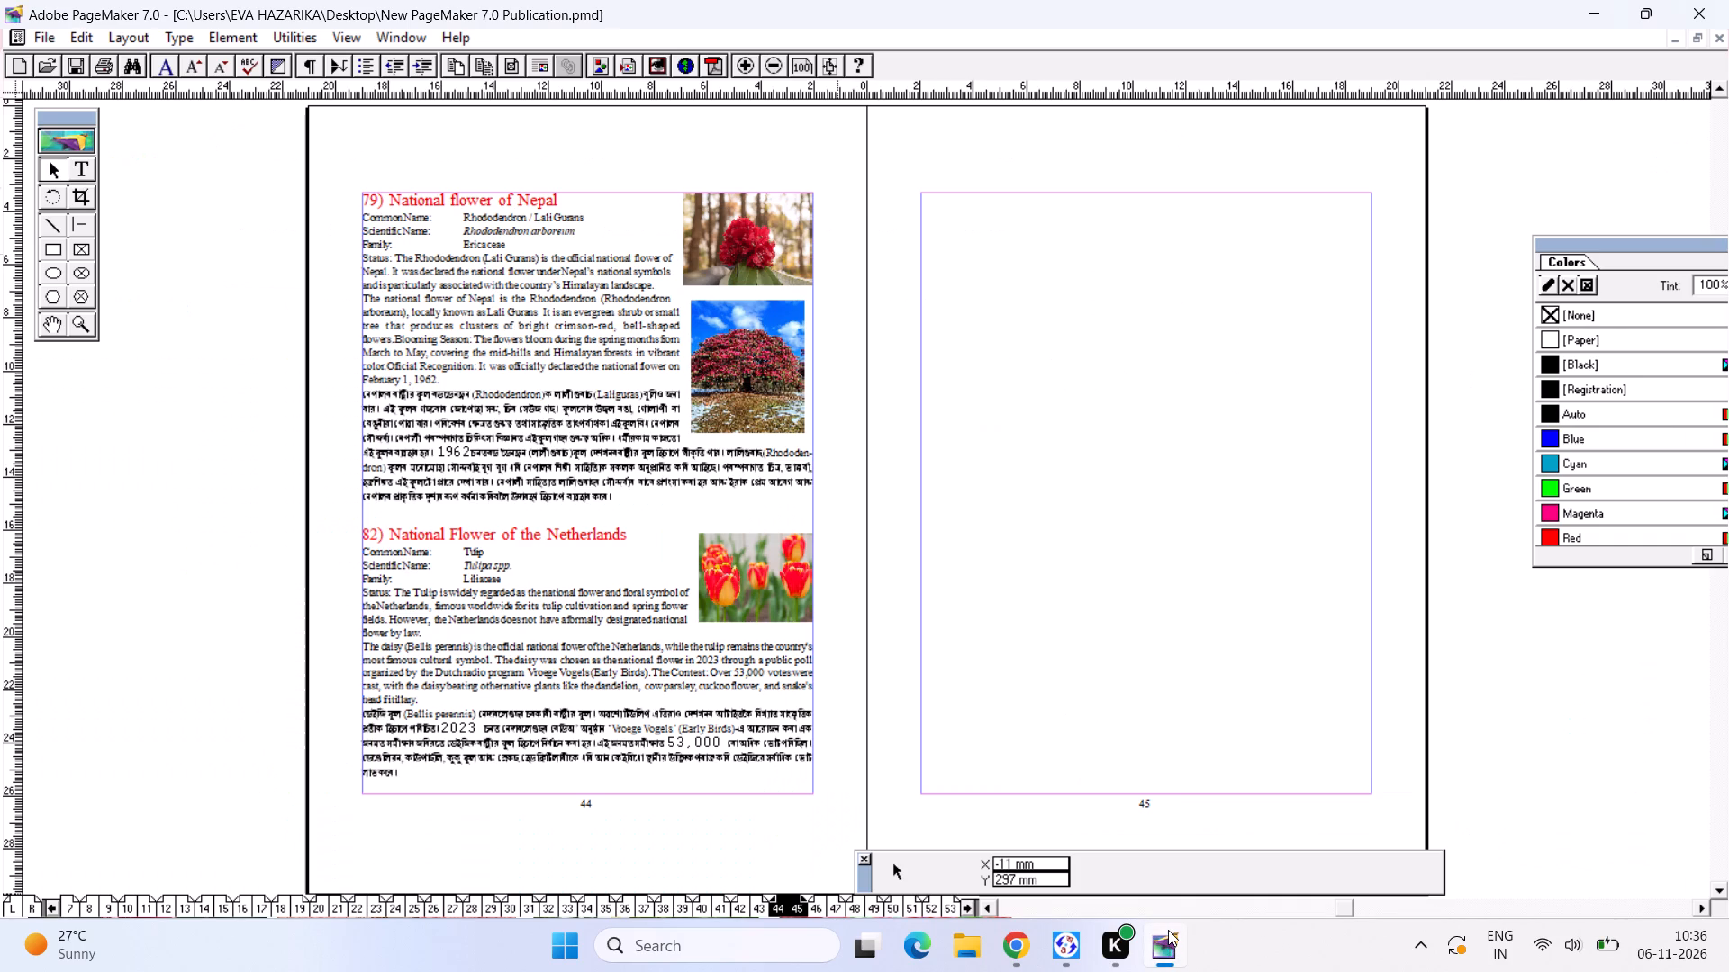
pyautogui.hotkey('ctrl', '2')
pyautogui.keyDown('alt'); pyautogui.moveTo(717, 803); pyautogui.dragTo(1643, 410); pyautogui.keyUp('alt')
pyautogui.keyDown('alt'); pyautogui.moveTo(1020, 540); pyautogui.dragTo(1021, 43); pyautogui.keyUp('alt')
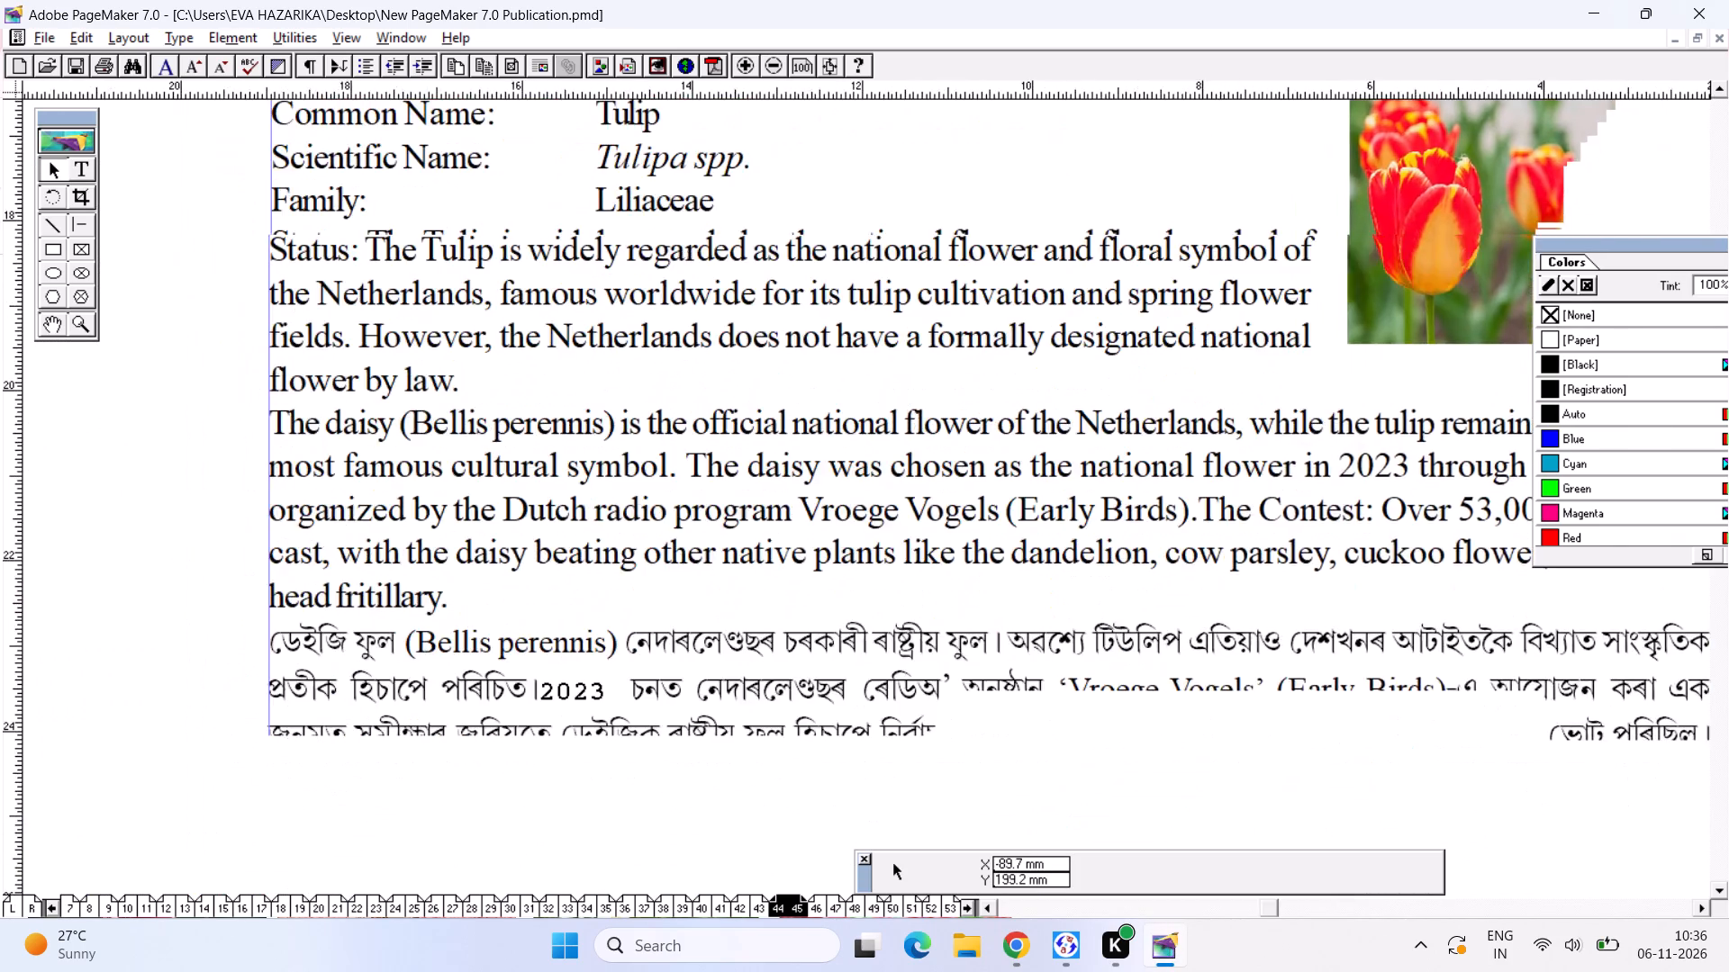
pyautogui.keyDown('alt'); pyautogui.moveTo(1021, 43); pyautogui.dragTo(871, 0); pyautogui.keyUp('alt')
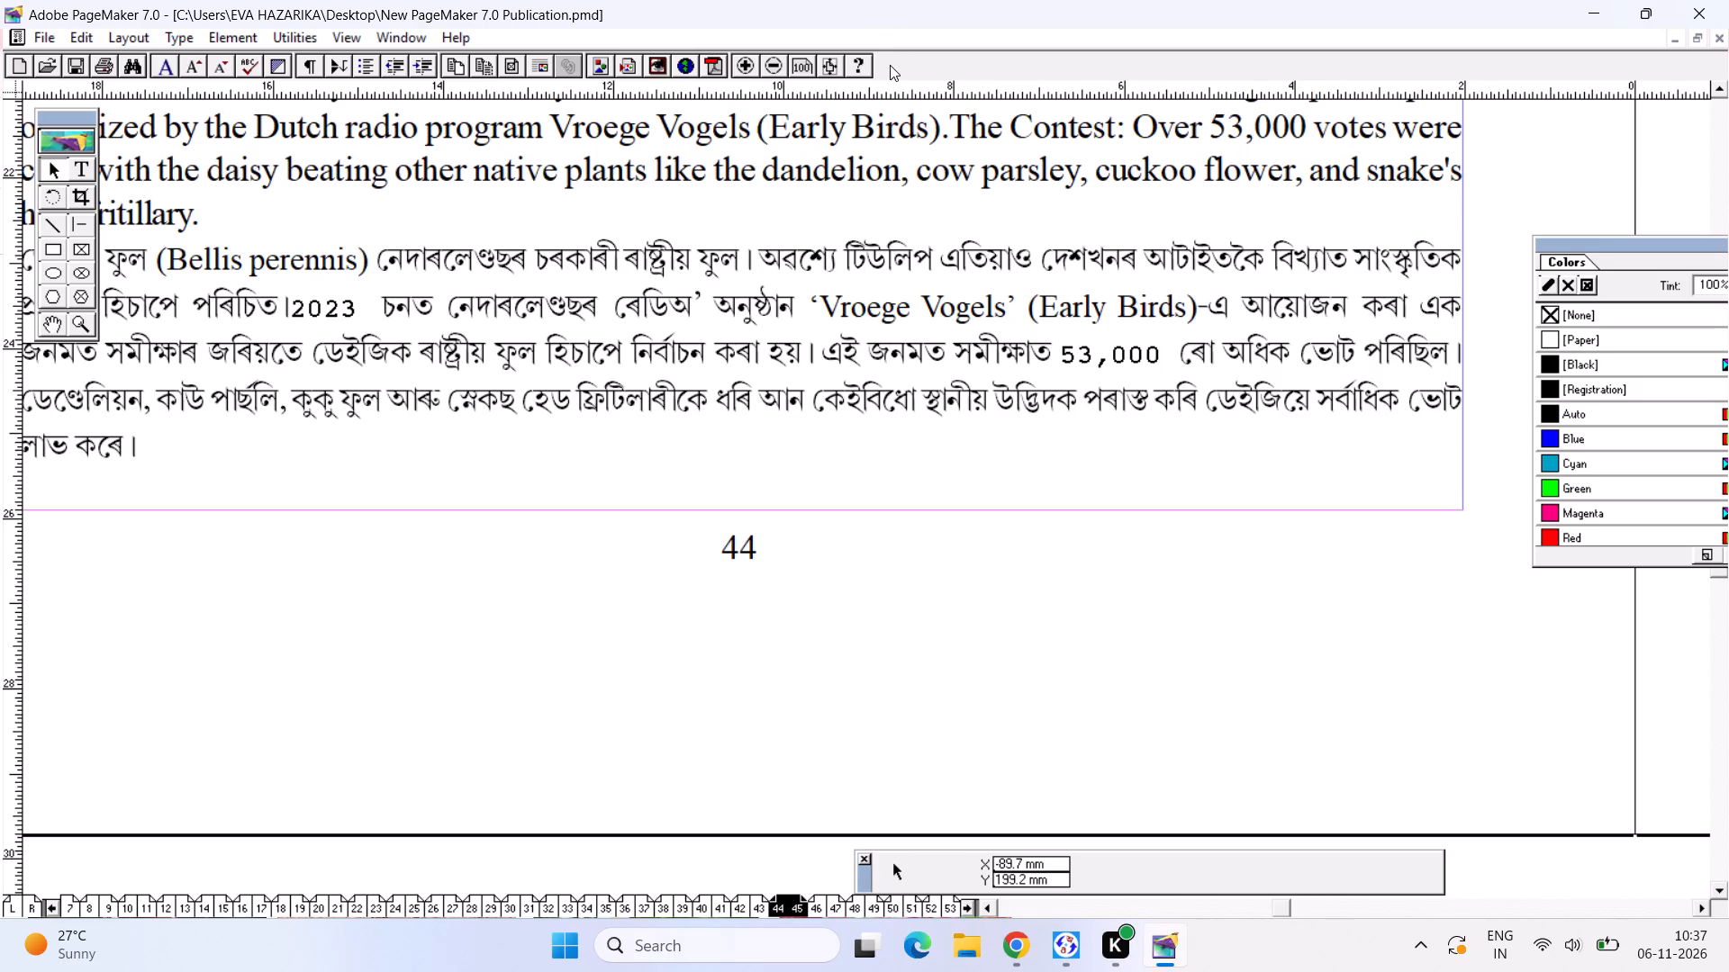
pyautogui.hotkey('ctrl', '0')
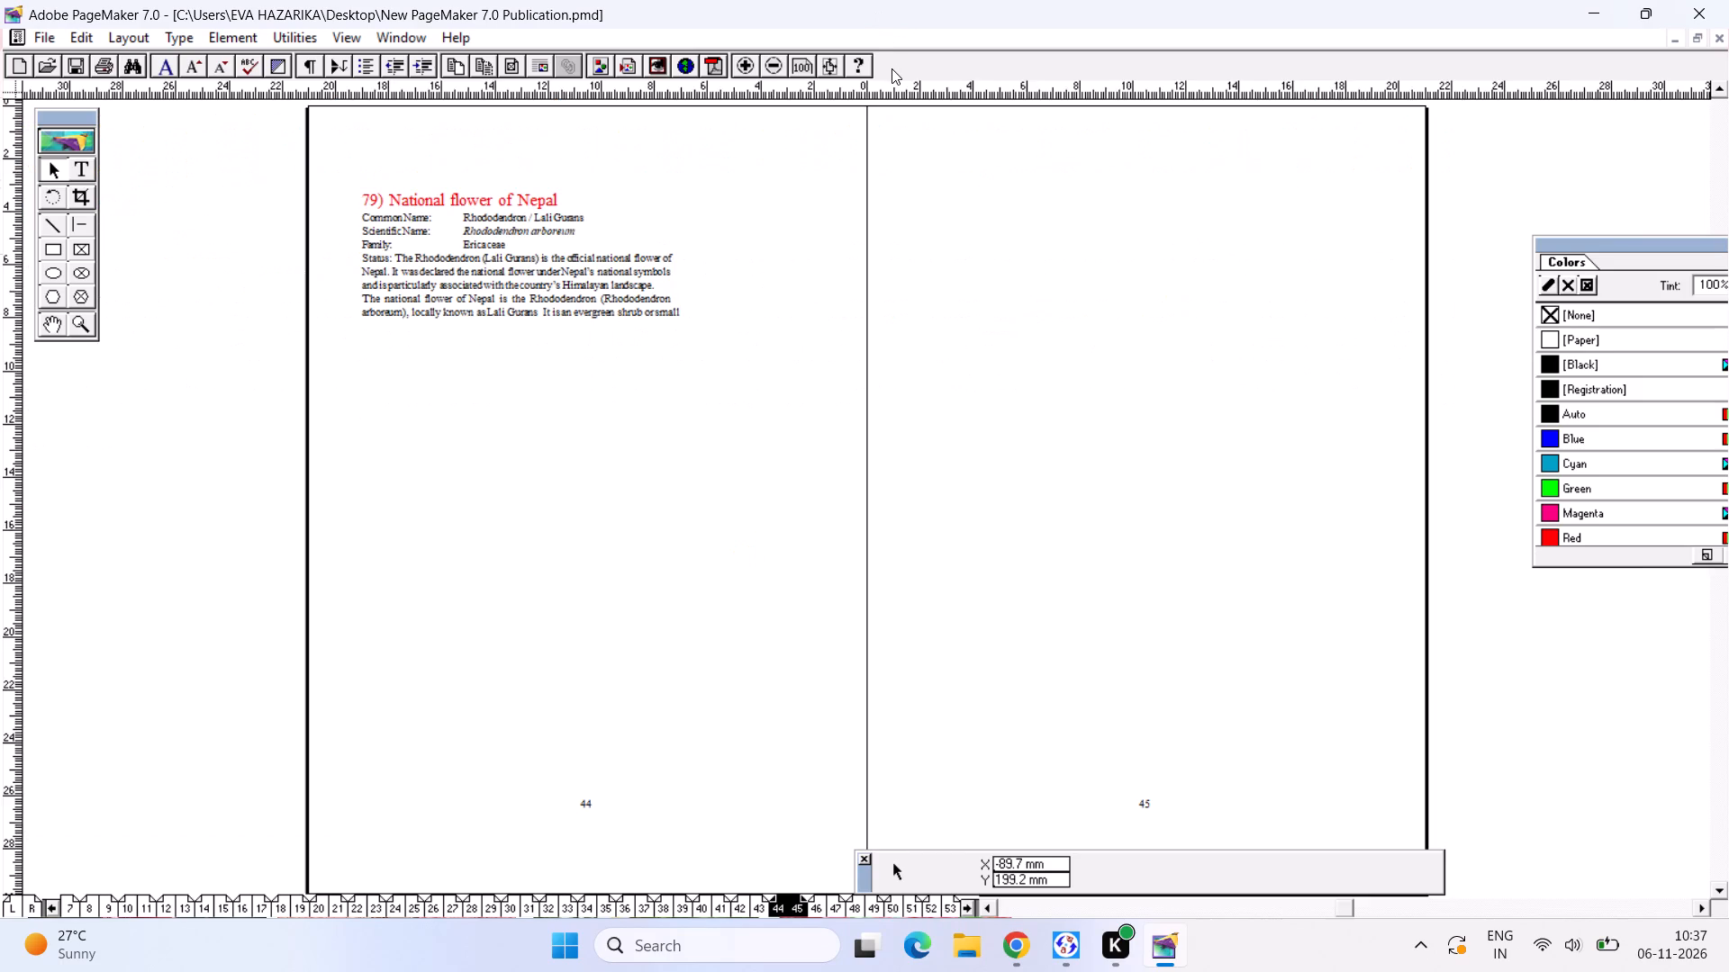
# Copy the Discover Holland tulip-field photo with the windmill from Chrome and paste it onto the page 44–45 spread in PageMaker.
pyautogui.click(1156, 940)
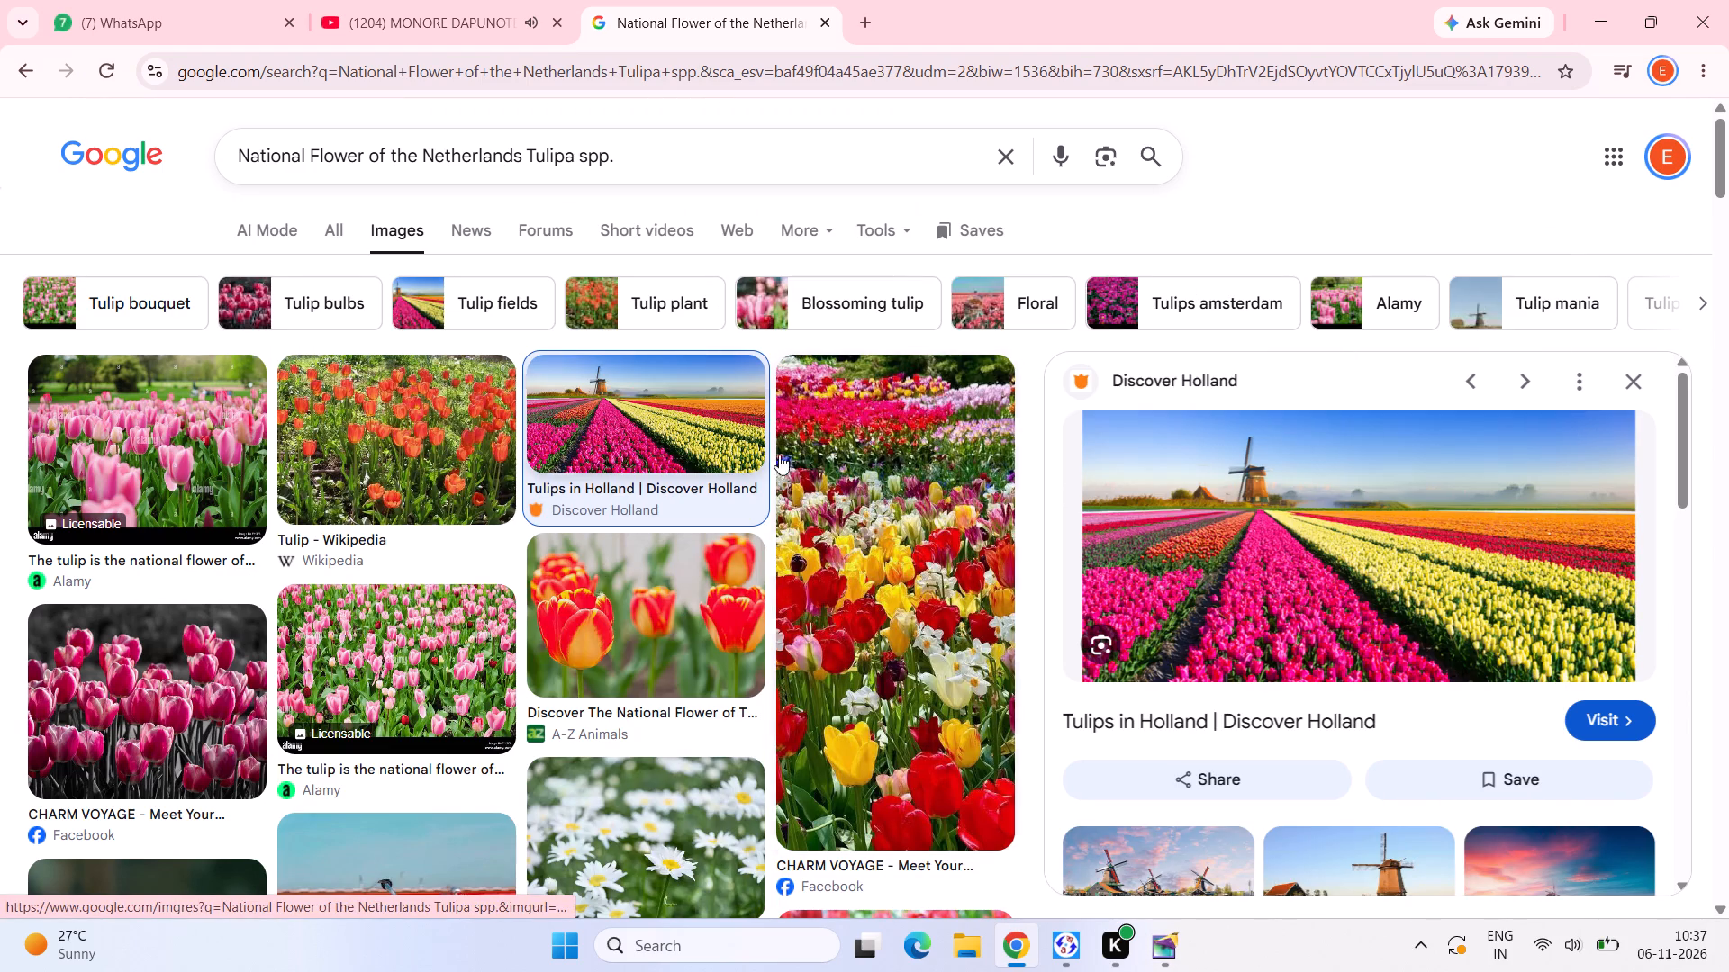
pyautogui.rightClick(1181, 513)
pyautogui.click(1336, 374)
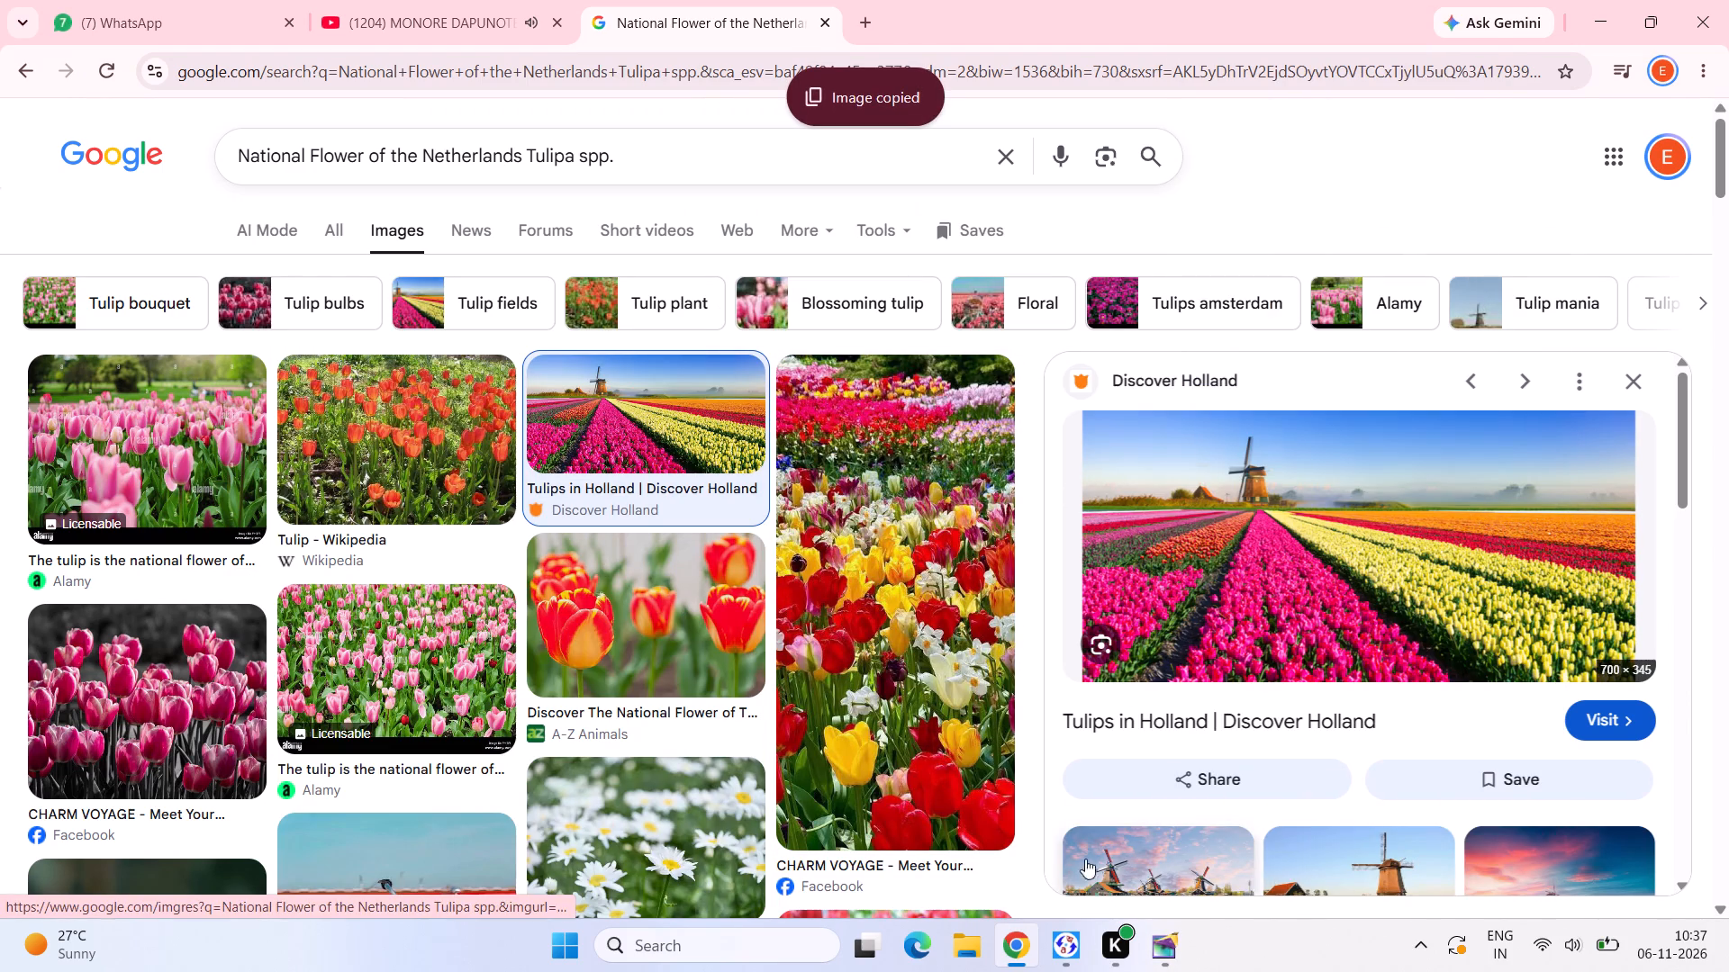
pyautogui.click(1150, 943)
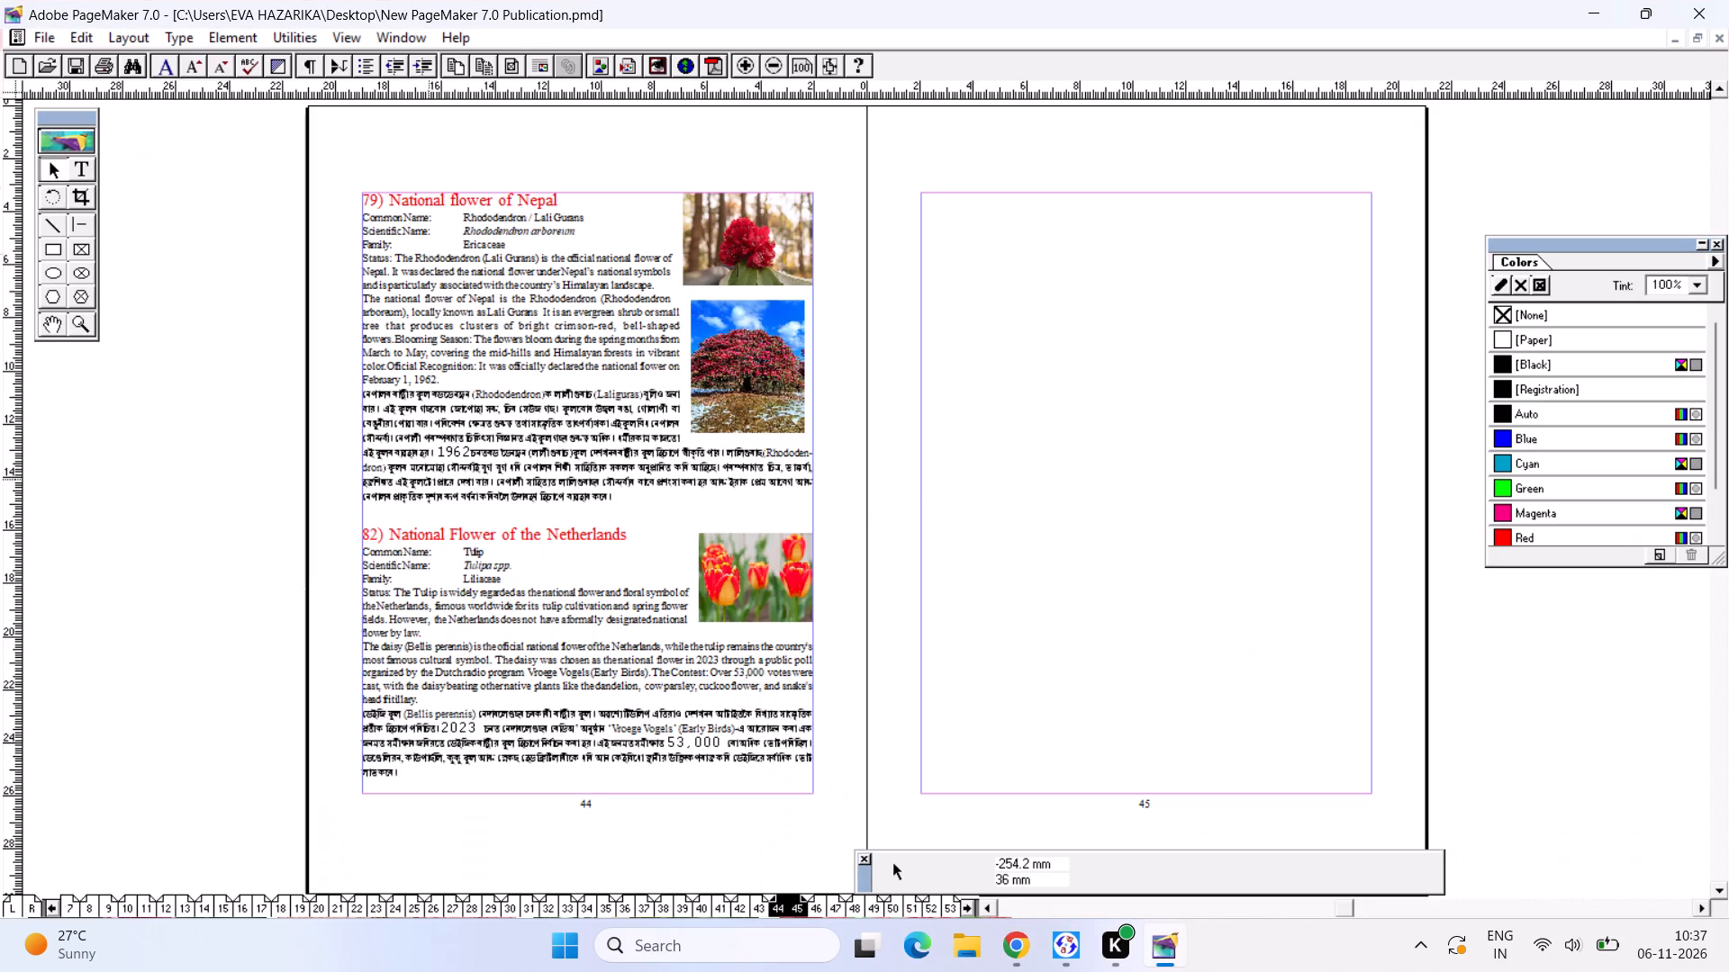
pyautogui.hotkey('ctrl', 'v')
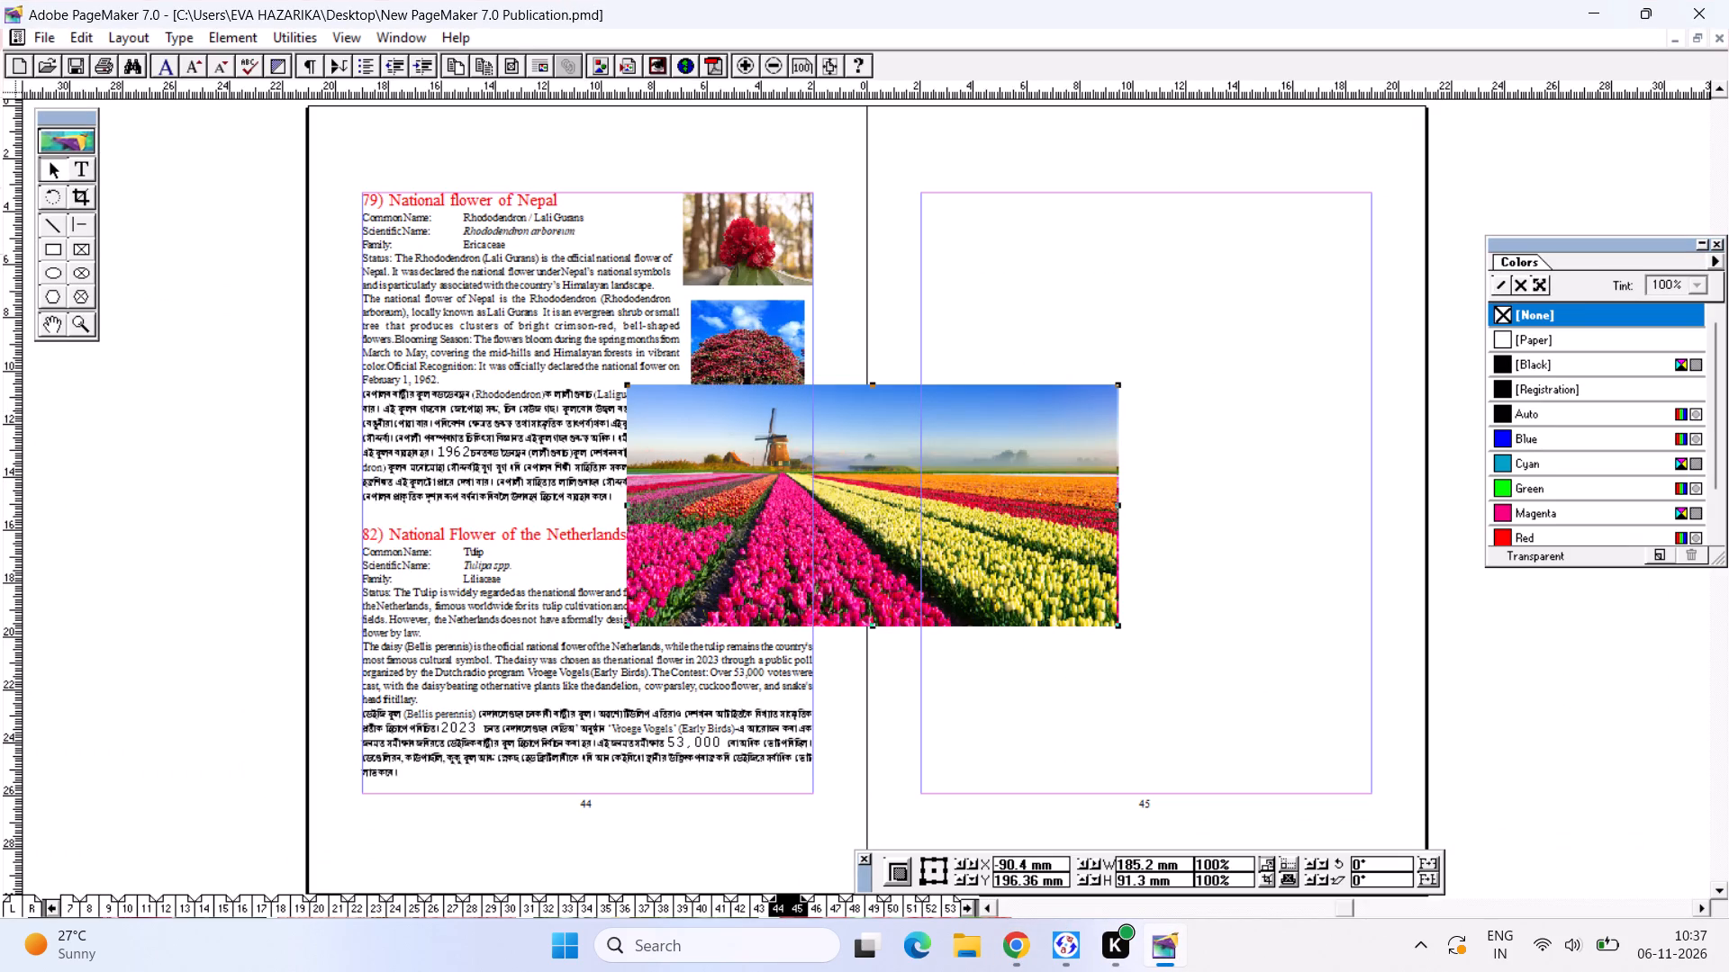
# Shrink the tulip-field photo to about 62 by 41 mm and place it over the Netherlands paragraphs against page 44's left margin.
pyautogui.moveTo(629, 382); pyautogui.dragTo(920, 486)
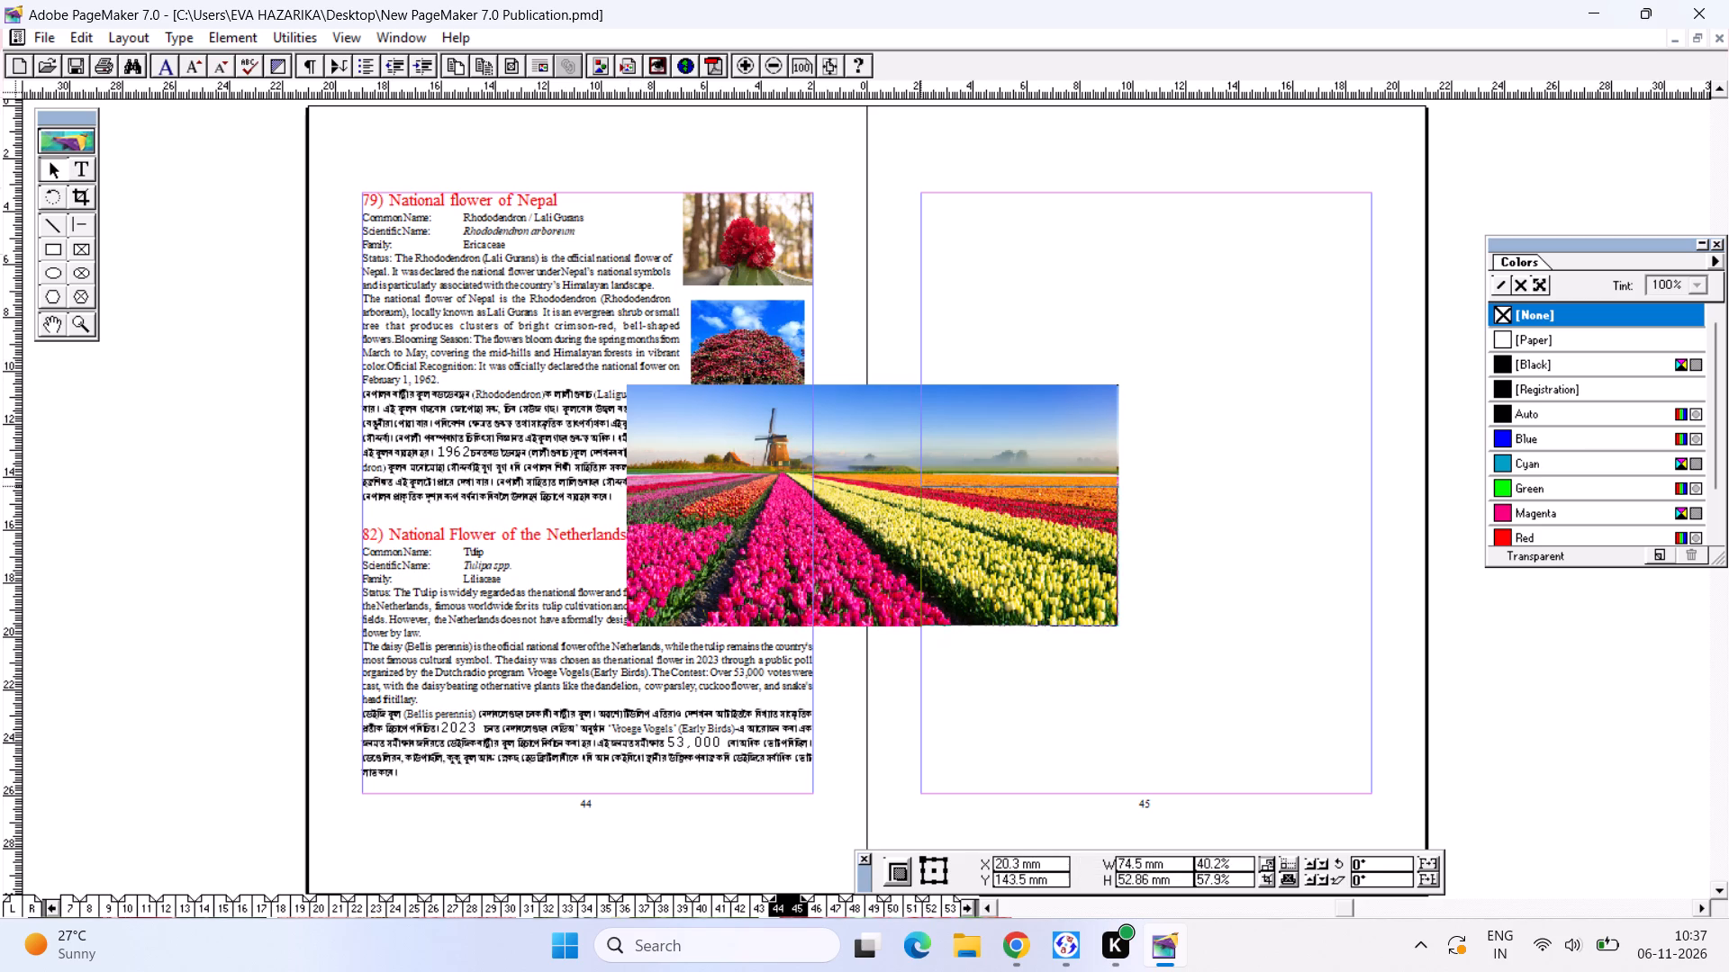
pyautogui.moveTo(920, 486); pyautogui.dragTo(953, 518)
pyautogui.moveTo(1039, 559); pyautogui.dragTo(536, 674)
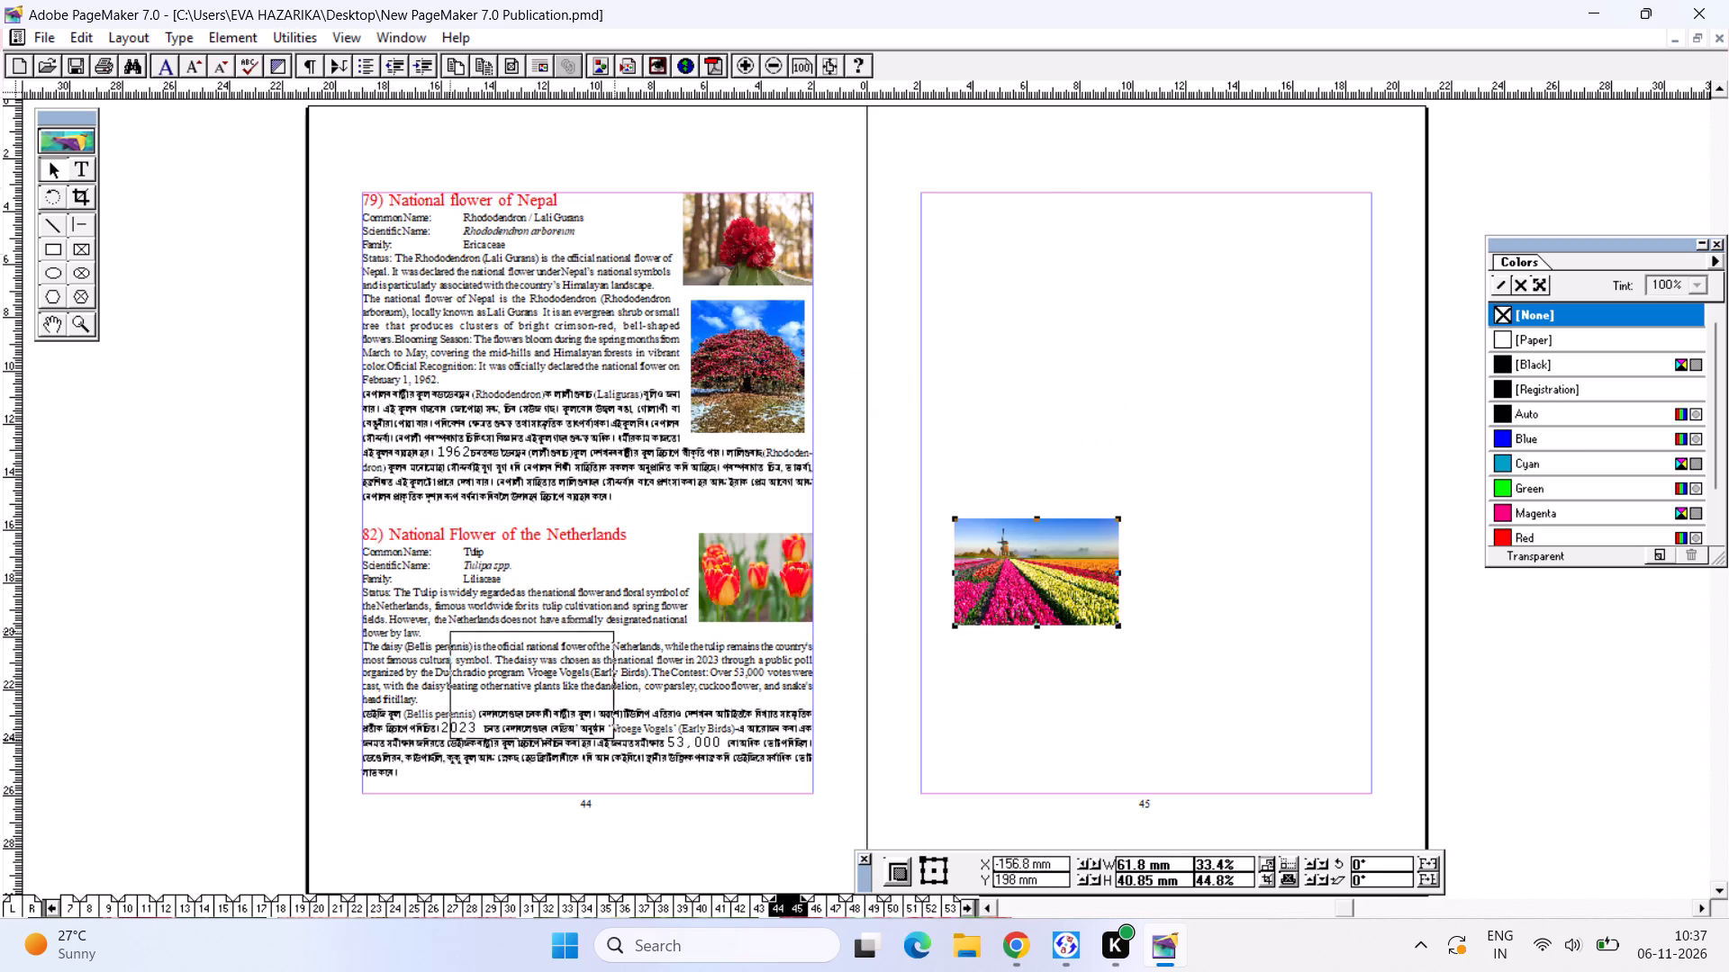
pyautogui.moveTo(536, 674); pyautogui.dragTo(446, 680)
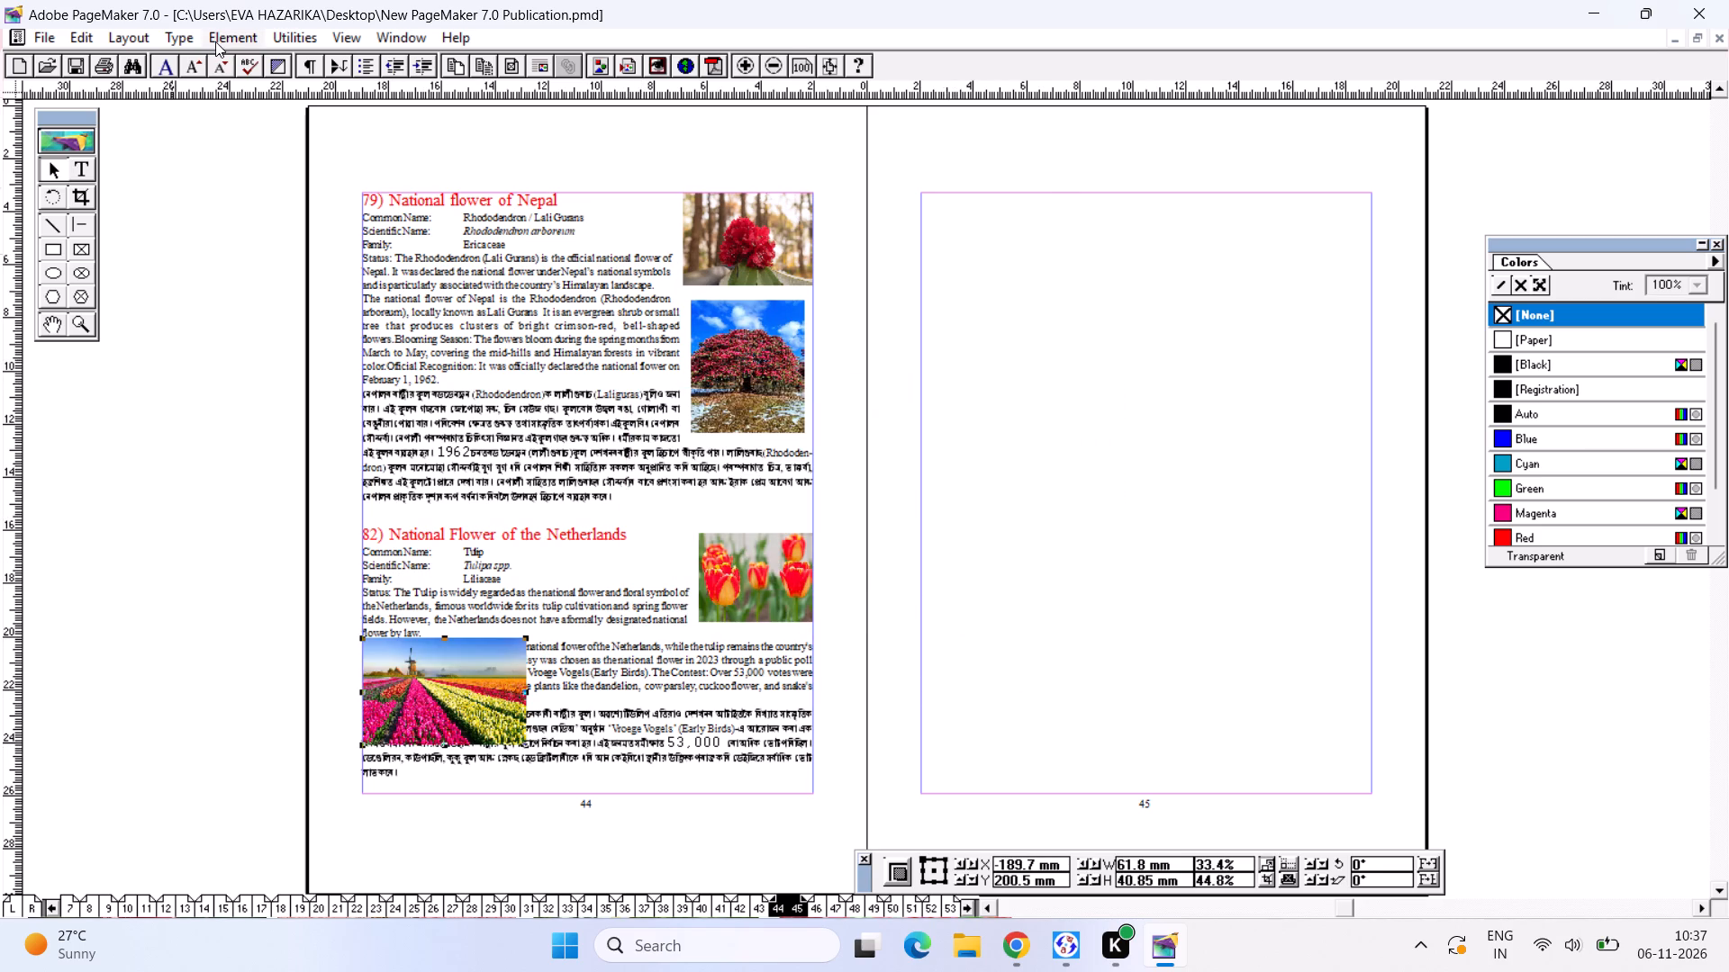
# Apply a rectangular text wrap on all sides of the tulip-field photo.
pyautogui.click(217, 41)
pyautogui.click(347, 238)
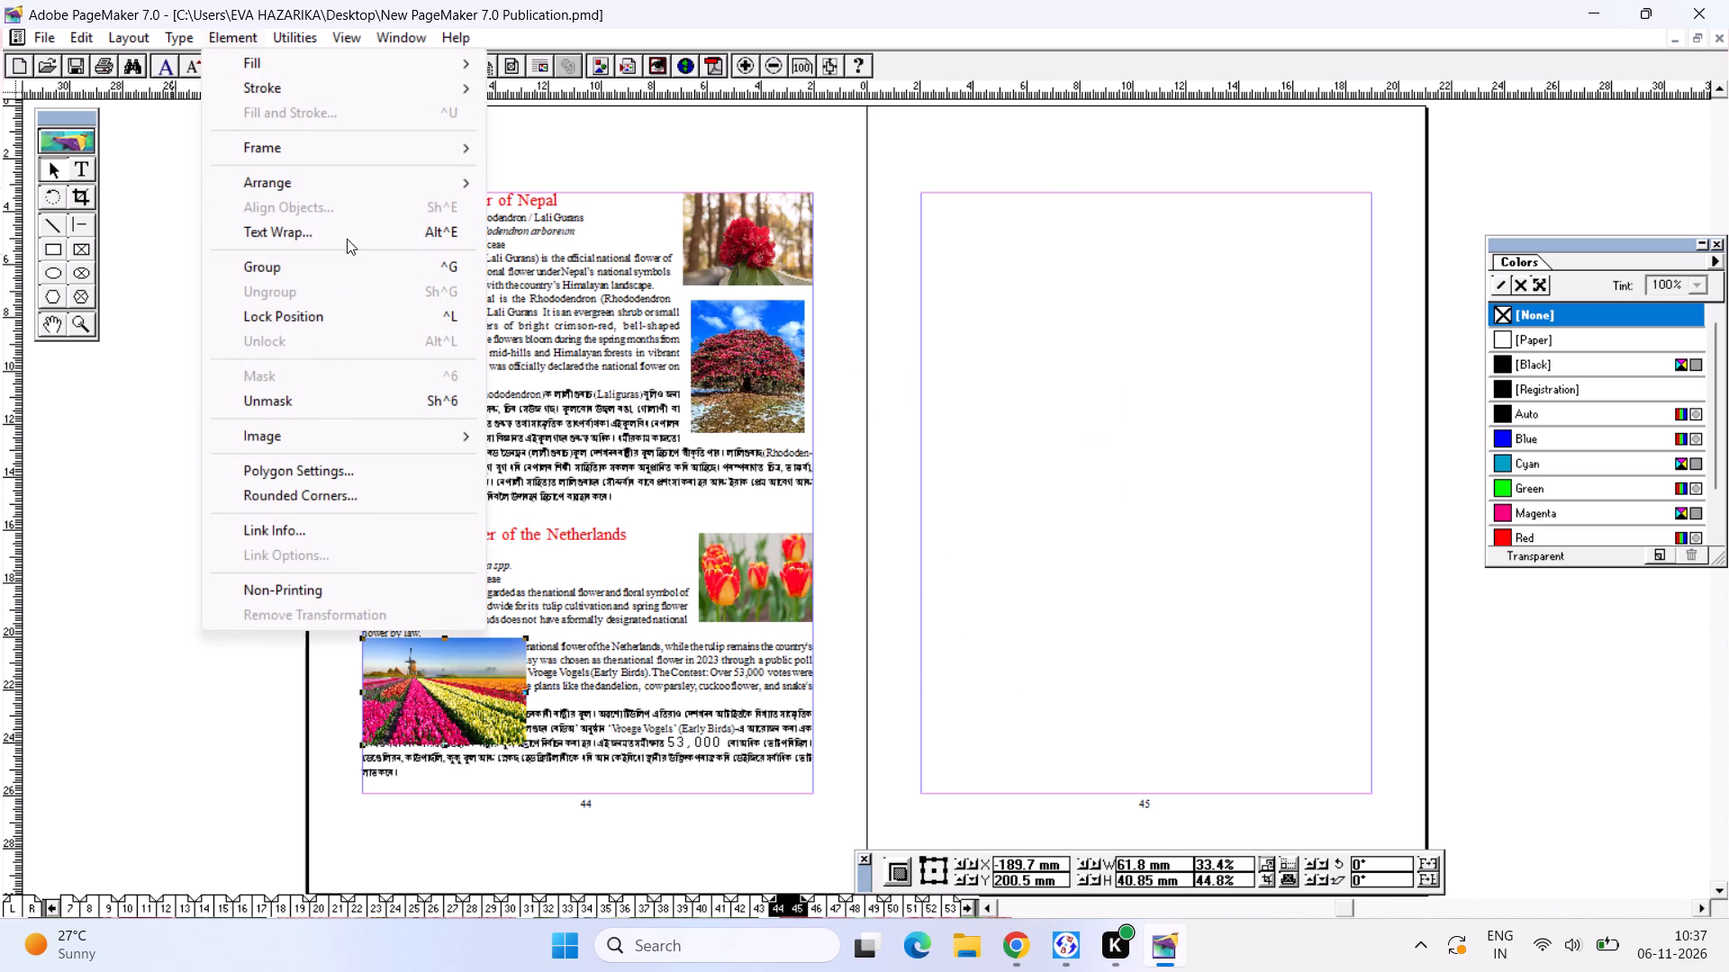
pyautogui.click(812, 338)
pyautogui.click(909, 319)
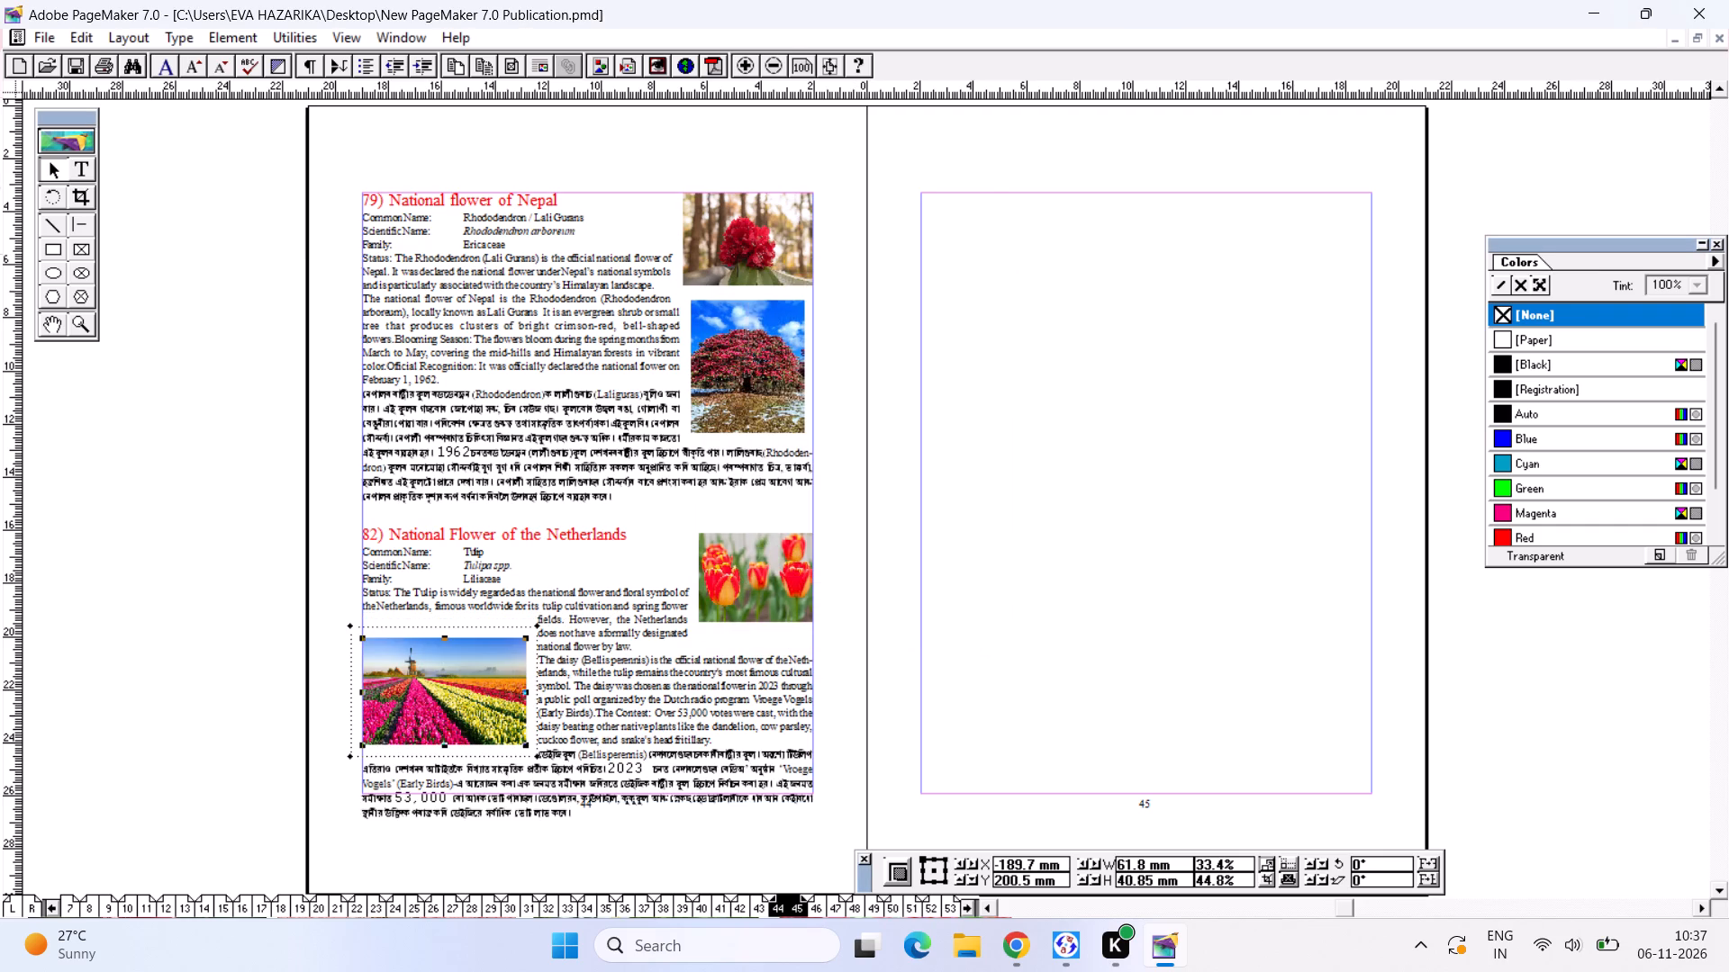
# Resize the tulip-field photo to about 55 by 31 mm and move it down beside the Assamese paragraph, with its base on page 44's bottom margin.
pyautogui.moveTo(526, 745); pyautogui.dragTo(499, 730)
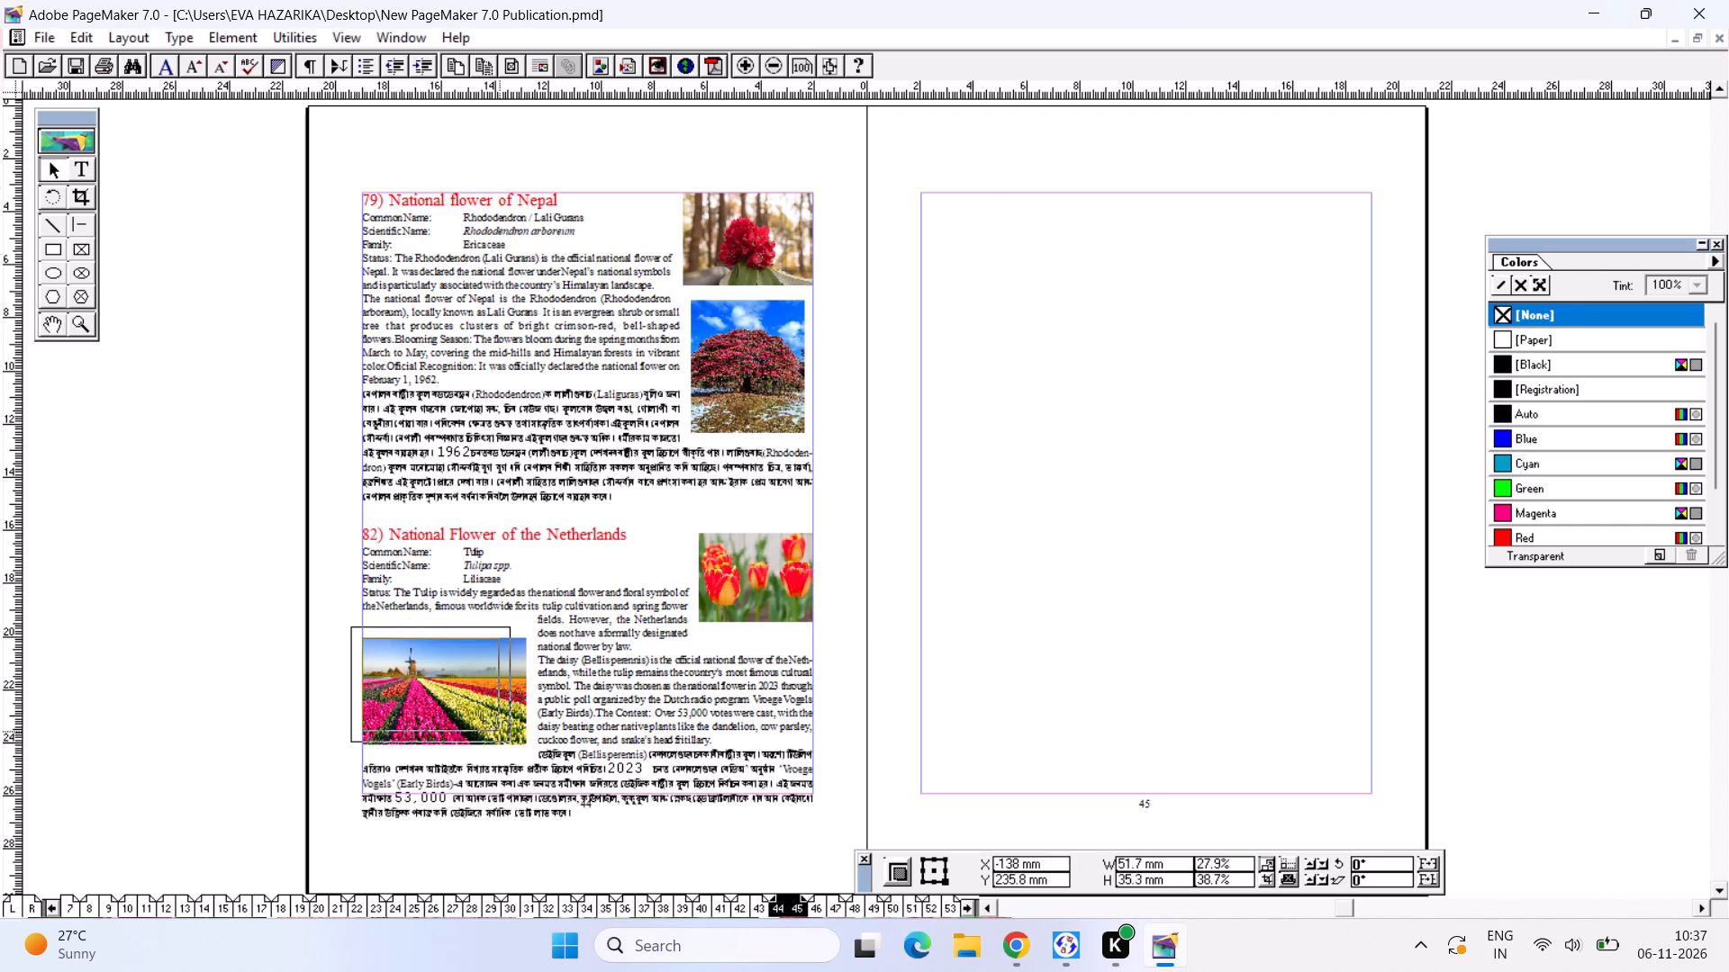
pyautogui.moveTo(499, 730); pyautogui.dragTo(505, 720)
pyautogui.moveTo(458, 685); pyautogui.dragTo(468, 773)
pyautogui.moveTo(468, 773); pyautogui.dragTo(467, 741)
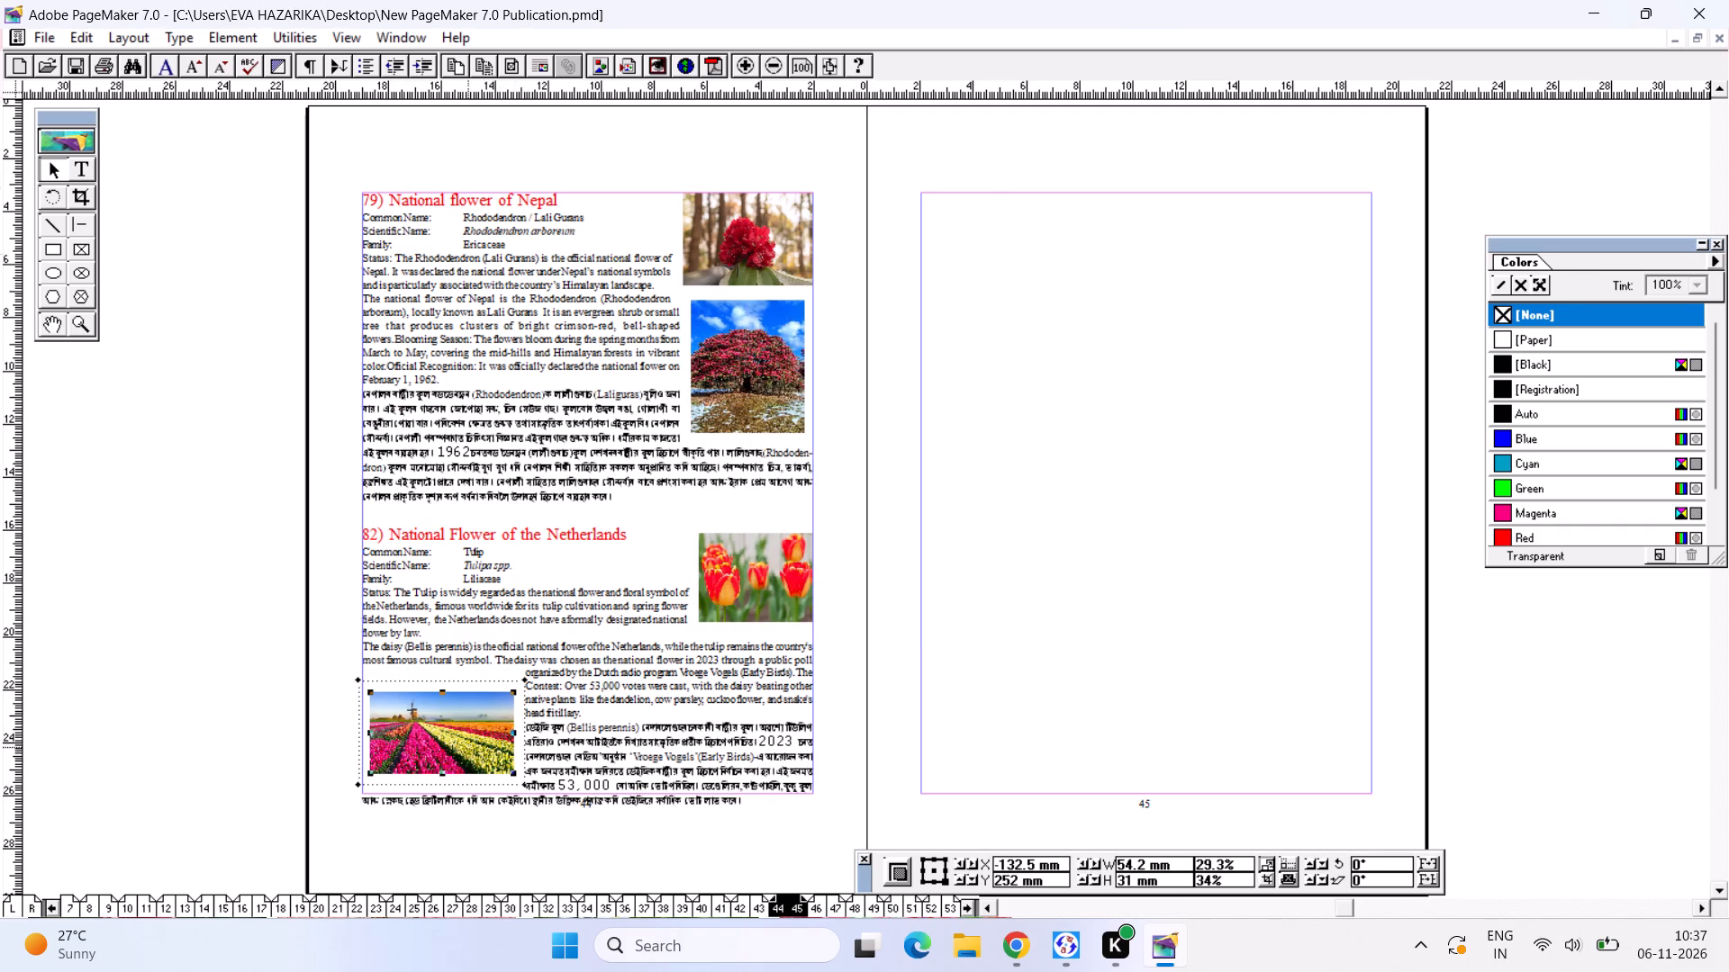
pyautogui.click(466, 746)
pyautogui.moveTo(468, 751); pyautogui.dragTo(467, 751)
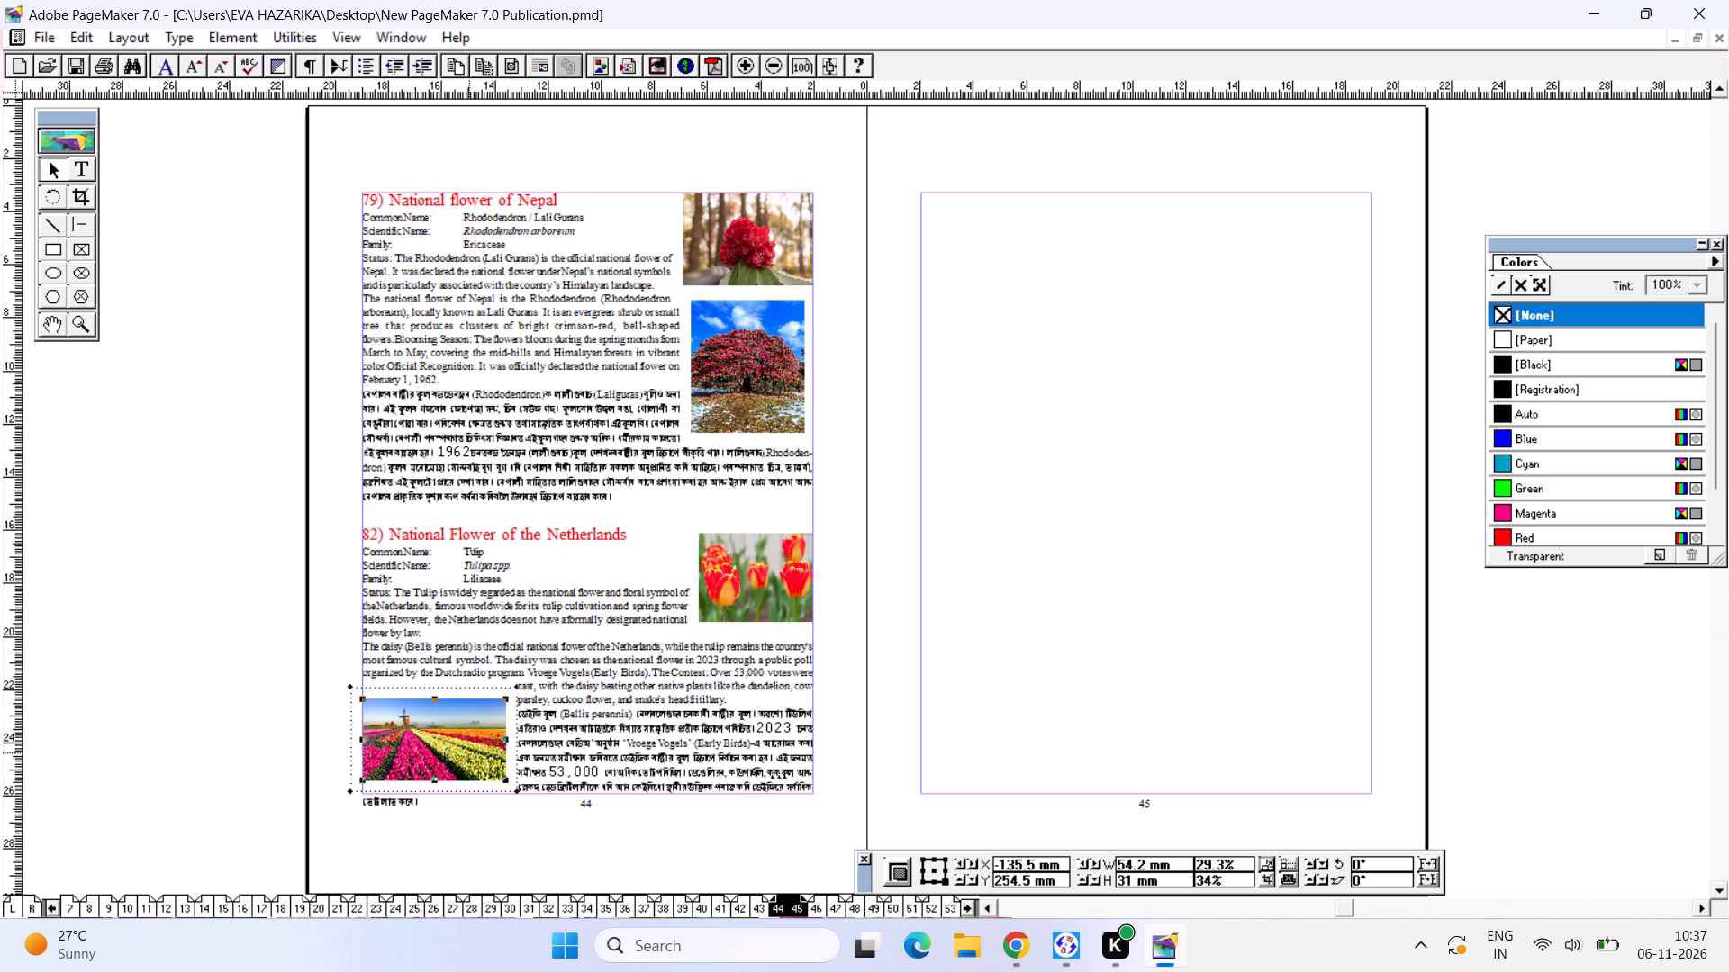
pyautogui.moveTo(467, 751); pyautogui.dragTo(476, 769)
pyautogui.moveTo(475, 769); pyautogui.dragTo(470, 759)
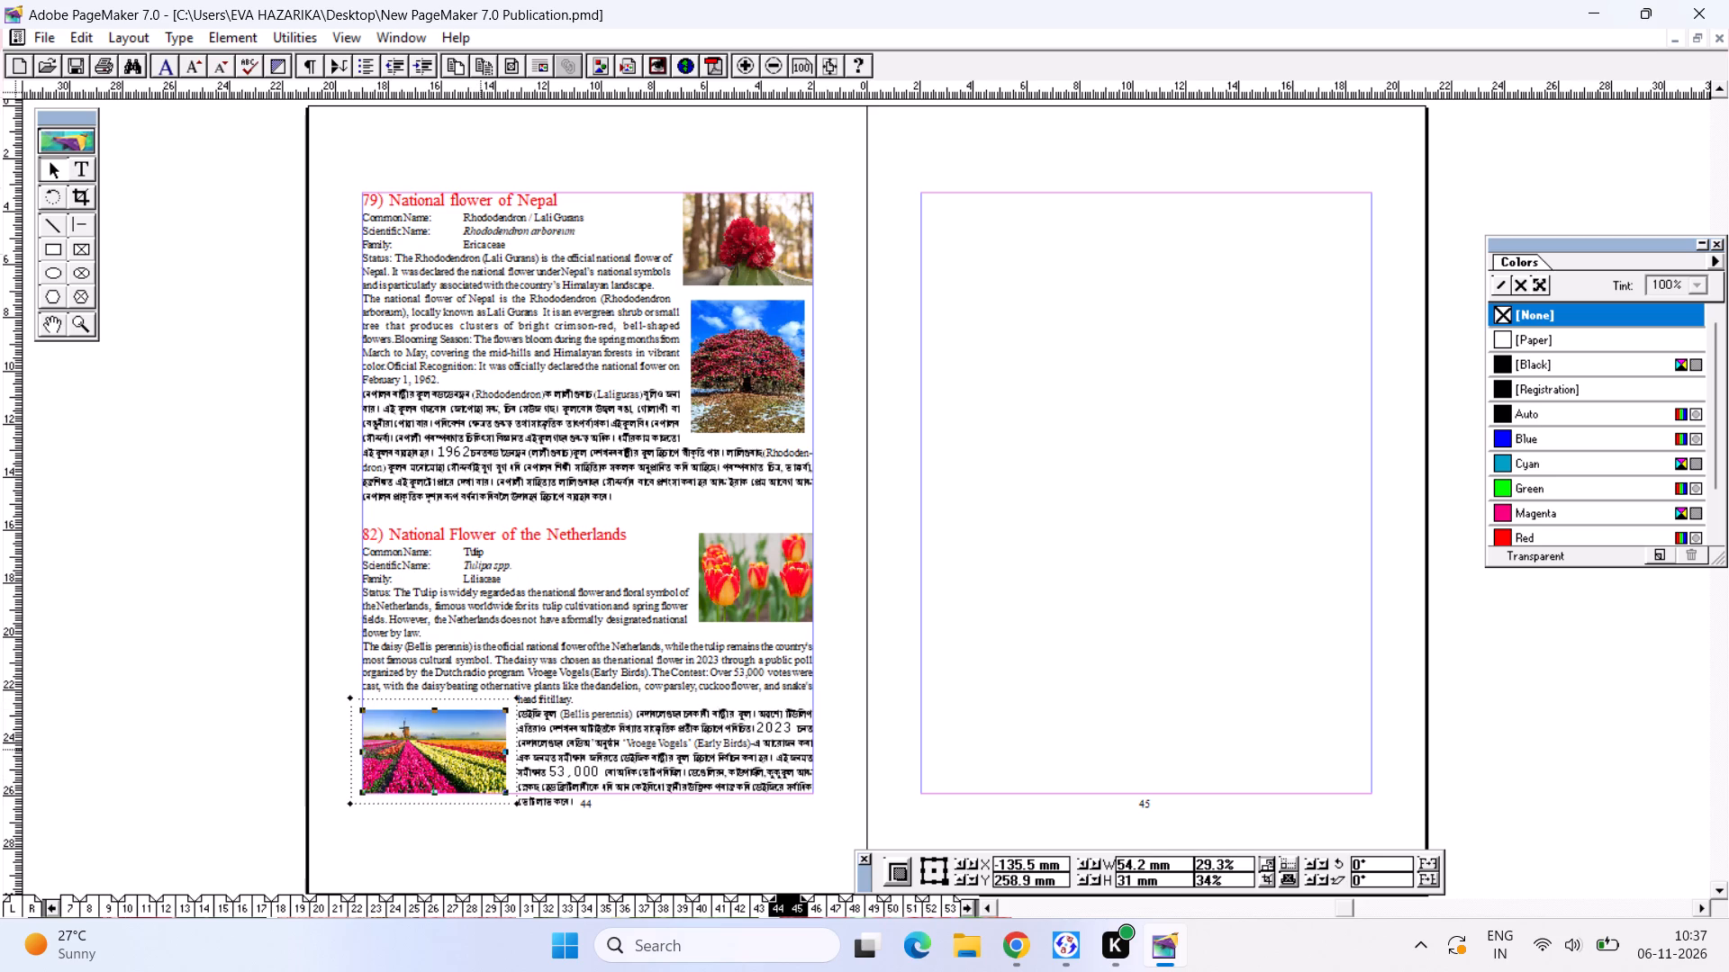
pyautogui.click(509, 712)
pyautogui.click(443, 739)
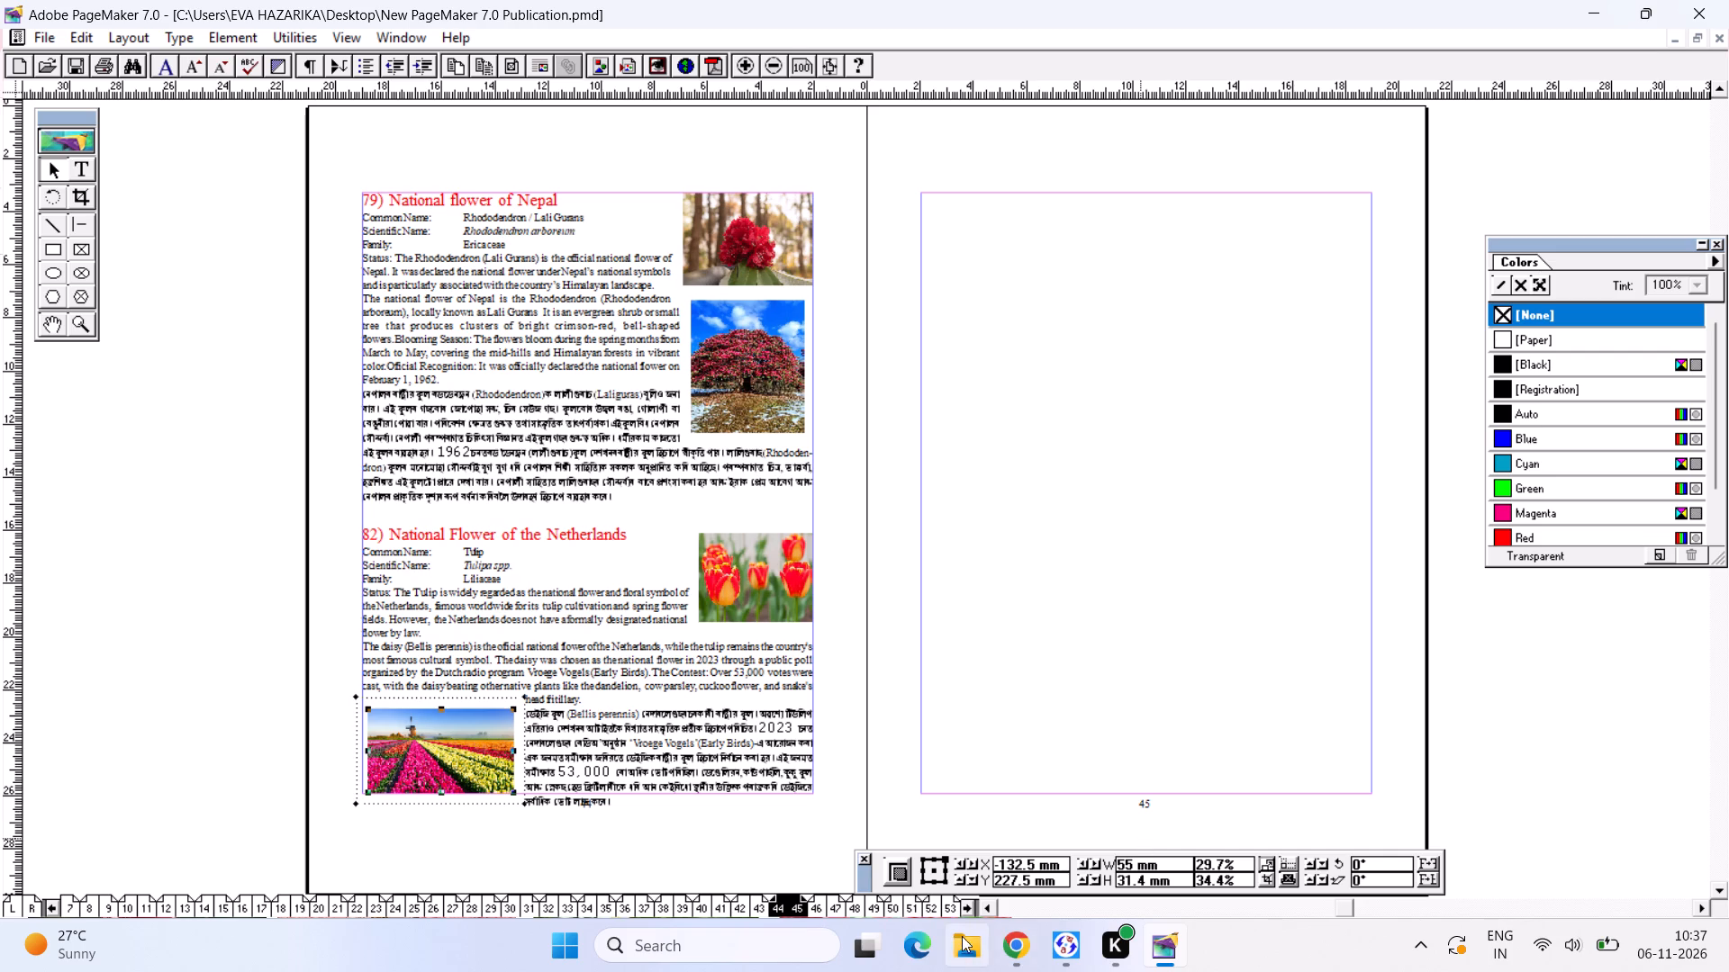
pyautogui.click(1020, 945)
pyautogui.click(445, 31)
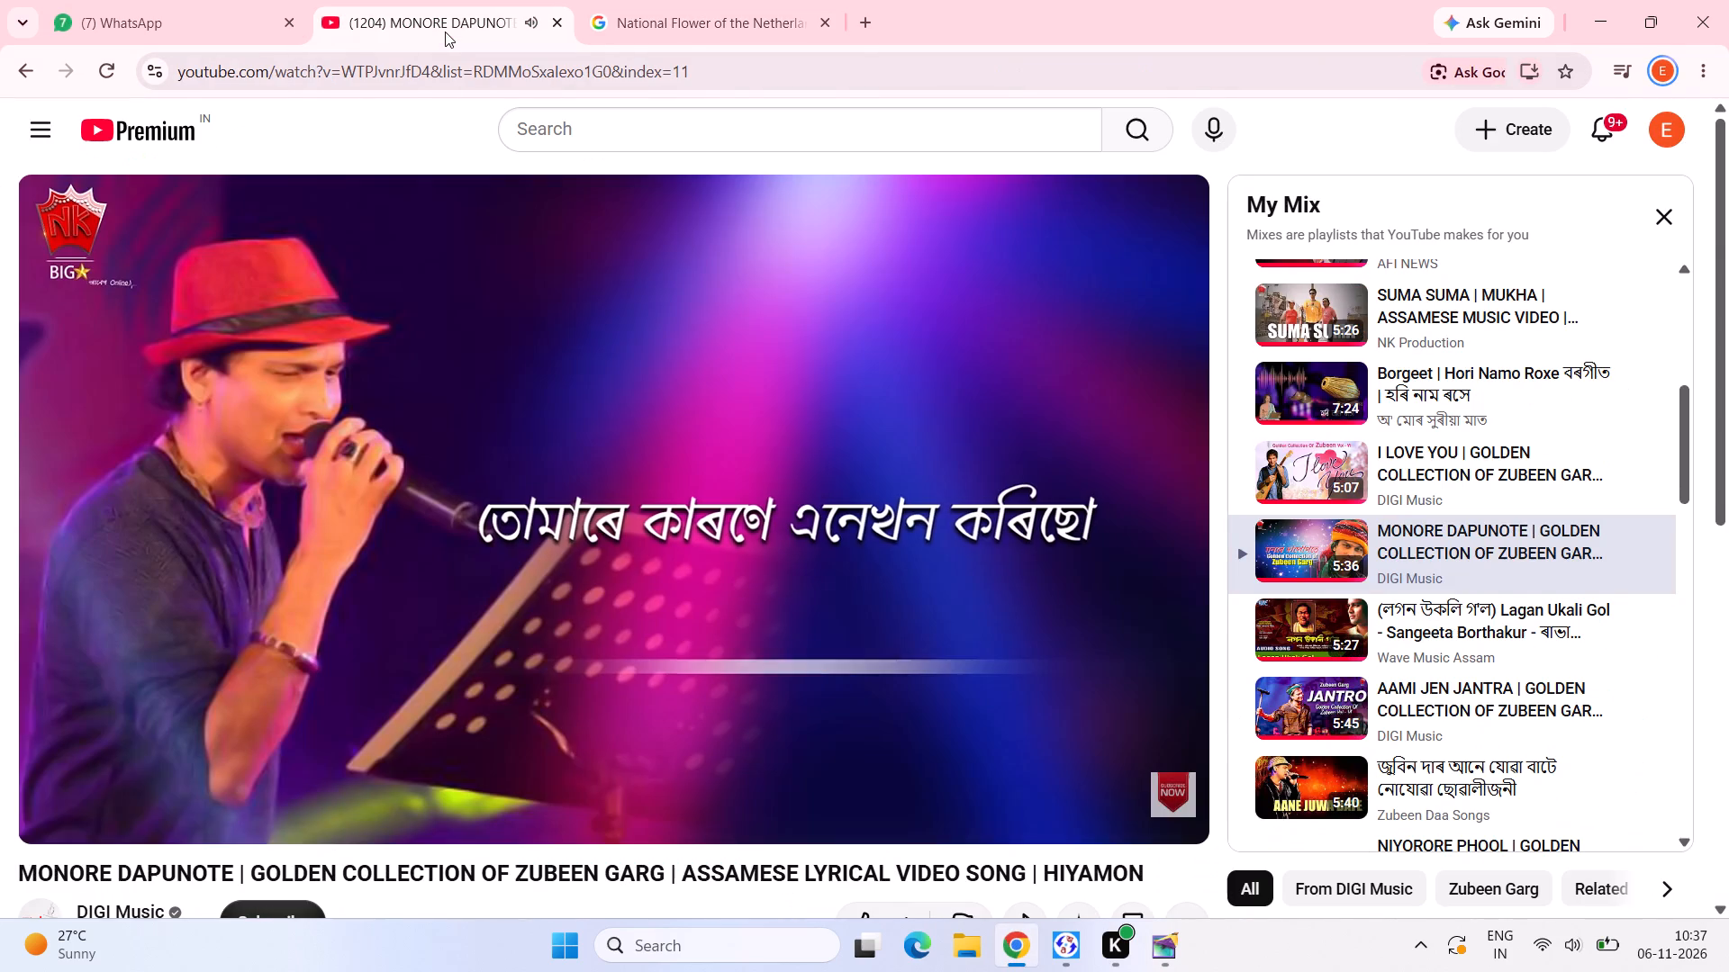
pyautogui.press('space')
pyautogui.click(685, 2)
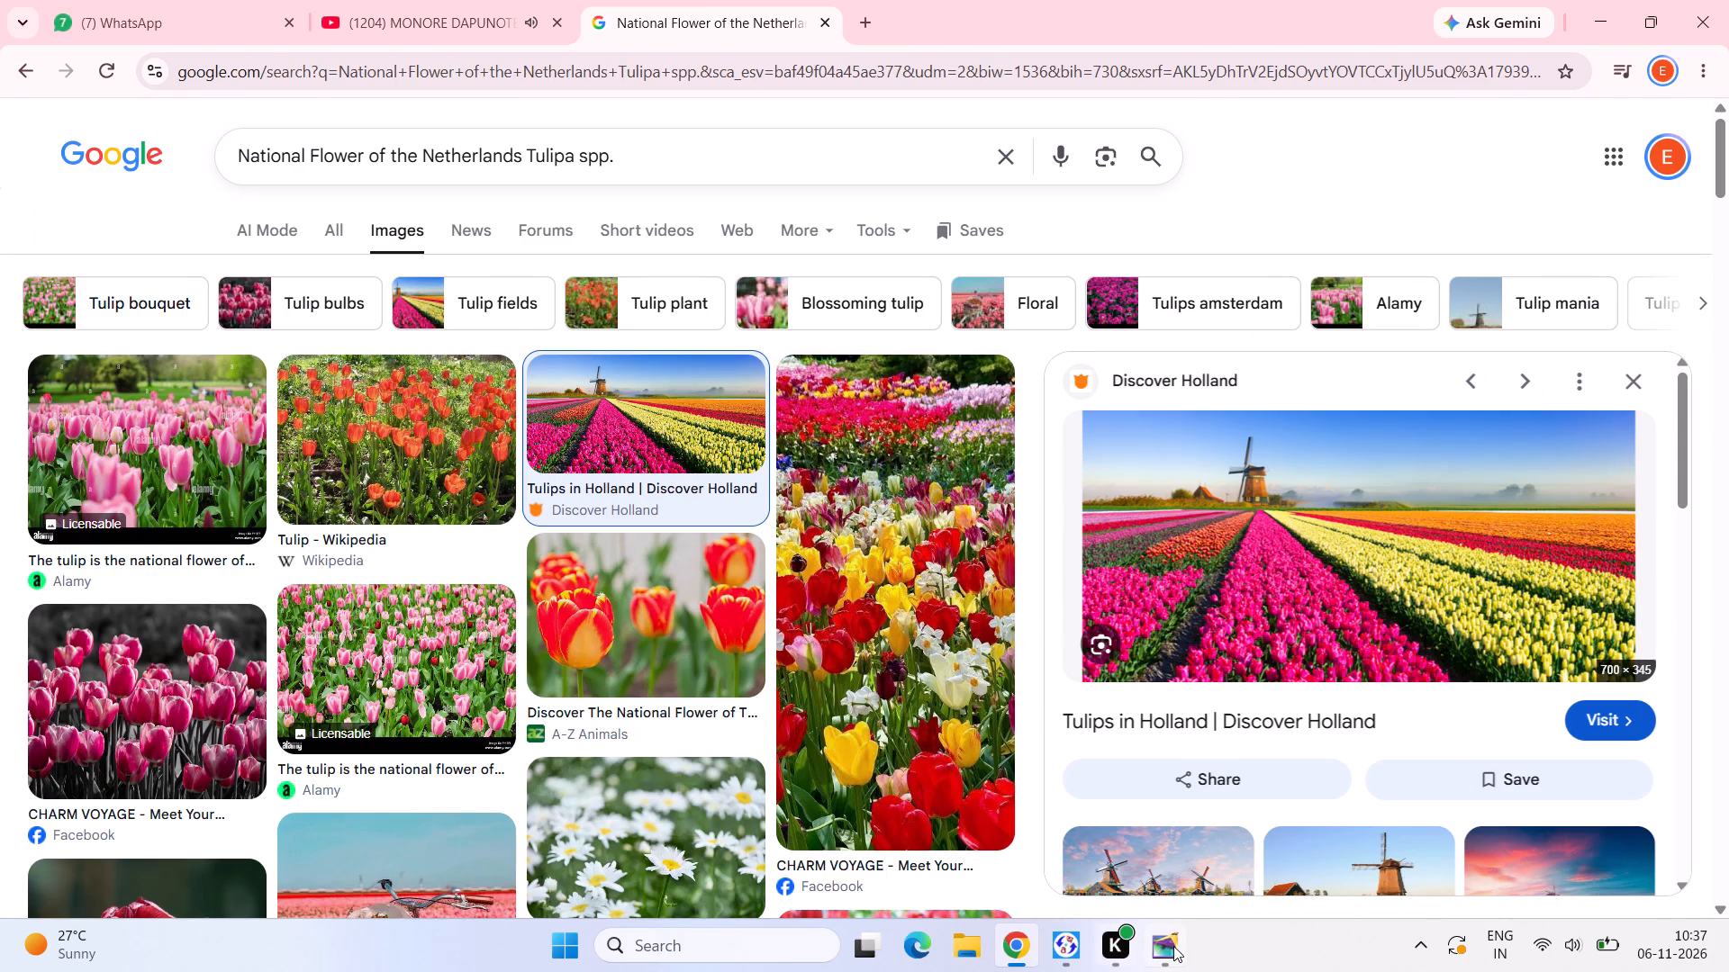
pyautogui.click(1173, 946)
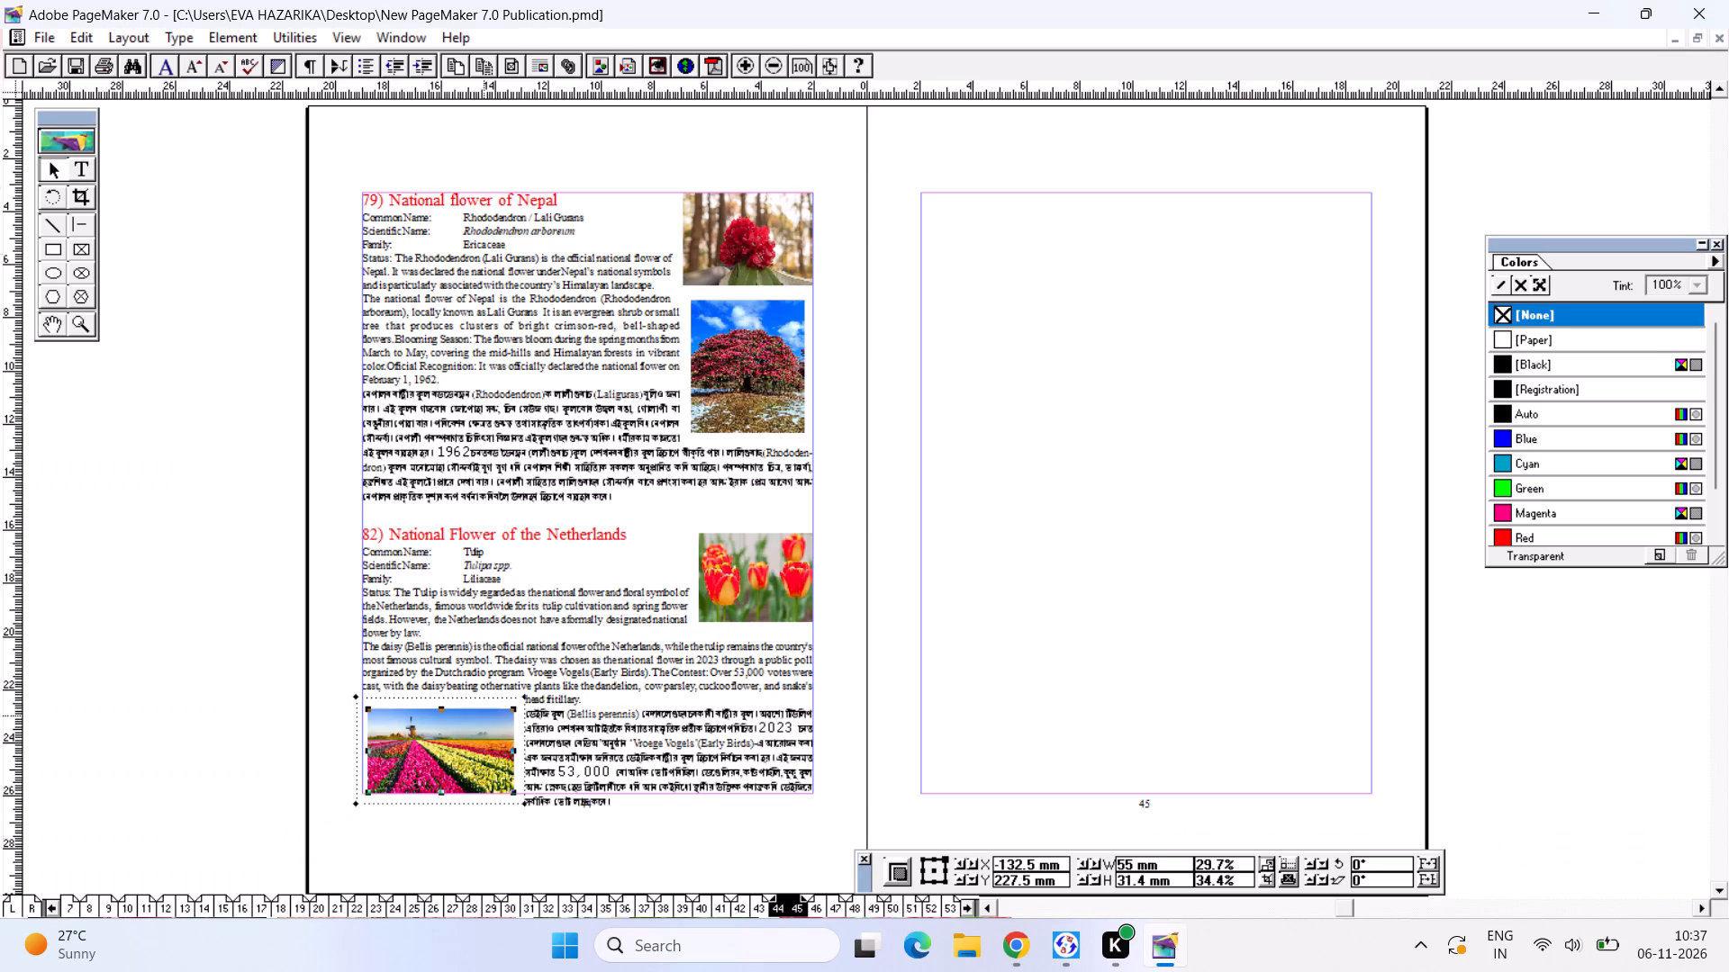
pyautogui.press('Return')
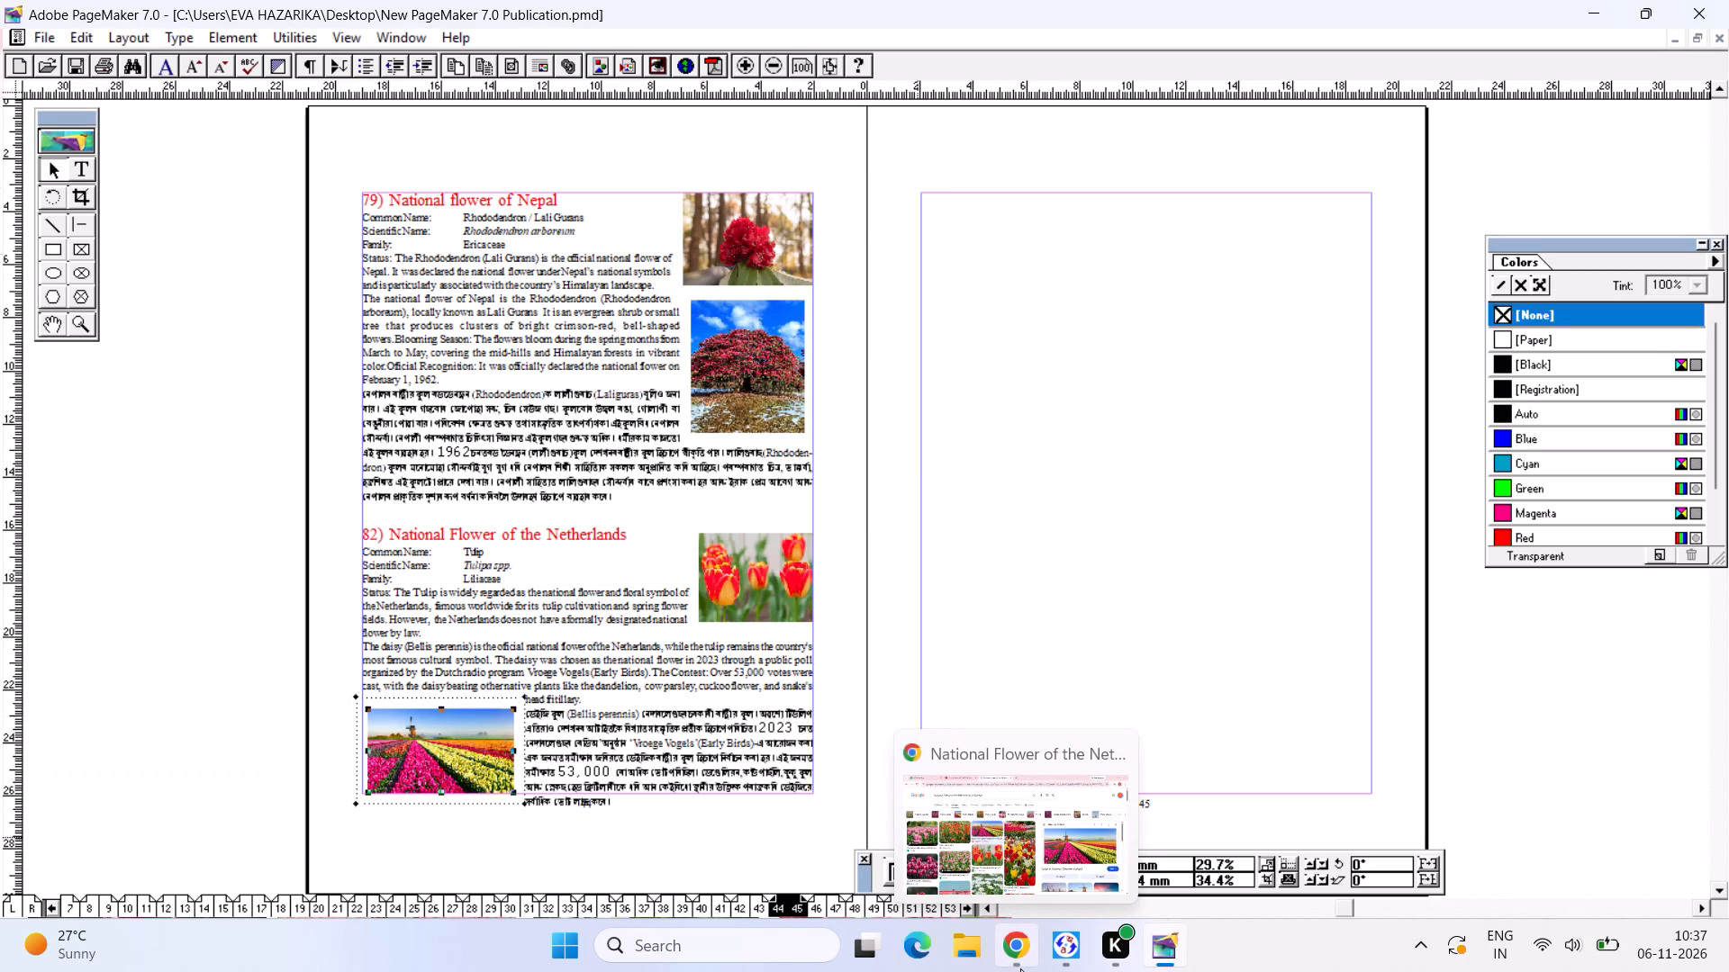